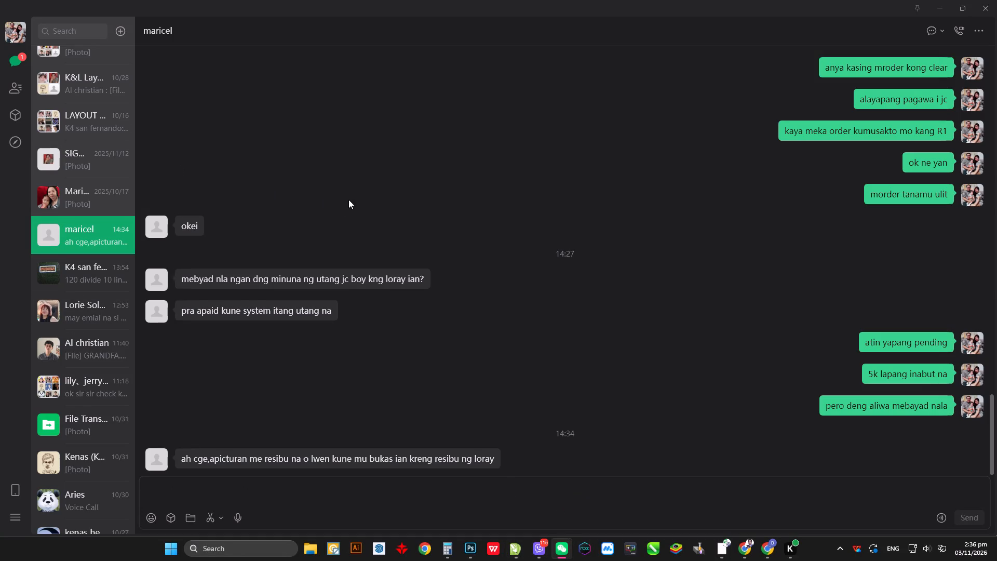
Look back through the K4 san fernando chat for the marked-up Department of Agriculture header image and open it enlarged.
click(72, 274)
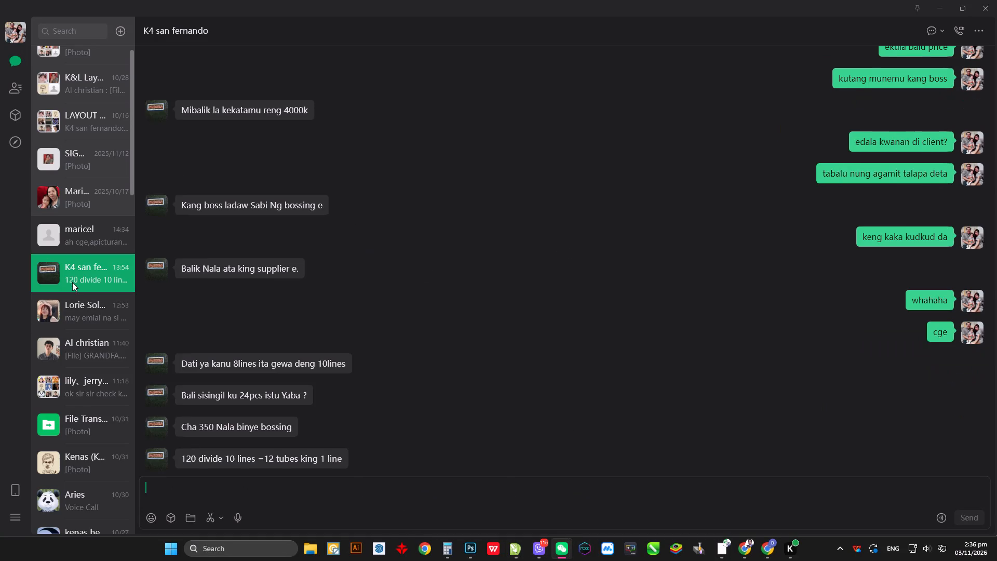
scroll(507, 364, up, 20)
scroll(507, 364, up, 16)
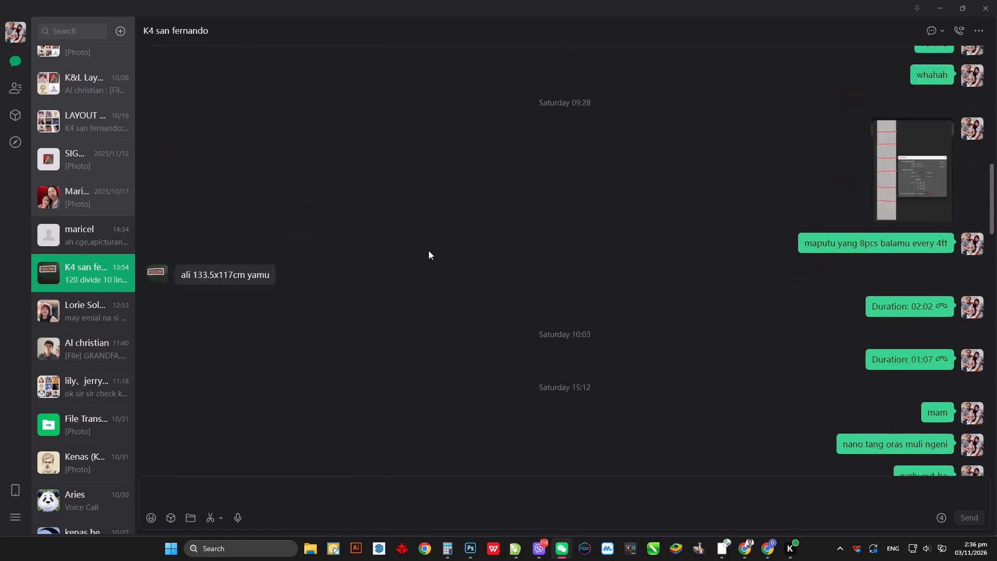
scroll(428, 250, up, 20)
scroll(428, 250, up, 20)
scroll(428, 250, up, 12)
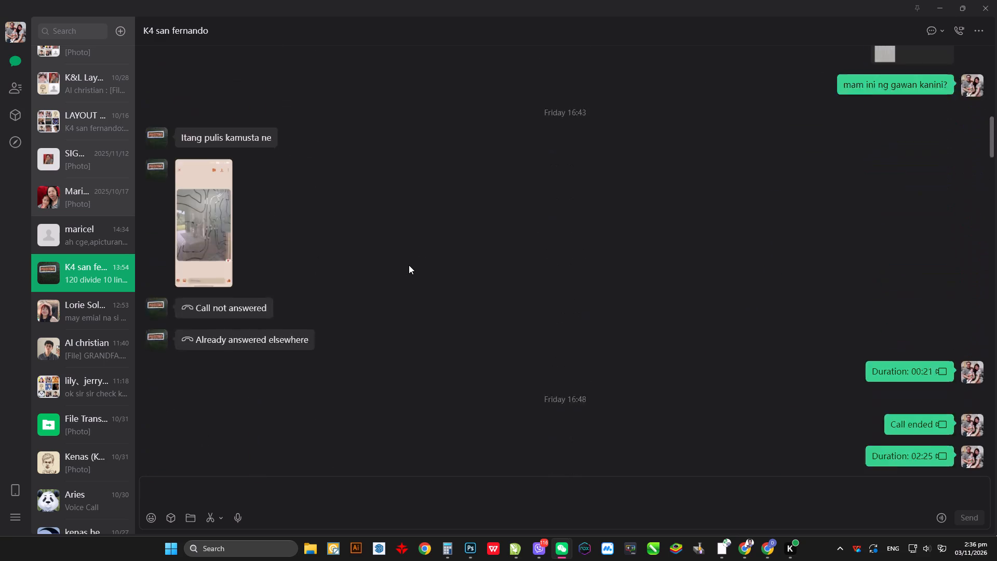
scroll(409, 269, up, 7)
scroll(382, 285, up, 20)
scroll(382, 285, up, 9)
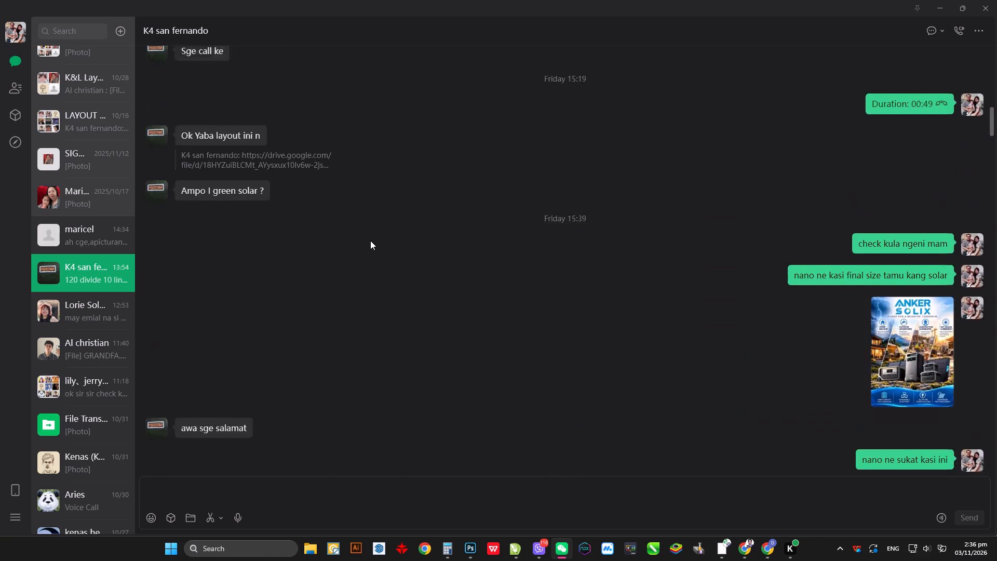
scroll(370, 241, up, 15)
scroll(353, 218, up, 7)
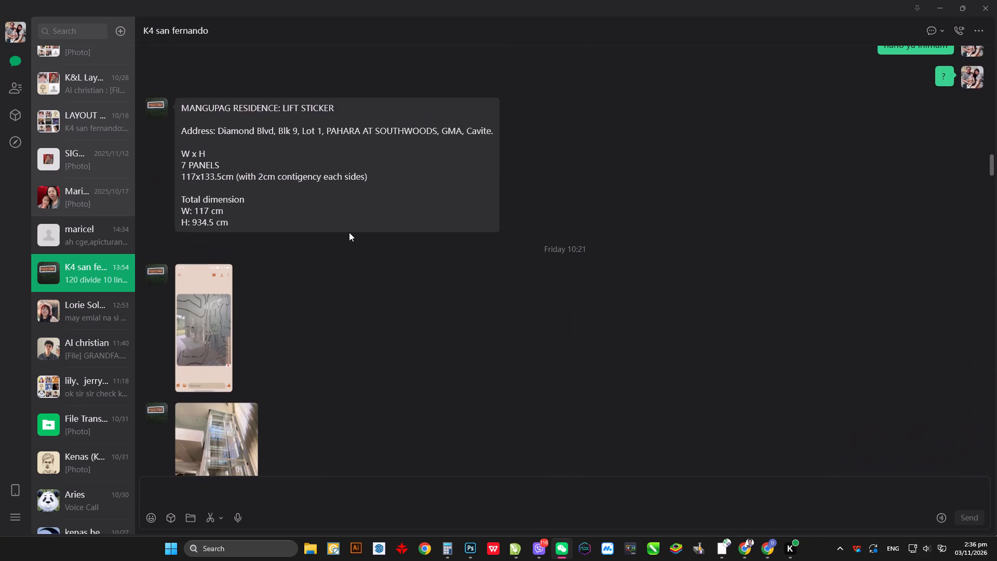
scroll(350, 231, up, 18)
scroll(359, 237, down, 2)
scroll(359, 235, up, 10)
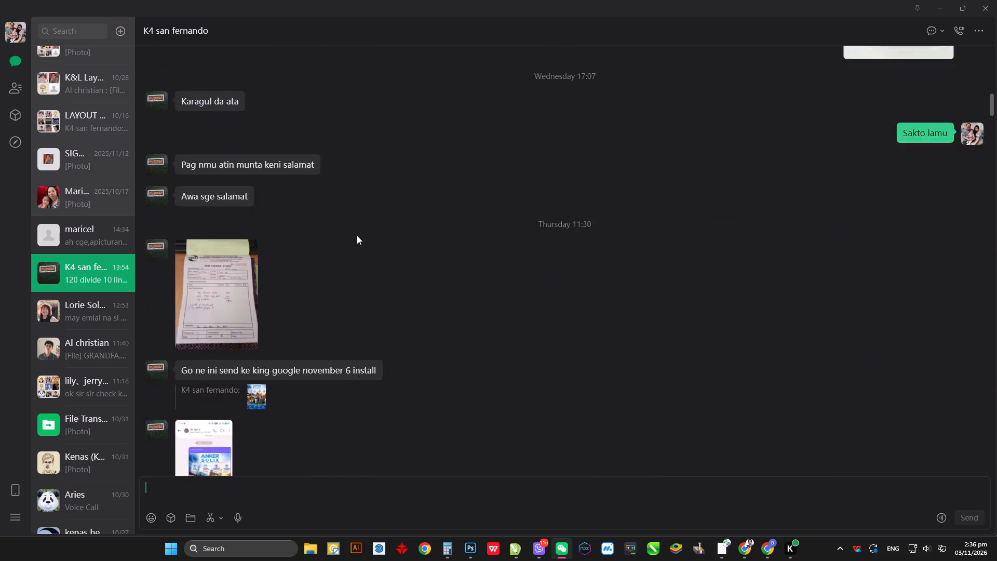
scroll(357, 237, up, 12)
scroll(349, 241, up, 18)
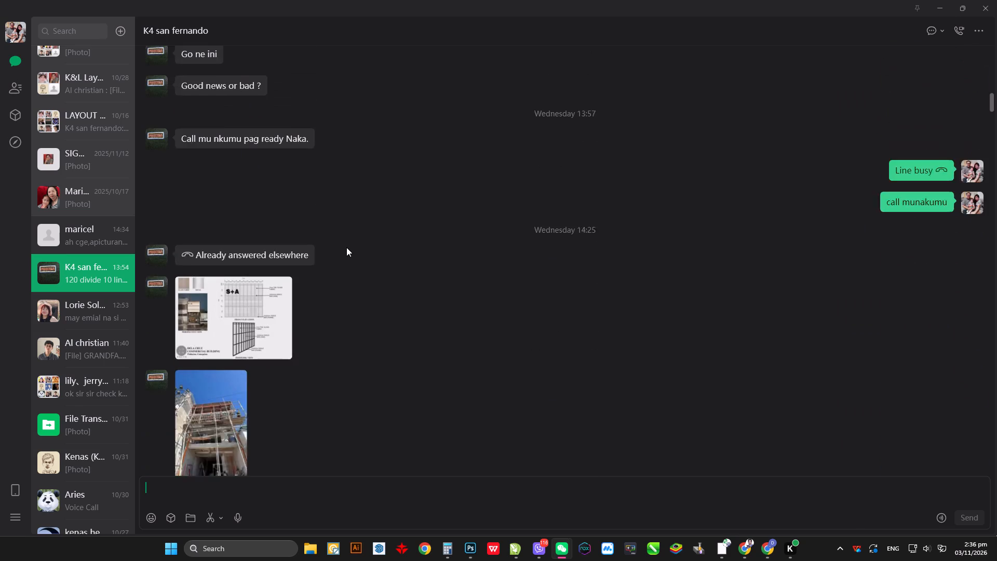
scroll(352, 245, up, 20)
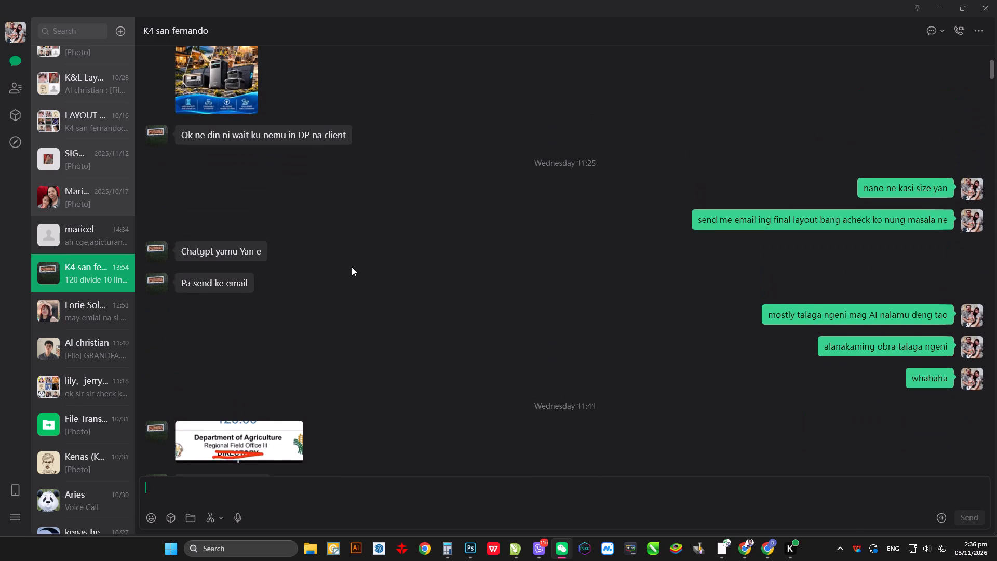
scroll(291, 389, down, 4)
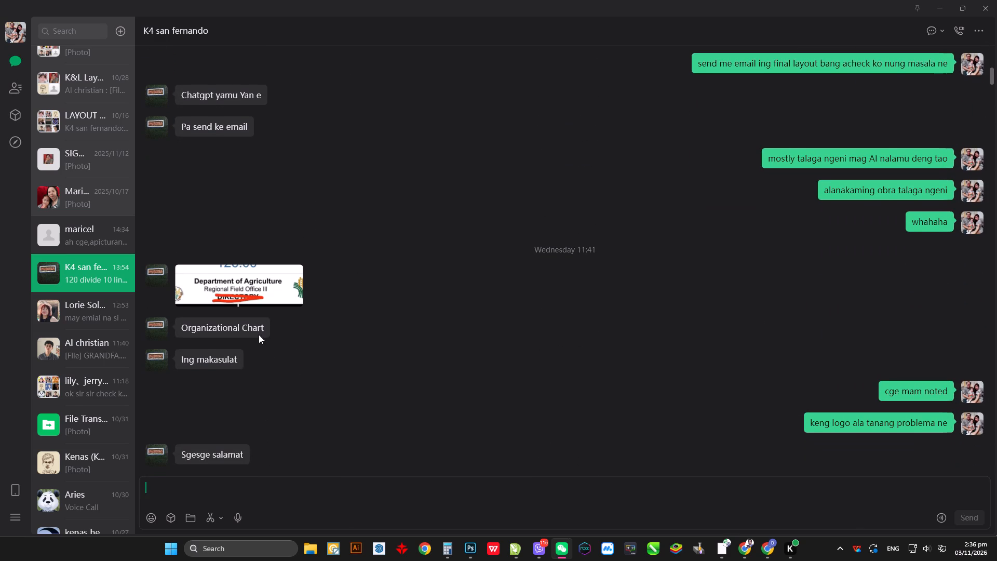
click(232, 281)
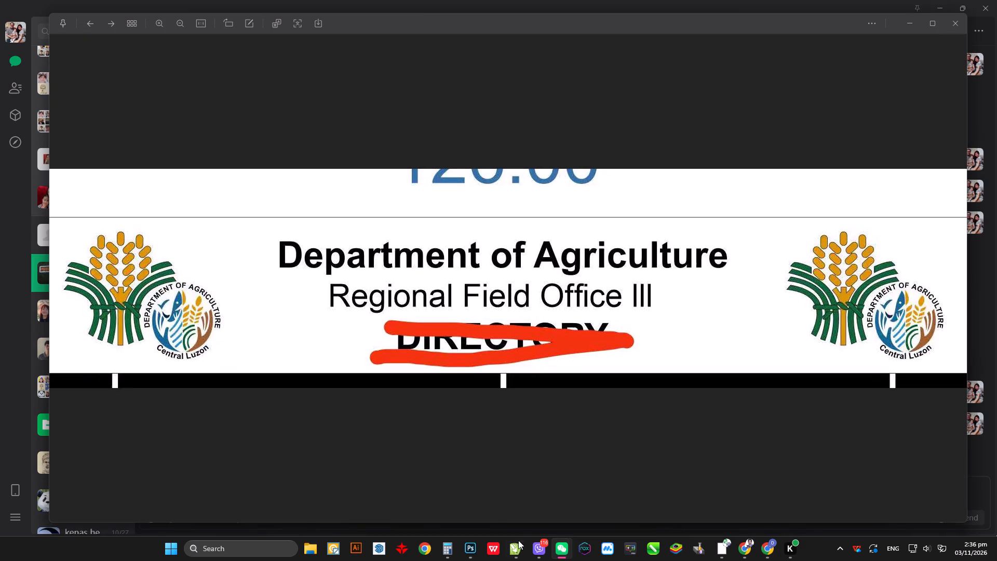
Show the desktop and look for a file or folder whose name starts with A.
click(996, 560)
click(488, 136)
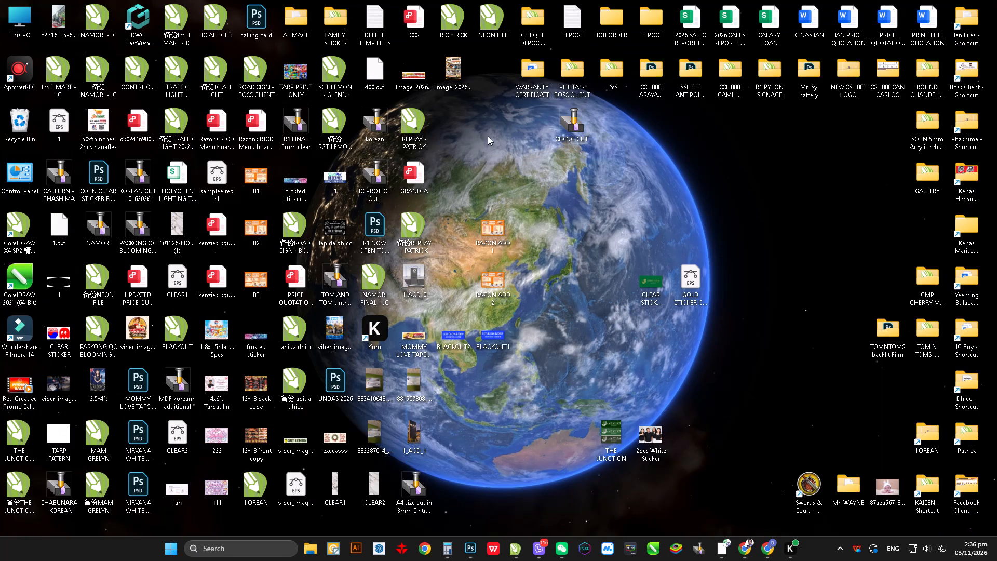
key(a)
key(a)
text(aaaaaaaaa)
key(a)
Browse My Passport (H:) to the PHASHIMA folder under .ALL LAYOUT FILES > 2025 ALL FILES.
click(11, 3)
double_click(11, 14)
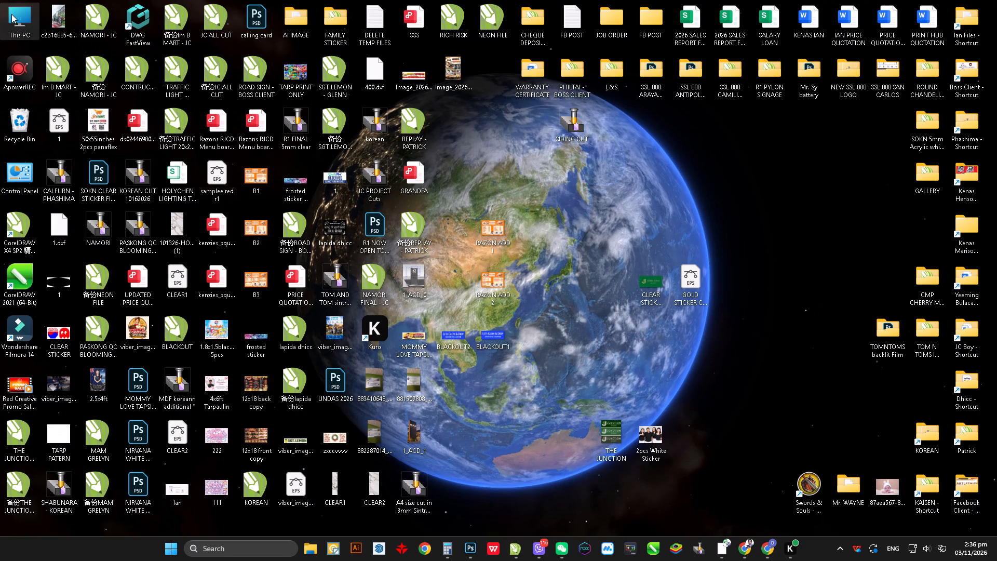
click(250, 329)
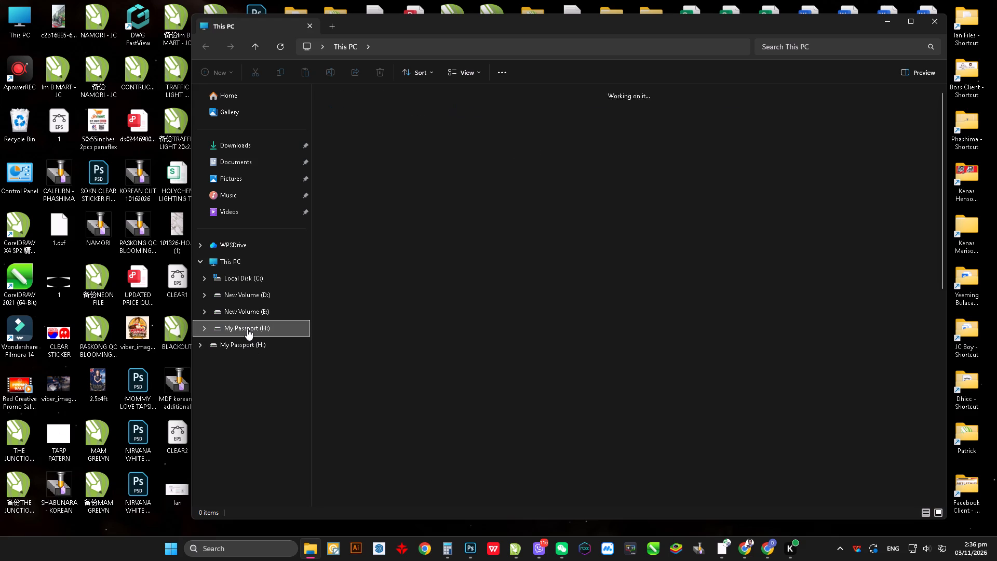
double_click(418, 156)
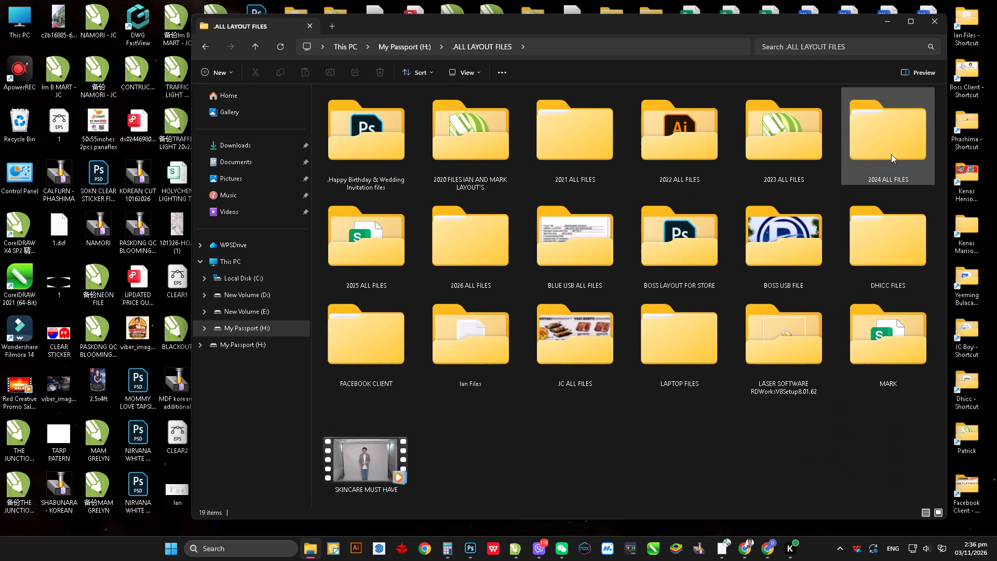
double_click(360, 232)
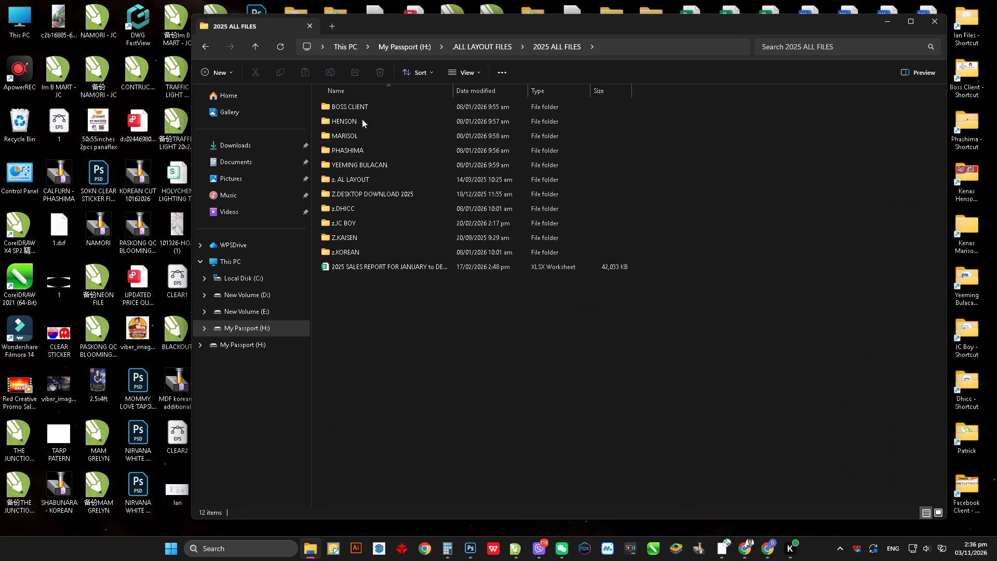
double_click(359, 144)
Look through the 2025 PHASHIMA folders starting with A, and return to .ALL LAYOUT FILES.
click(669, 230)
key(a)
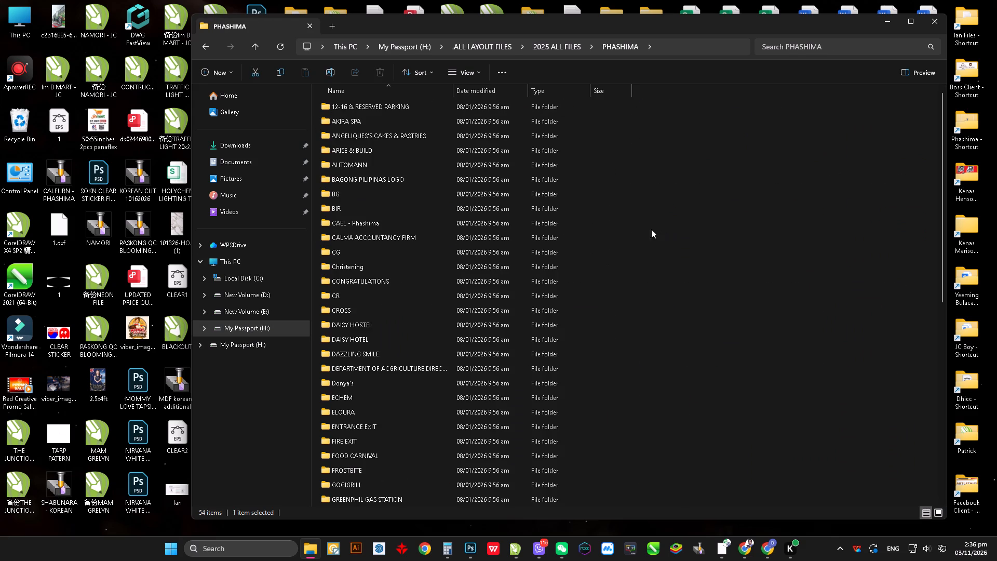
key(g)
key(a)
key(a)
key(a)
text(aaa)
key(a)
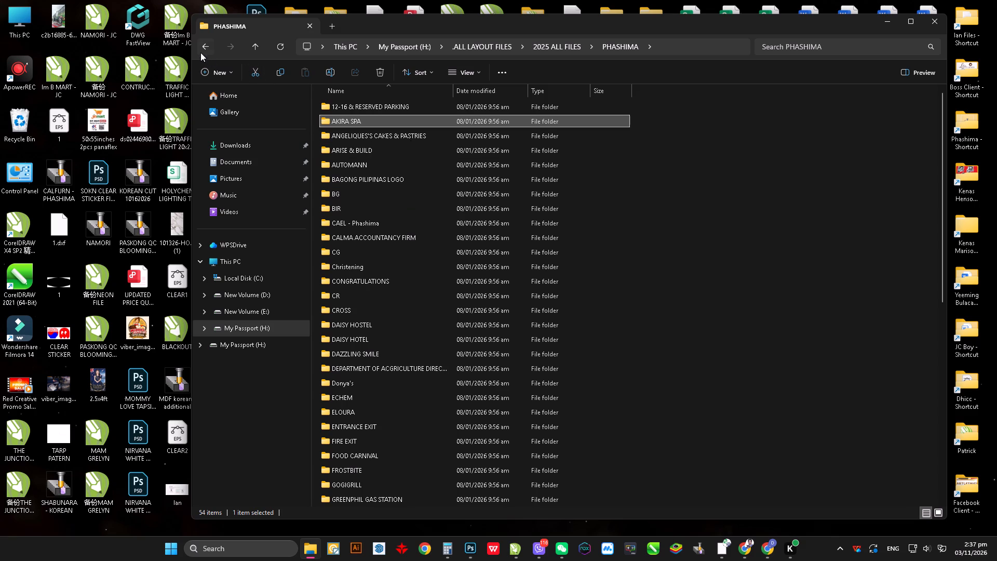
click(207, 47)
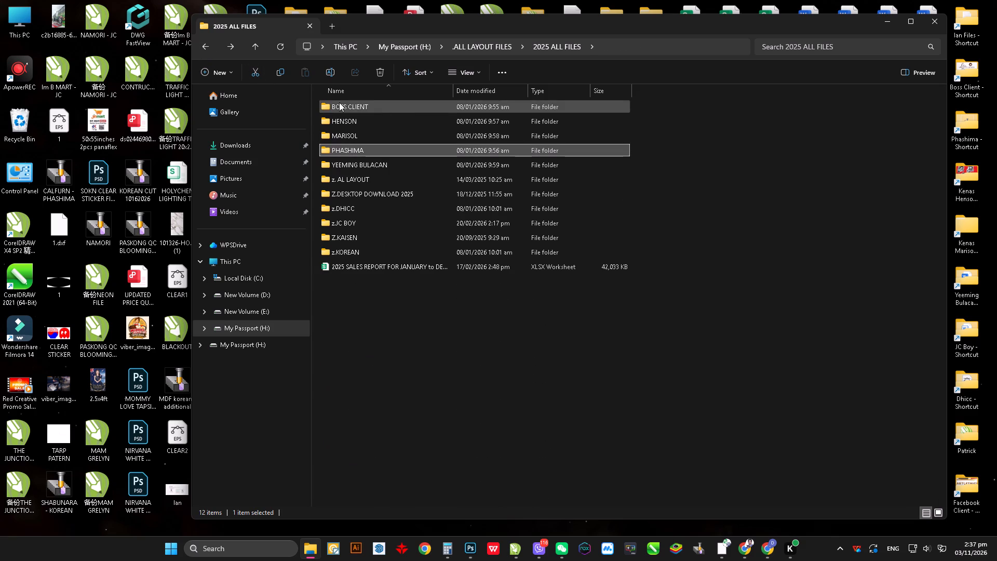
click(209, 43)
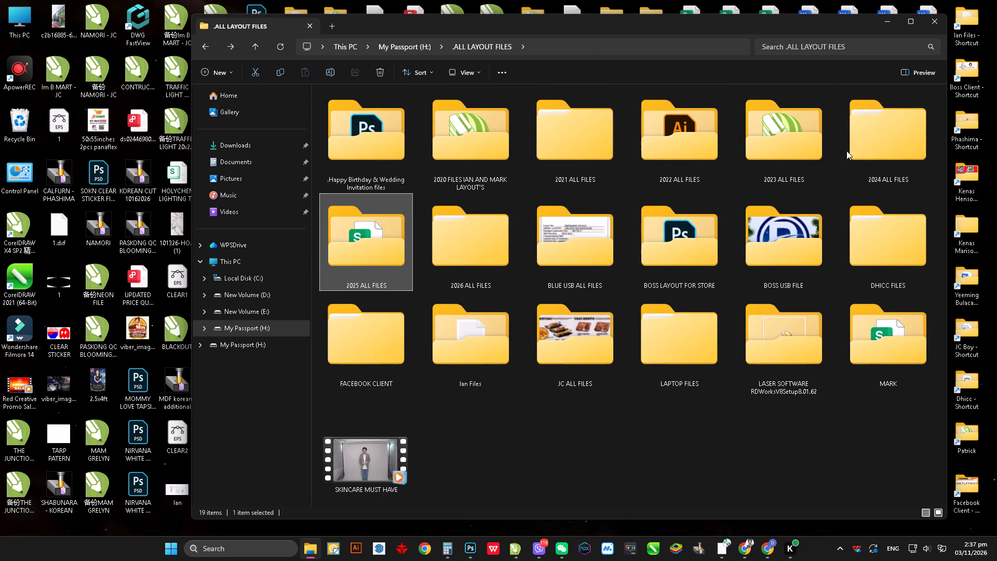
Open the AGRI folder inside 2024 ALL FILES > PHASHIMA.
double_click(849, 150)
double_click(367, 133)
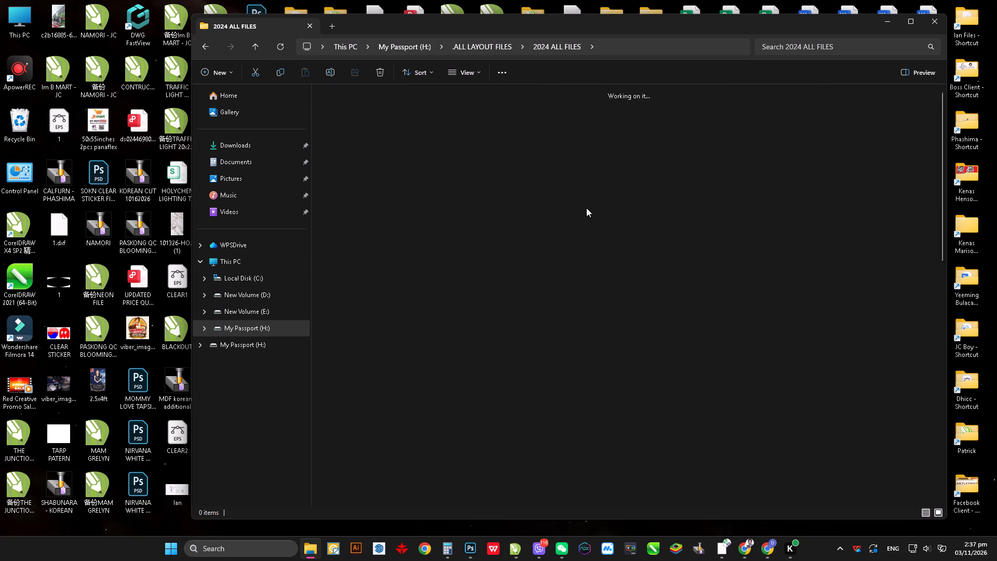
click(582, 205)
key(a)
key(a)
key(a)
key(a)
key(a)
key(a)
key(a)
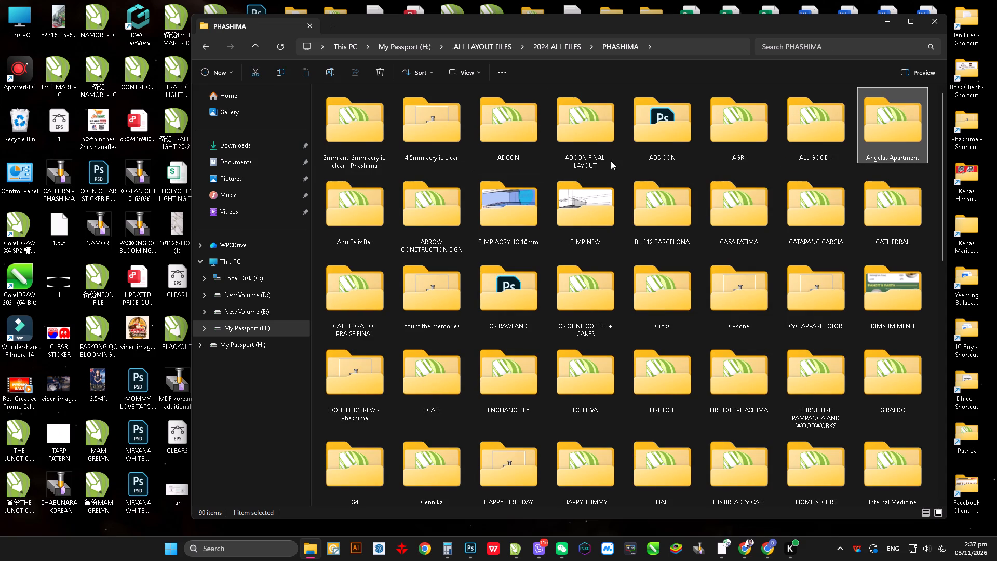
key(a)
key(a)
double_click(738, 131)
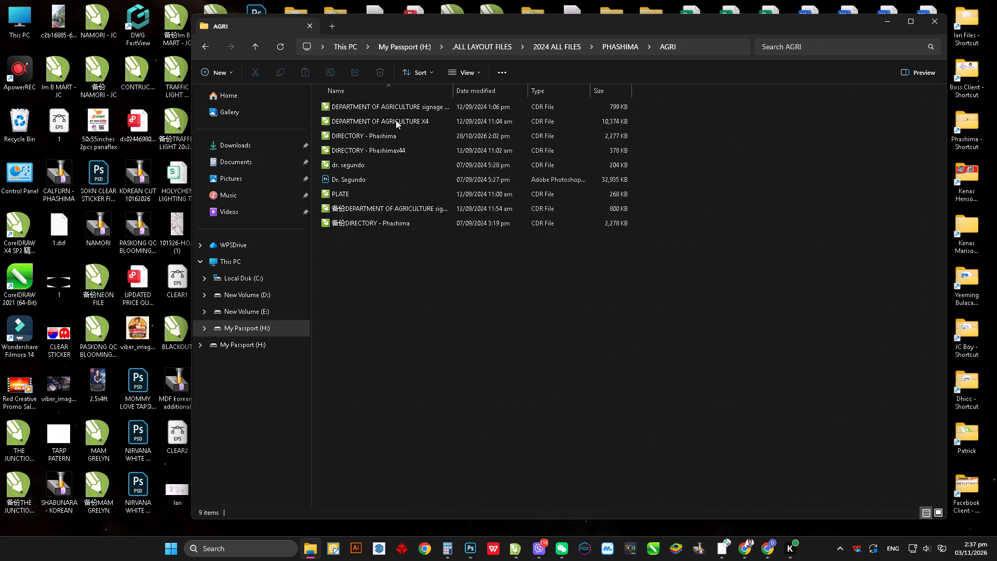
Open the DEPARTMENT OF AGRICULTURE X4 file in CorelDRAW, accepting the suggested permanent font substitutions.
click(396, 122)
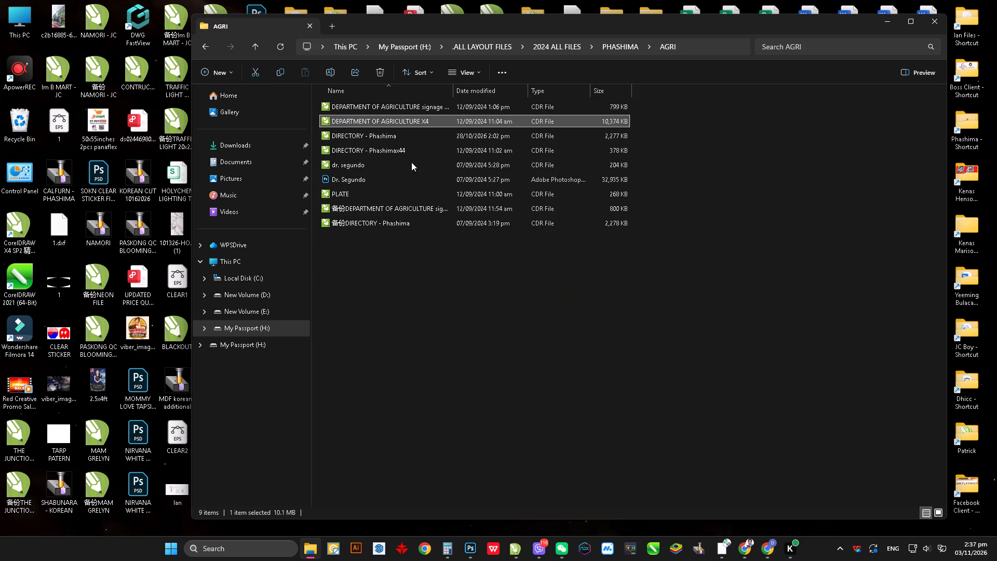
click(399, 103)
click(390, 122)
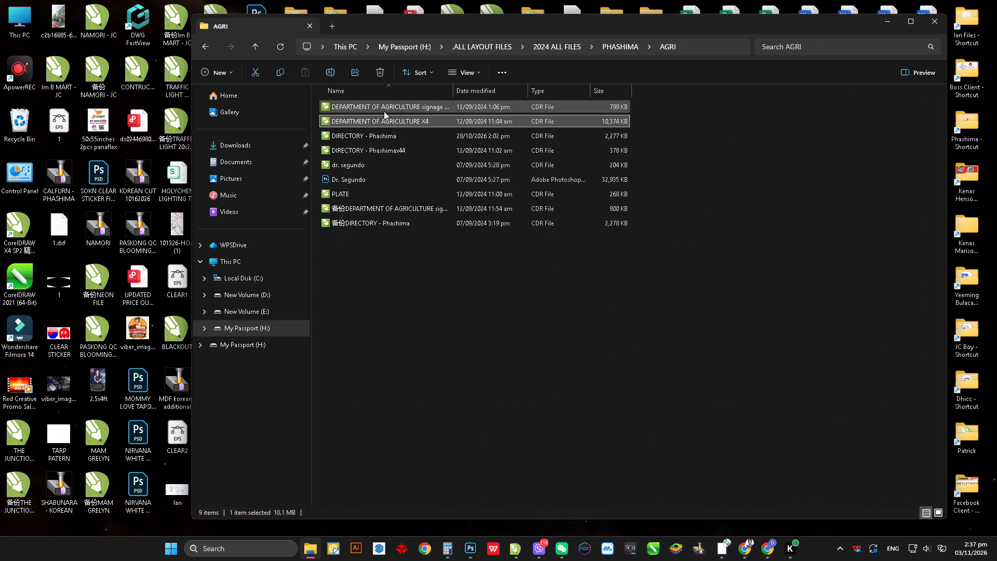
double_click(381, 123)
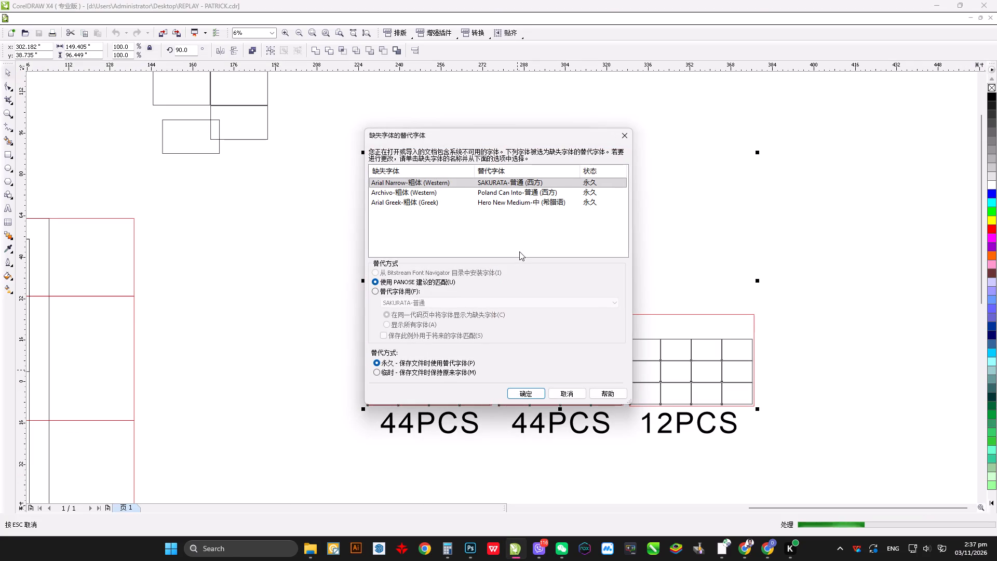
click(532, 396)
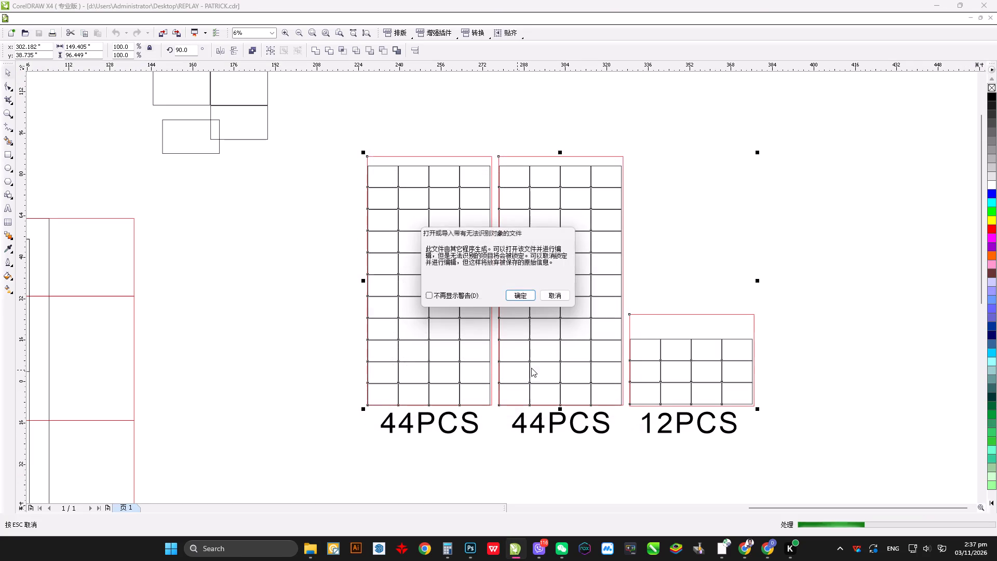
click(517, 292)
Examine the layouts in the DEPARTMENT OF AGRICULTURE X4 file, close it, and return to the AGRI folder.
scroll(512, 287, down, 4)
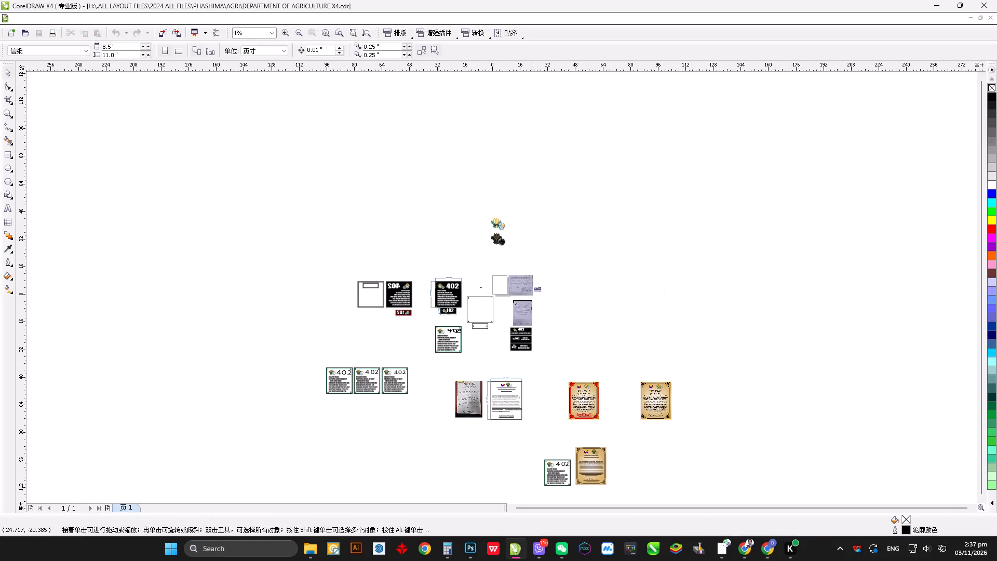
scroll(440, 296, up, 1)
scroll(605, 260, down, 2)
scroll(532, 382, up, 2)
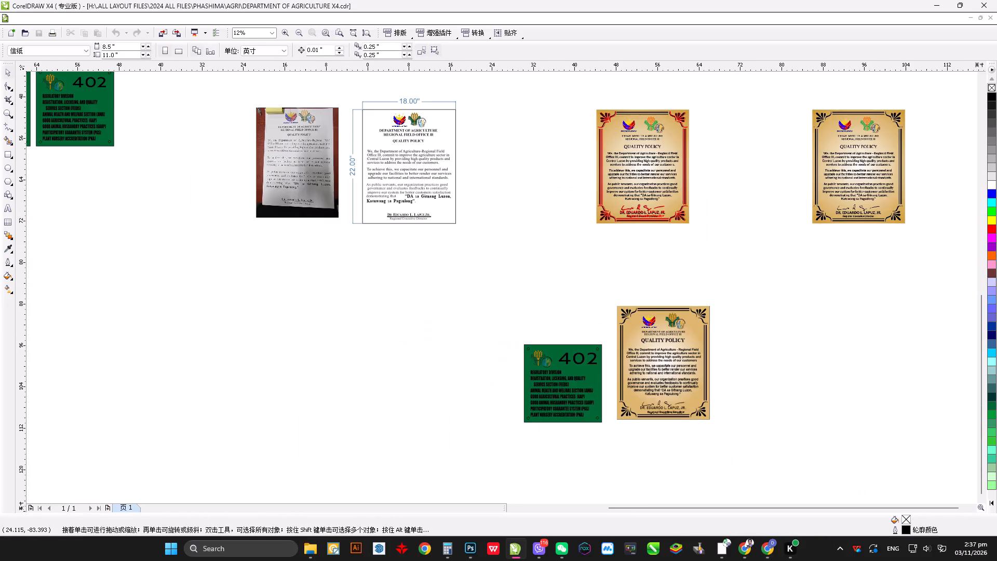
scroll(444, 208, down, 1)
click(990, 15)
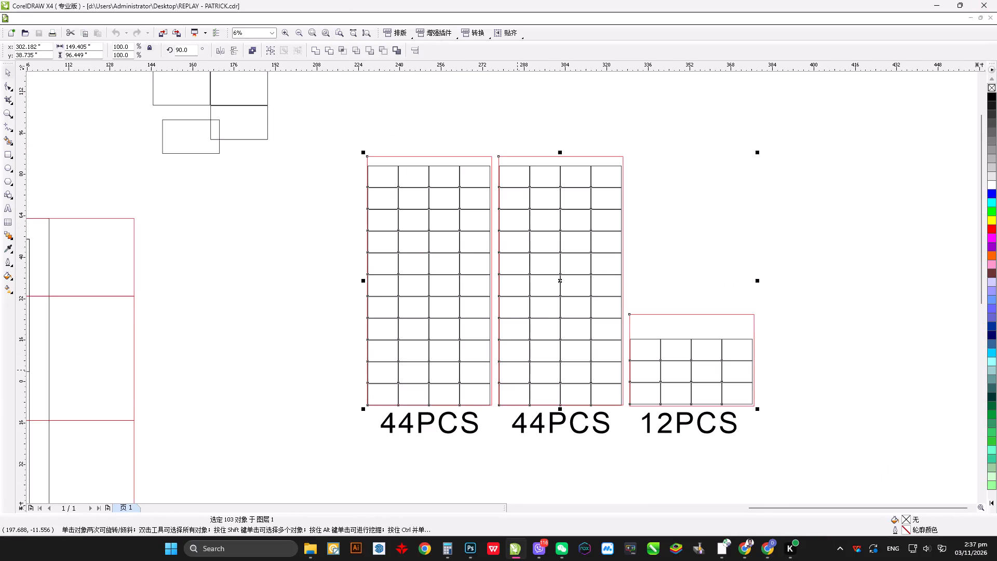
key(alt+Tab)
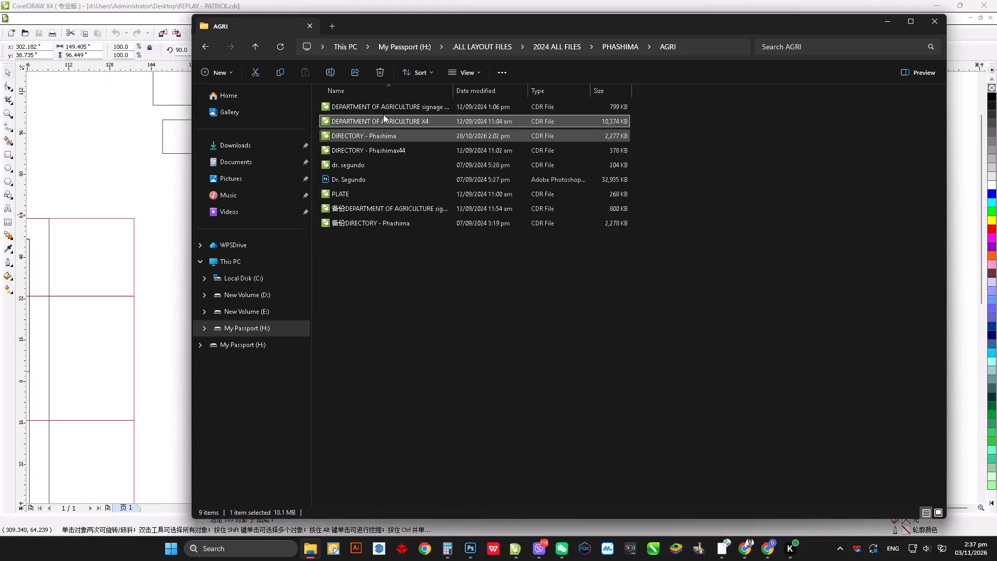
Open the DIRECTORY - Phashima file in CorelDRAW and examine the floor directory board and its header.
click(381, 104)
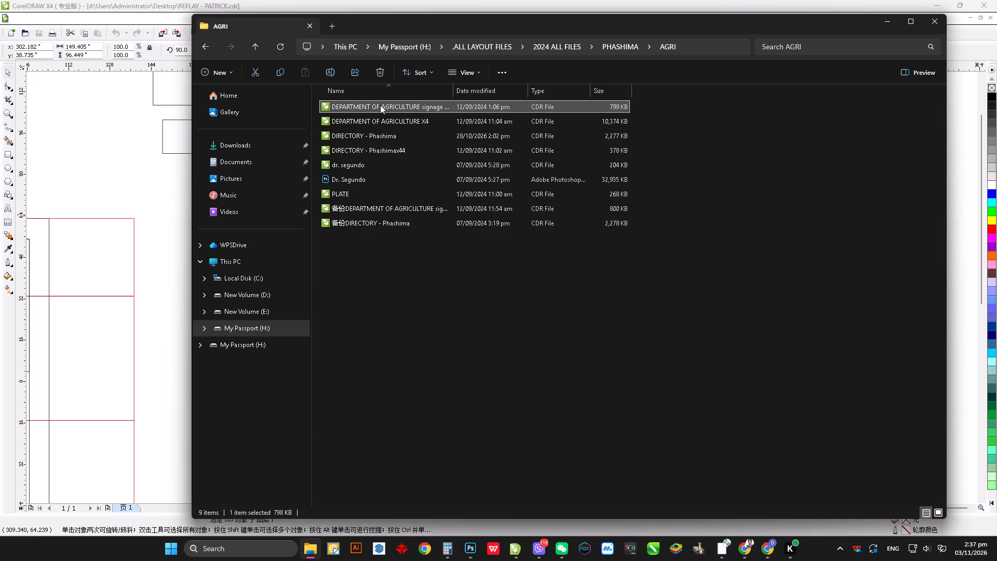
double_click(370, 136)
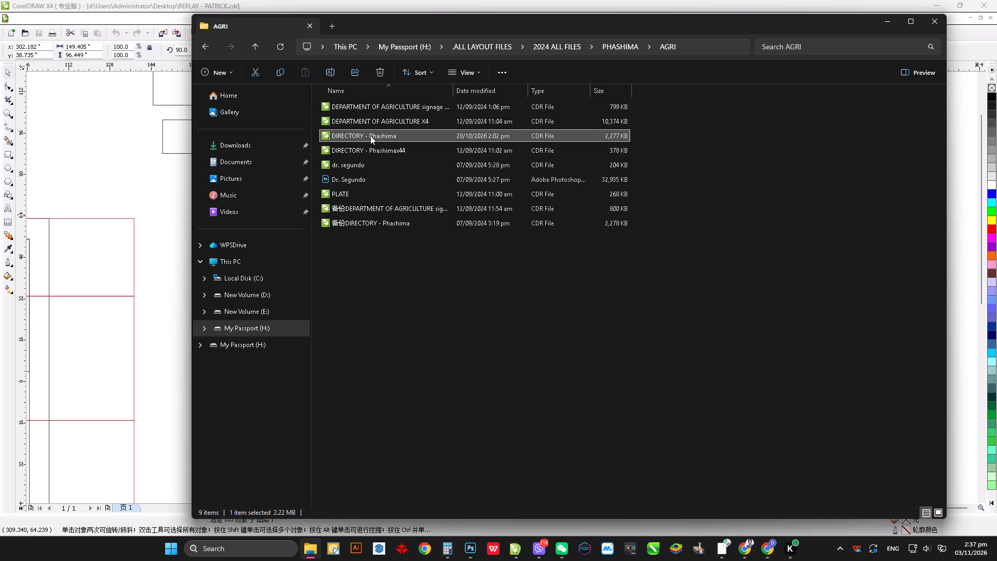
scroll(498, 326, down, 5)
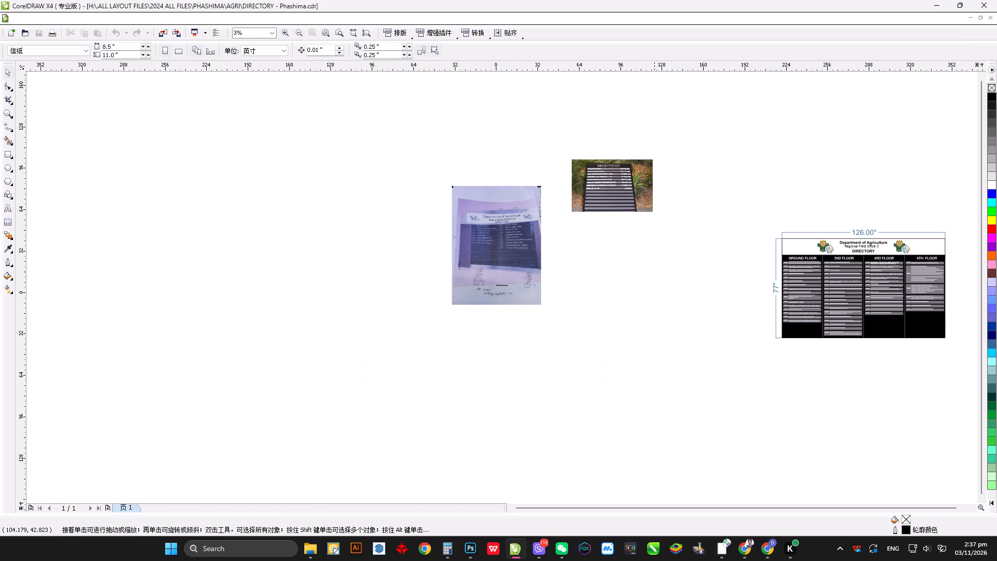
scroll(890, 248, up, 3)
scroll(426, 323, down, 1)
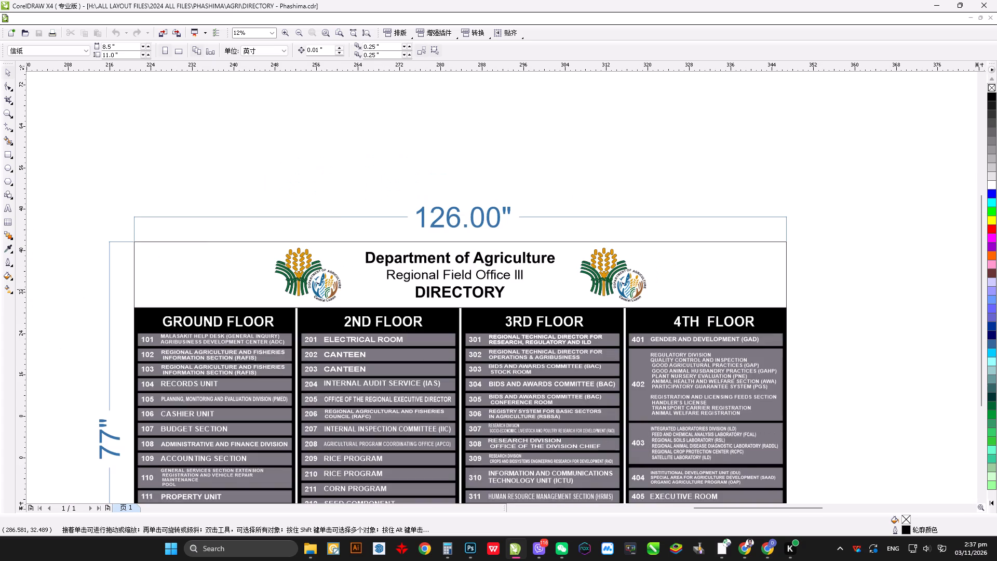
scroll(468, 290, up, 1)
scroll(499, 288, down, 1)
scroll(494, 291, up, 2)
scroll(502, 287, down, 3)
scroll(502, 287, up, 1)
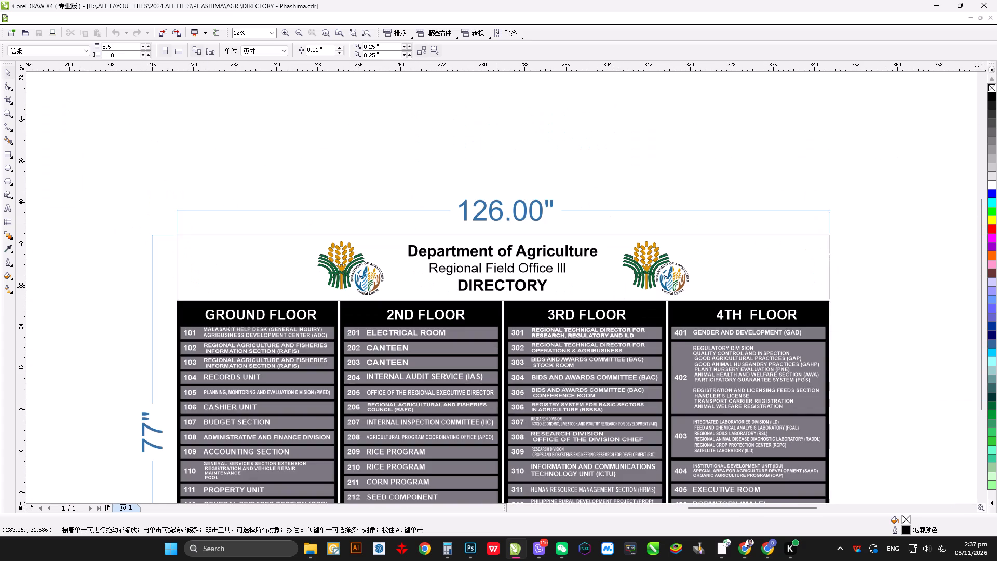
Select the heading text between the two logos on the directory board to inspect it, and close the file.
click(383, 227)
drag(396, 220, 446, 241)
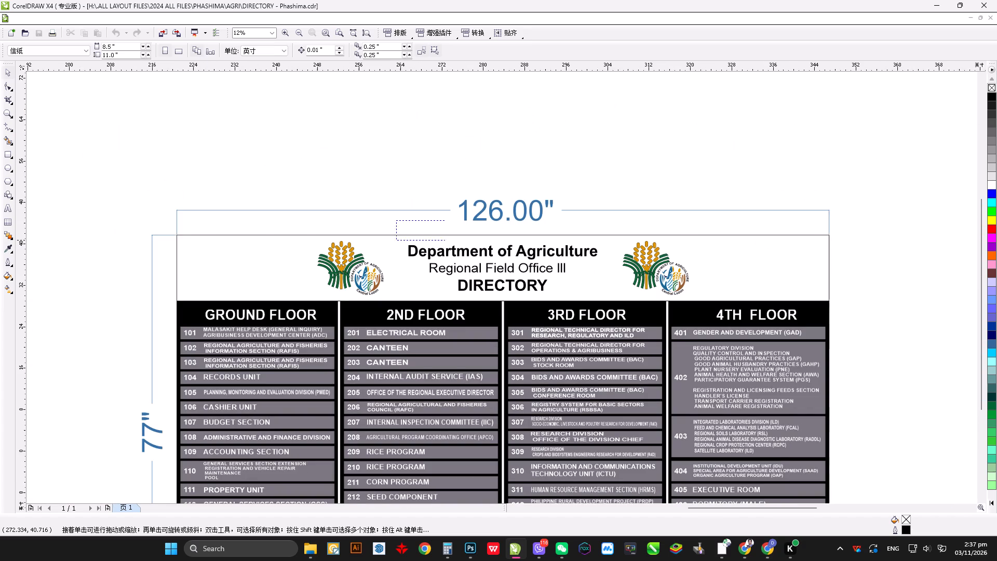
drag(446, 241, 619, 300)
scroll(493, 284, down, 1)
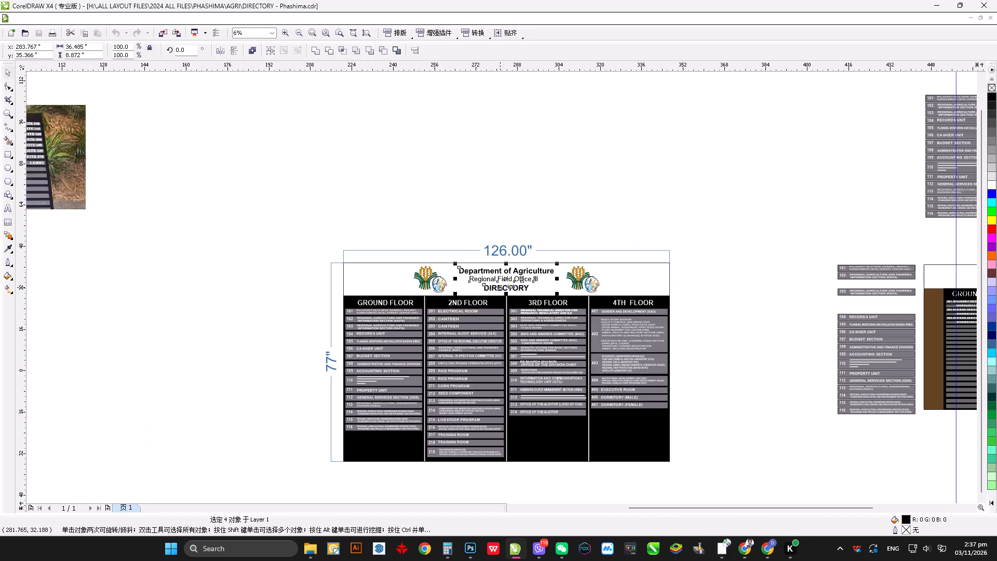
scroll(537, 282, up, 1)
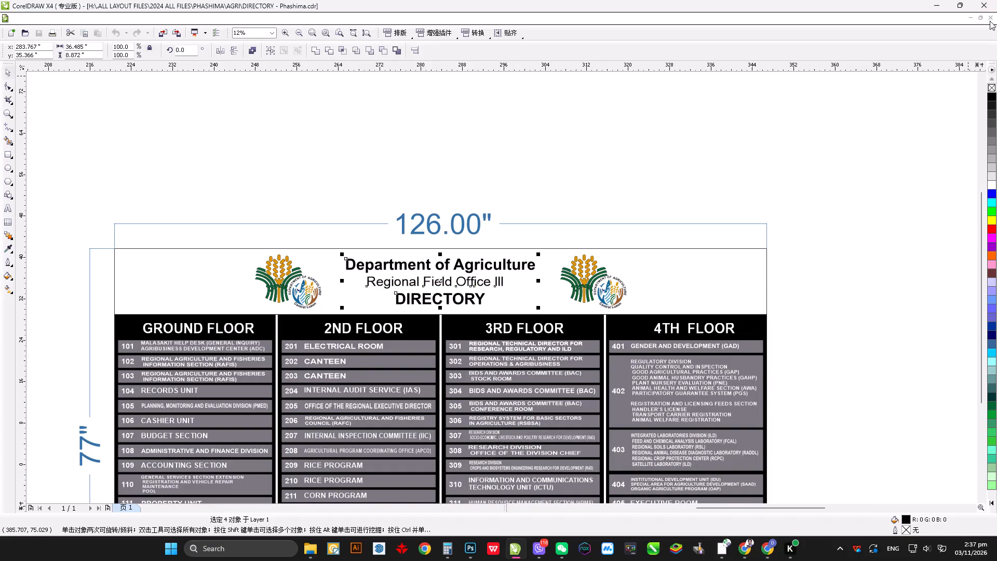
click(991, 15)
Copy the DIRECTORY - Phashima file from the AGRI folder to the desktop.
key(alt+Tab)
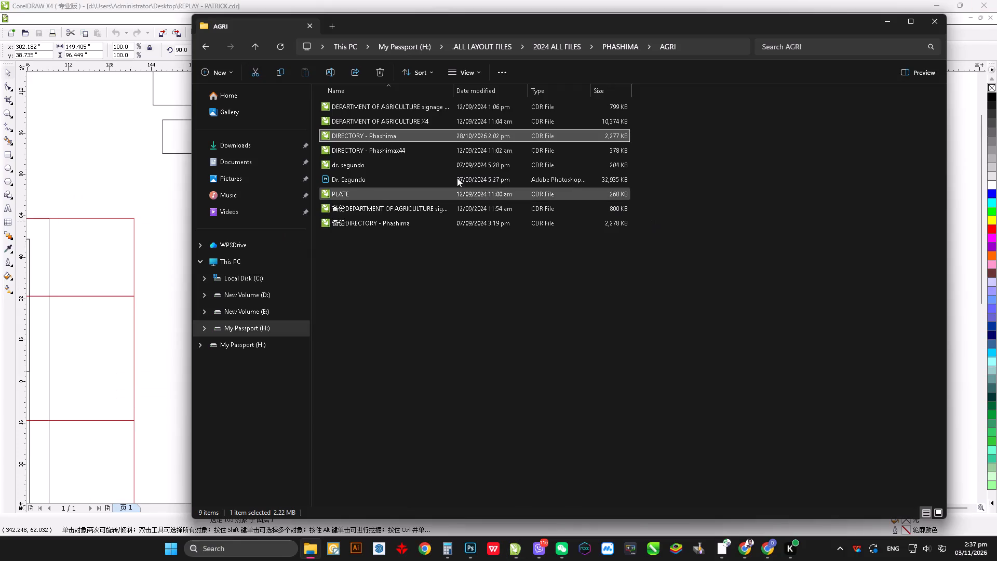
click(376, 150)
click(370, 135)
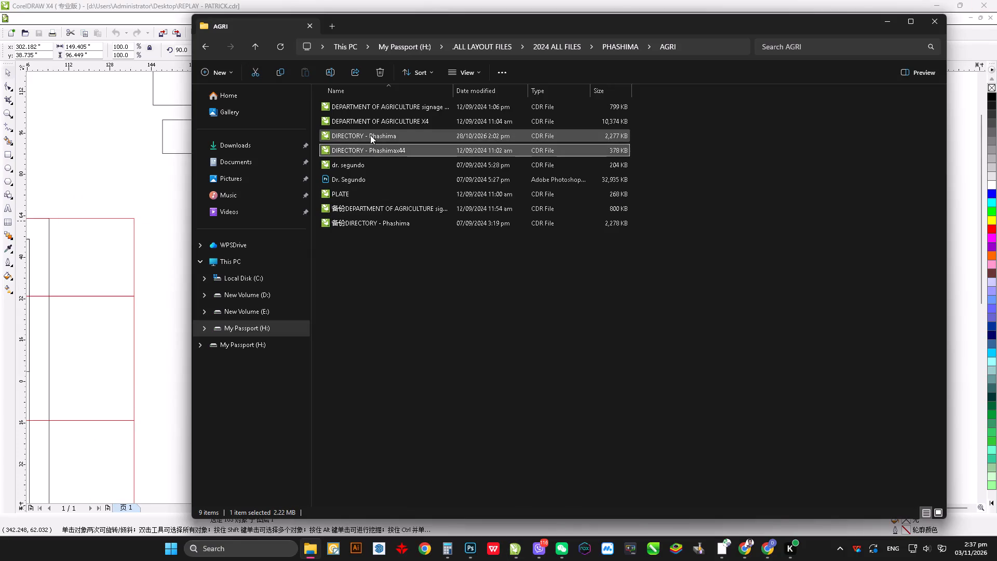
key(ctrl+c)
key(ctrl+c)
key(ctrl+c)
key(alt+Tab)
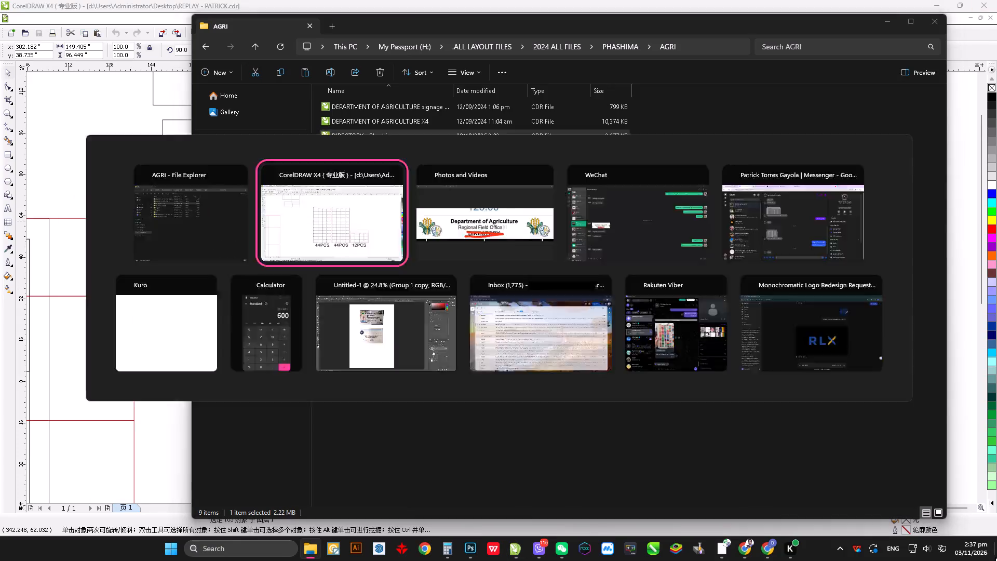
click(996, 560)
click(554, 241)
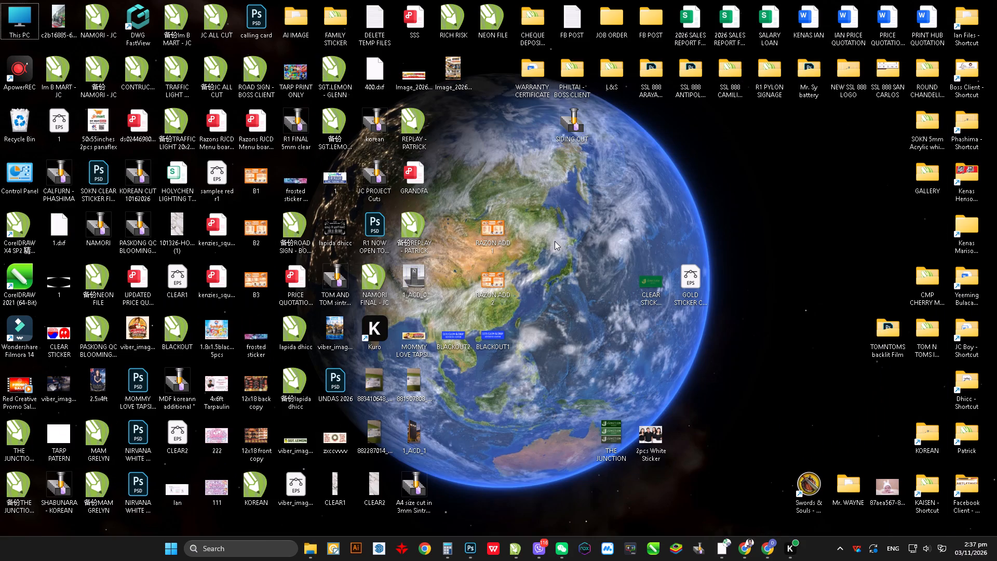
key(ctrl+v)
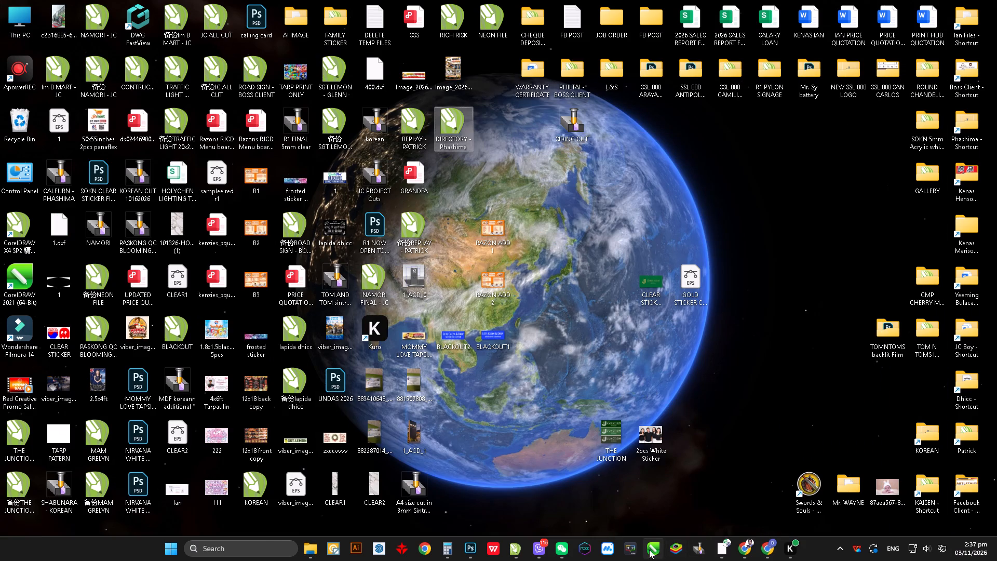
Review the requested heading change in the K4 san fernando conversation in WeChat, and return to the desktop.
click(559, 547)
click(513, 465)
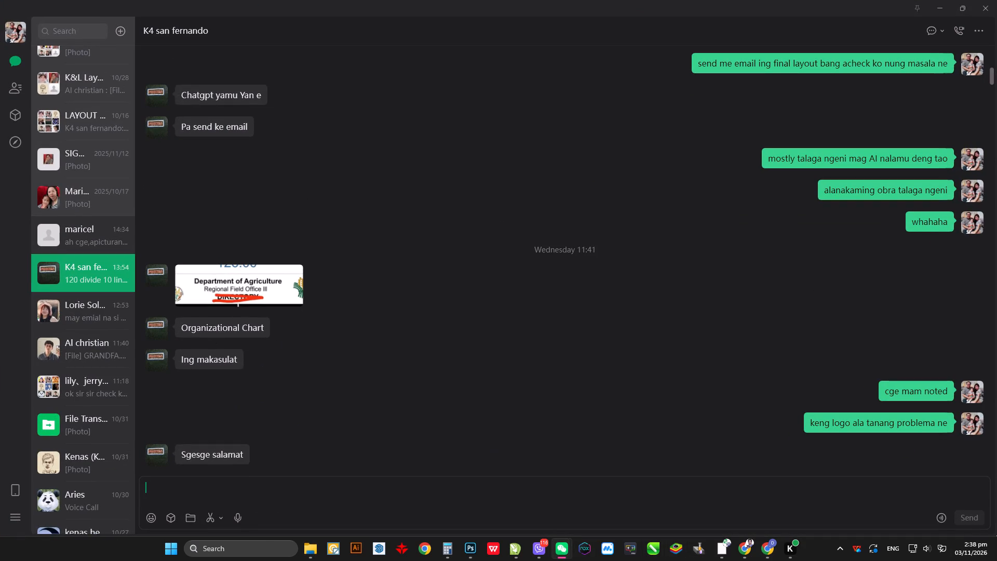
click(996, 560)
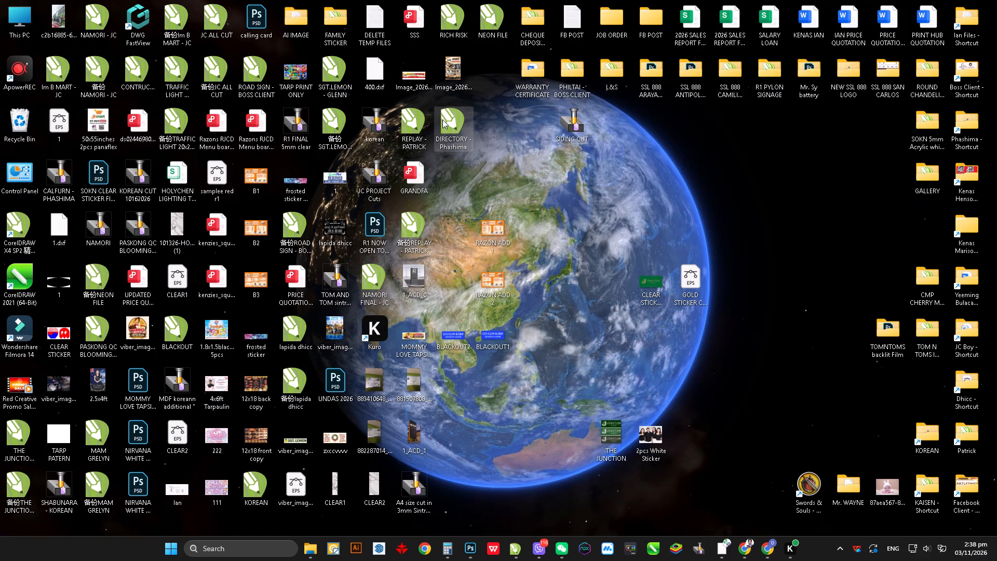
Rename the DIRECTORY - Phashima file on the desktop as AGRI ORGANIZATION CHART - Phashima.
click(442, 119)
key(F2)
click(459, 148)
drag(467, 138, 354, 134)
text(OR)
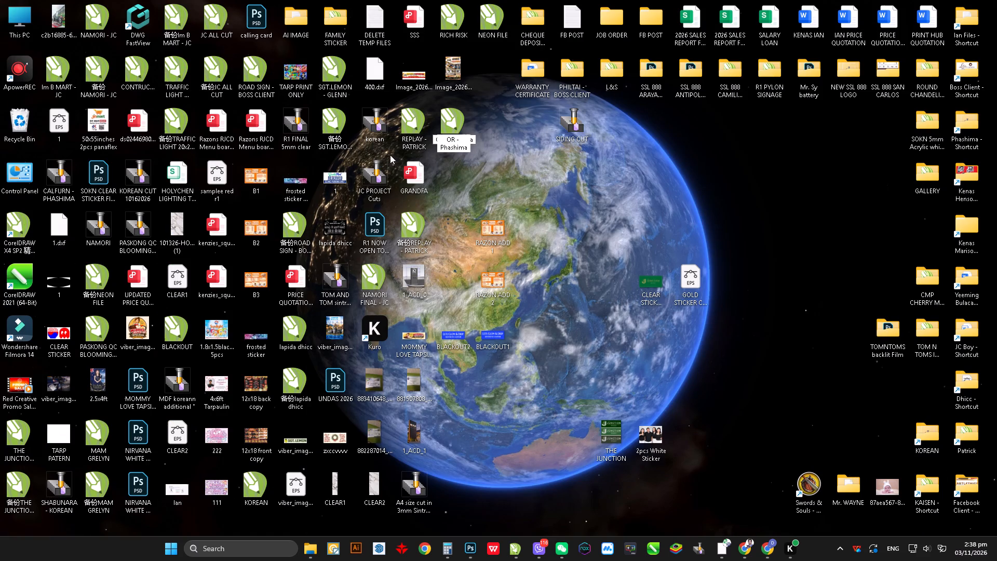
key(BackSpace)
key(BackSpace)
key(BackSpace)
text(AGRI OR)
text(GANIZ)
text(ATION CHAR)
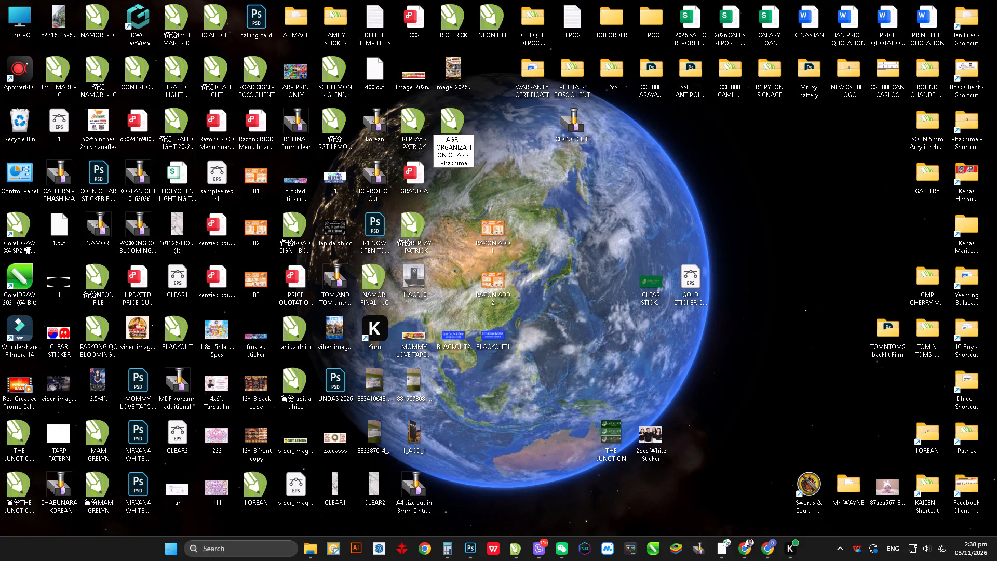
key(shift+t)
Recheck the requested heading wording in the K4 san fernando conversation in WeChat, and return to the desktop.
key(alt+Tab)
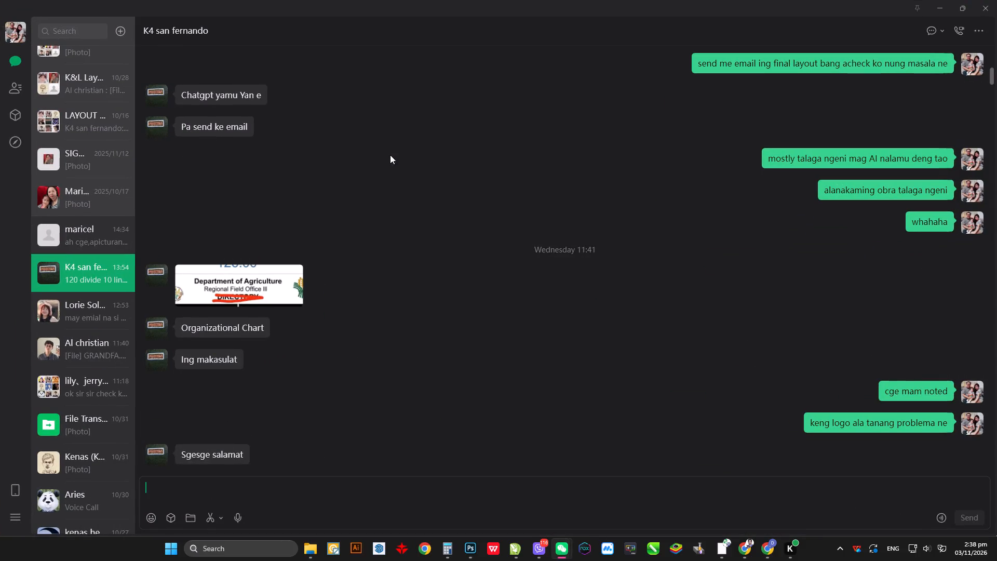
key(alt+Tab)
key(alt+Tab)
click(996, 560)
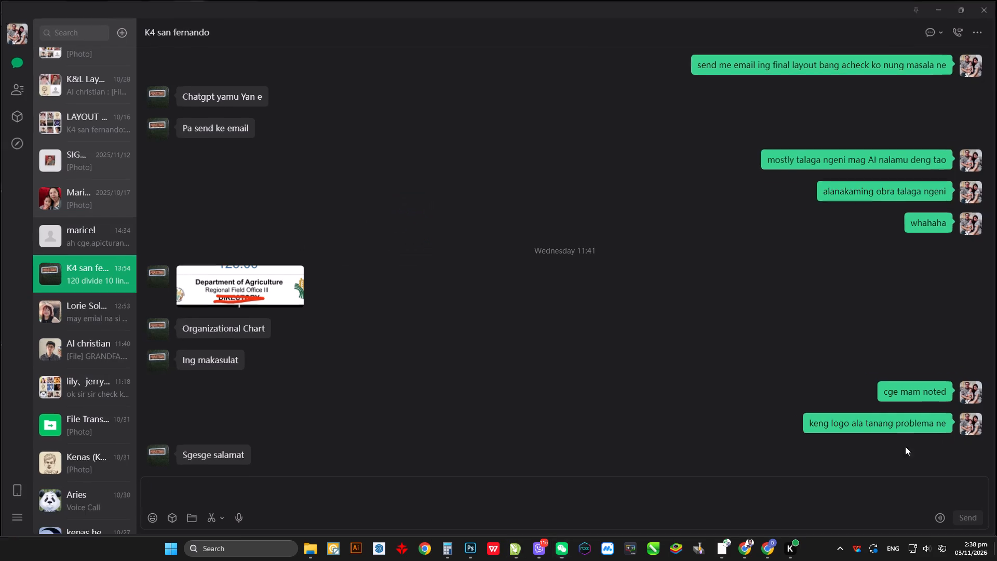
Select the AGRI ORGANIZATION CHART - Phashima file on the desktop.
click(495, 105)
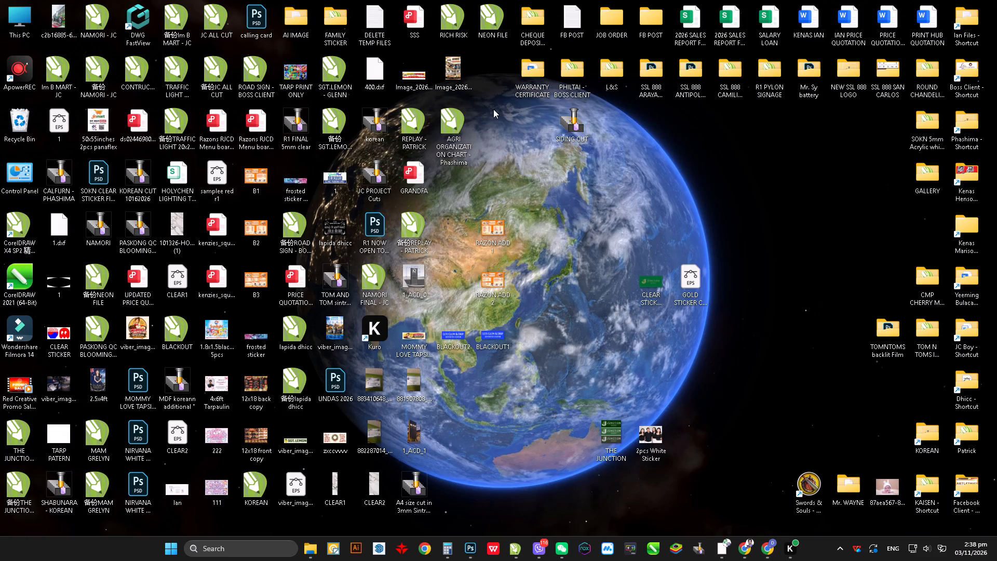
click(437, 140)
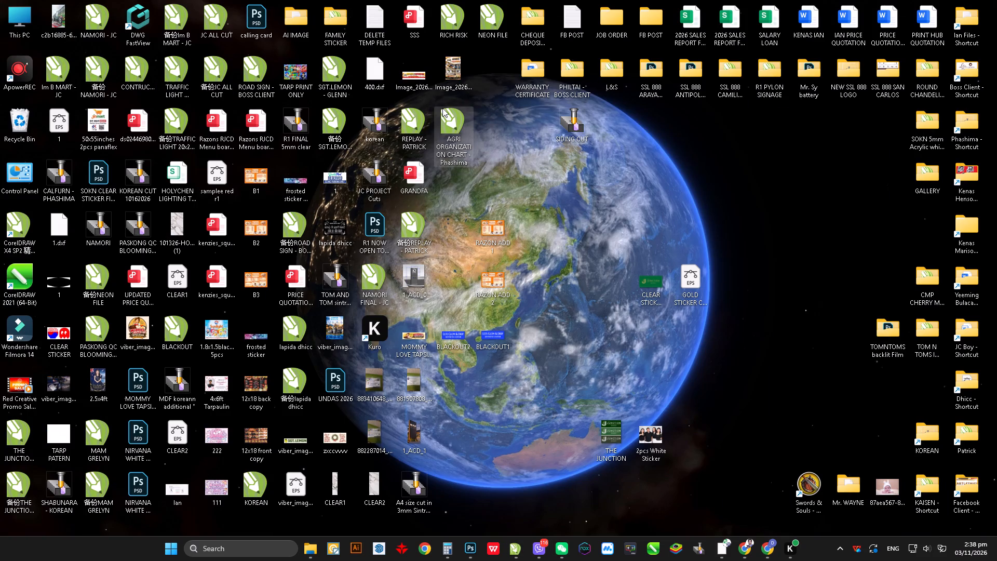
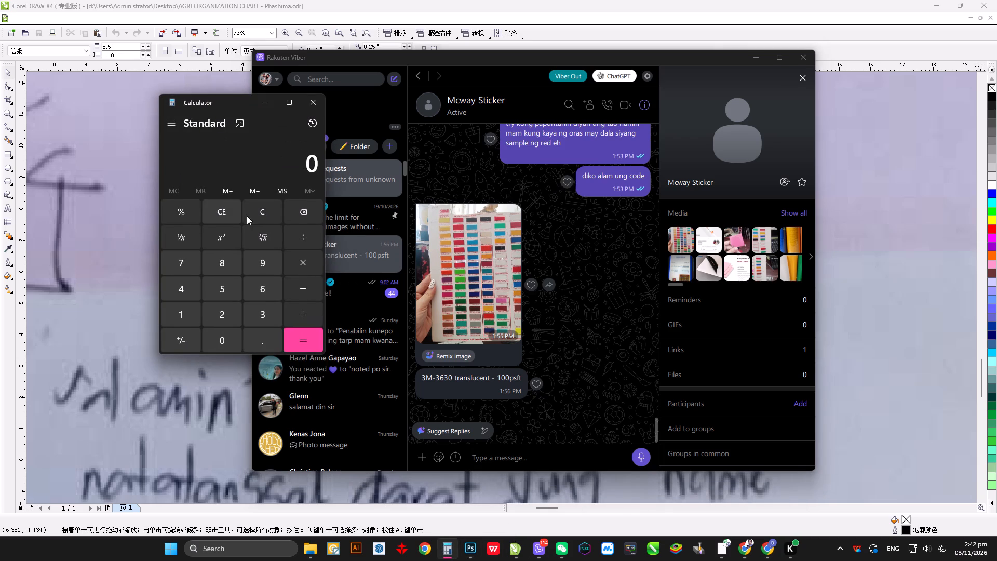
Clear the Calculator and enter a new multiplication of 4 × 4 × a number starting with 1.
click(257, 212)
text(4*4**1)
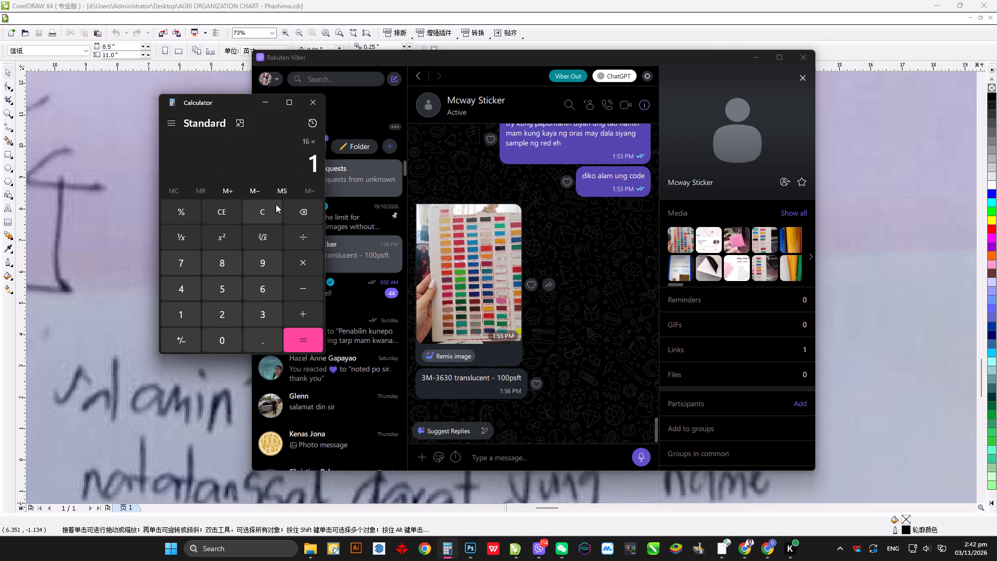
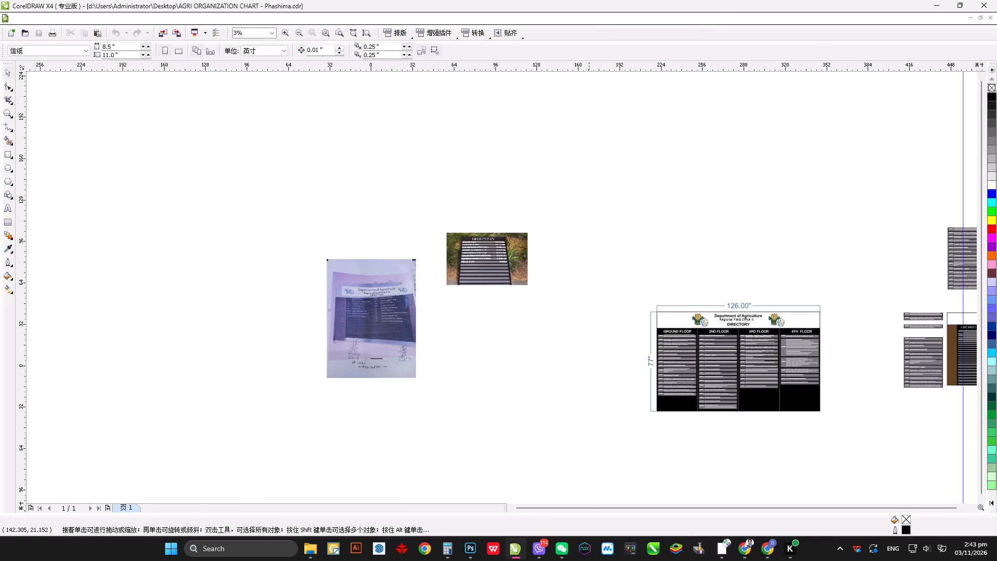
Cut the two reference photos of the directory signs out of the drawing.
drag(177, 185, 583, 448)
key(ctrl+x)
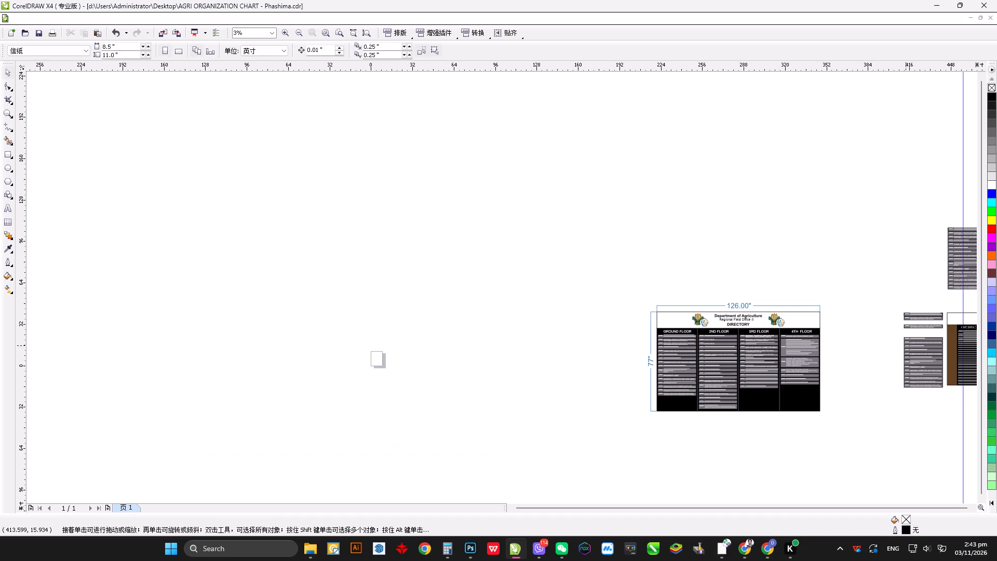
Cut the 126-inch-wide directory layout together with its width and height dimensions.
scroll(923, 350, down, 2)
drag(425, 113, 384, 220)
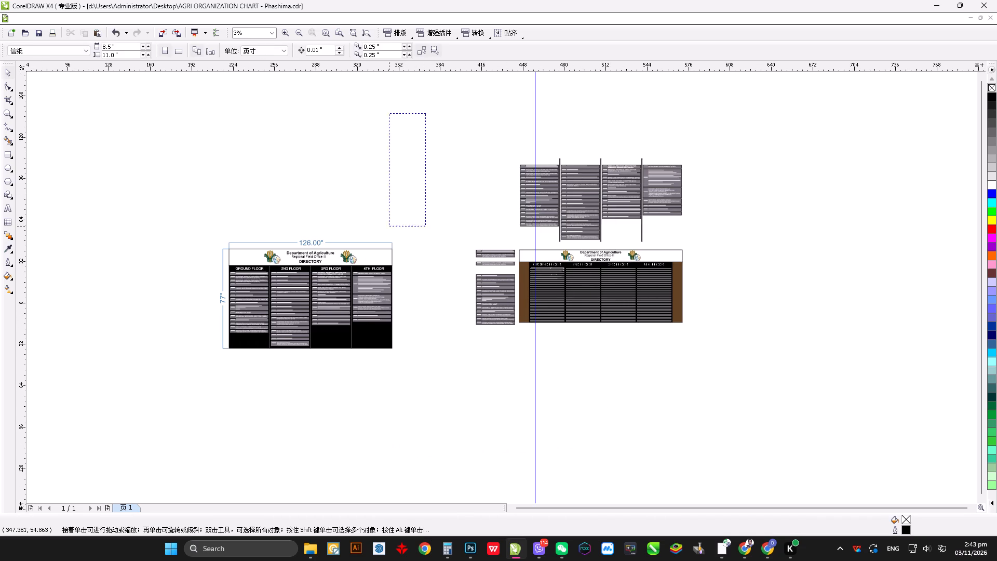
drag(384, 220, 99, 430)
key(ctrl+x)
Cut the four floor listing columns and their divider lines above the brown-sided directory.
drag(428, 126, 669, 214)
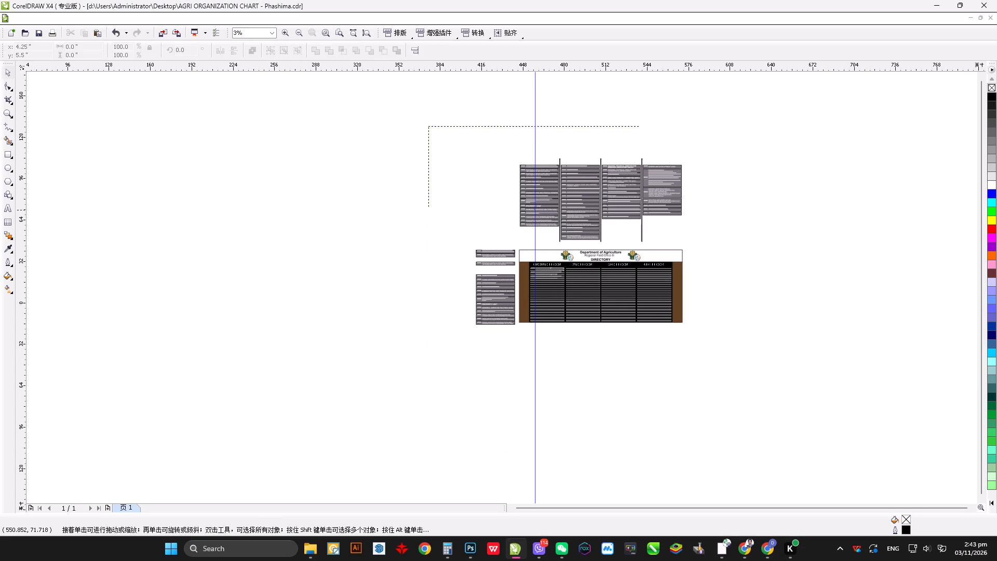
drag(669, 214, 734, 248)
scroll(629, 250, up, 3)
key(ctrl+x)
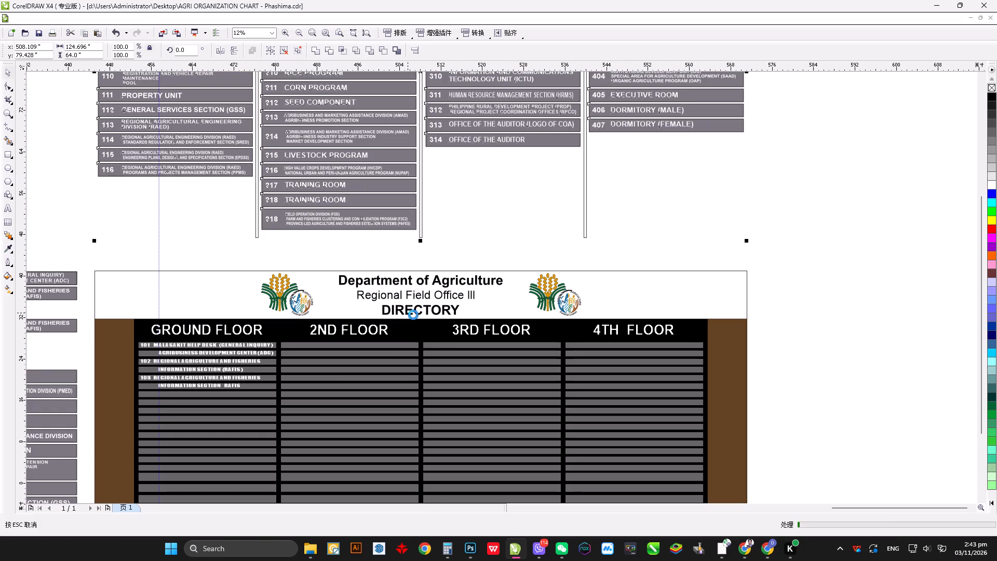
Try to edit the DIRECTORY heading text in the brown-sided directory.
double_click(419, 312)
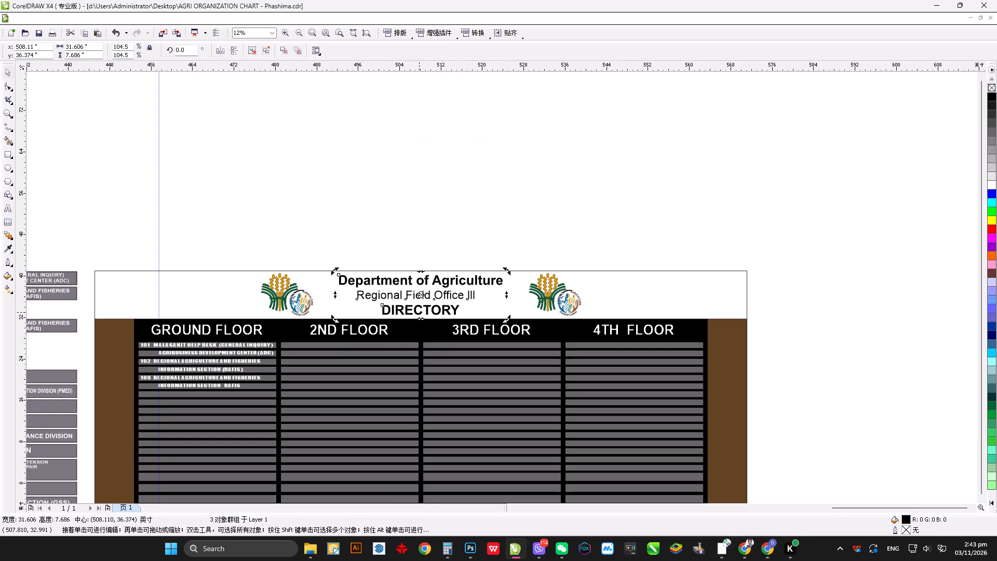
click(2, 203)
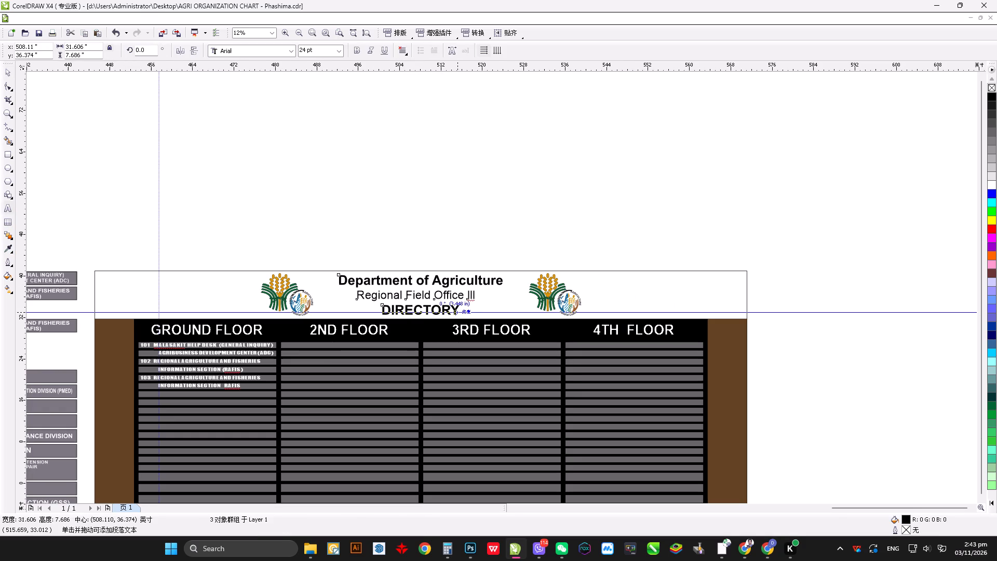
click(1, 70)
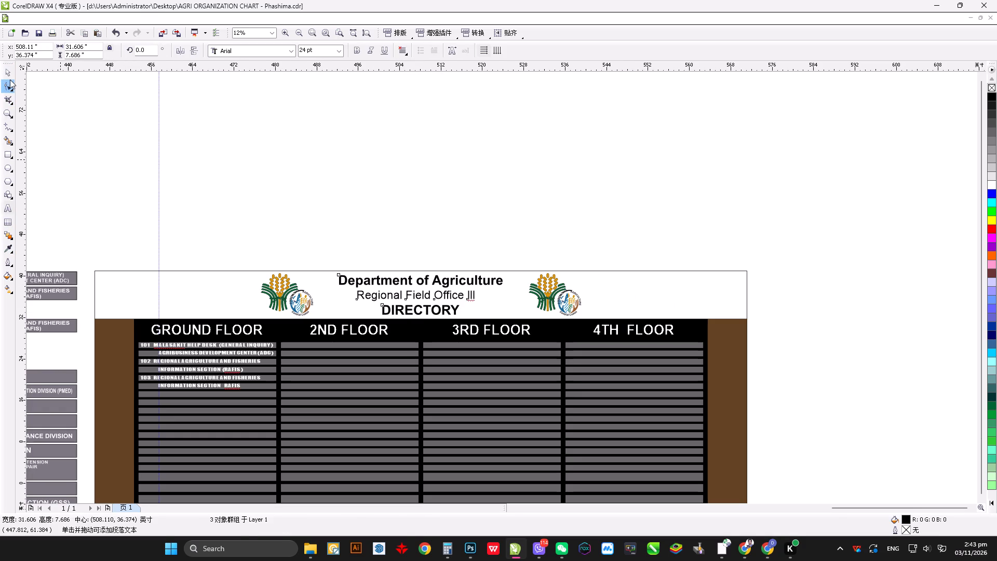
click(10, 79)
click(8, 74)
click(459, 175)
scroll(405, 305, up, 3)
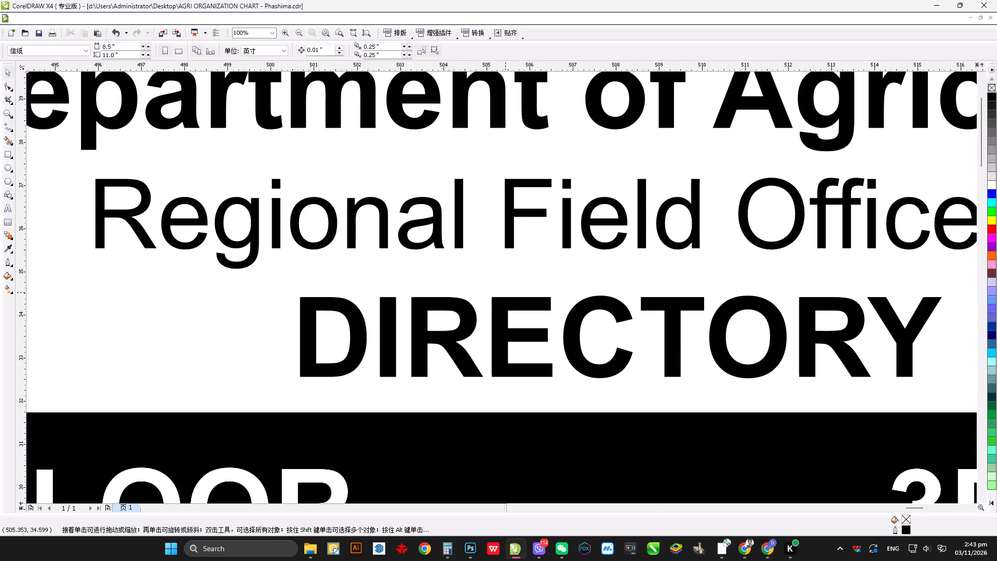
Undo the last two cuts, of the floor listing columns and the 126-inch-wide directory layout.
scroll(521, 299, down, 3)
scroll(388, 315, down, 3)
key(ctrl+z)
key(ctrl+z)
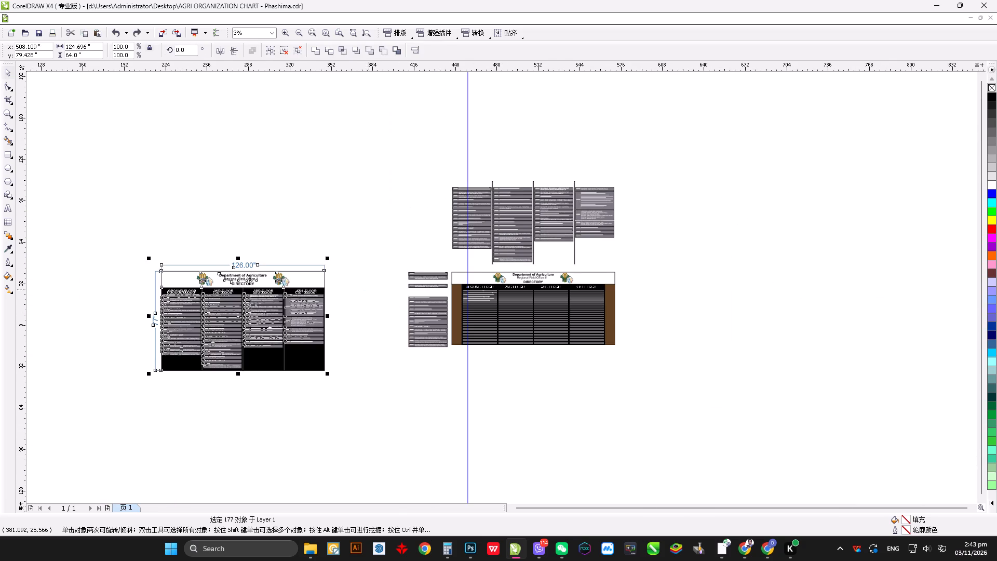
Select the word DIRECTORY on its own in the heading of the 126-inch-wide layout.
scroll(265, 315, up, 3)
scroll(449, 181, up, 2)
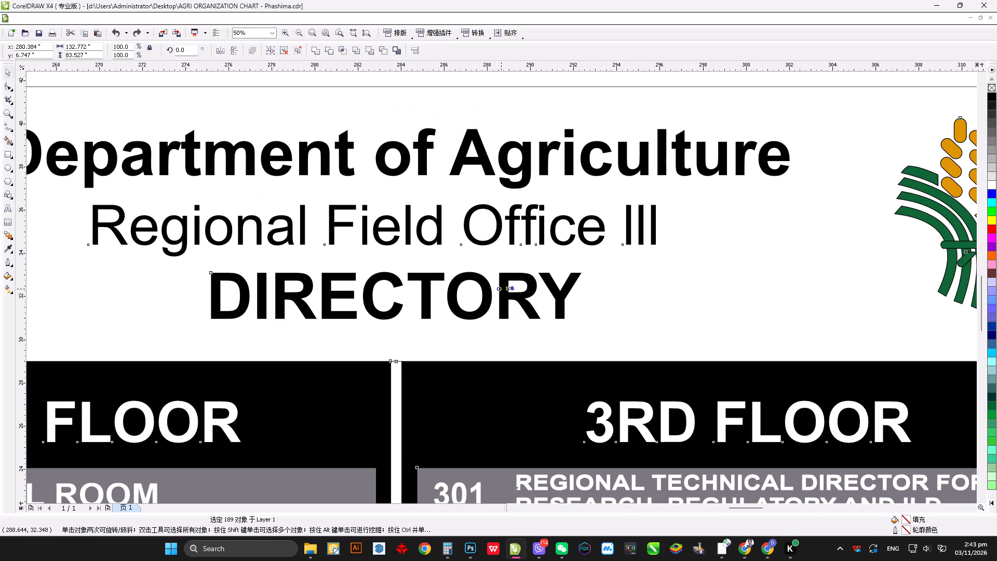
double_click(502, 288)
click(10, 69)
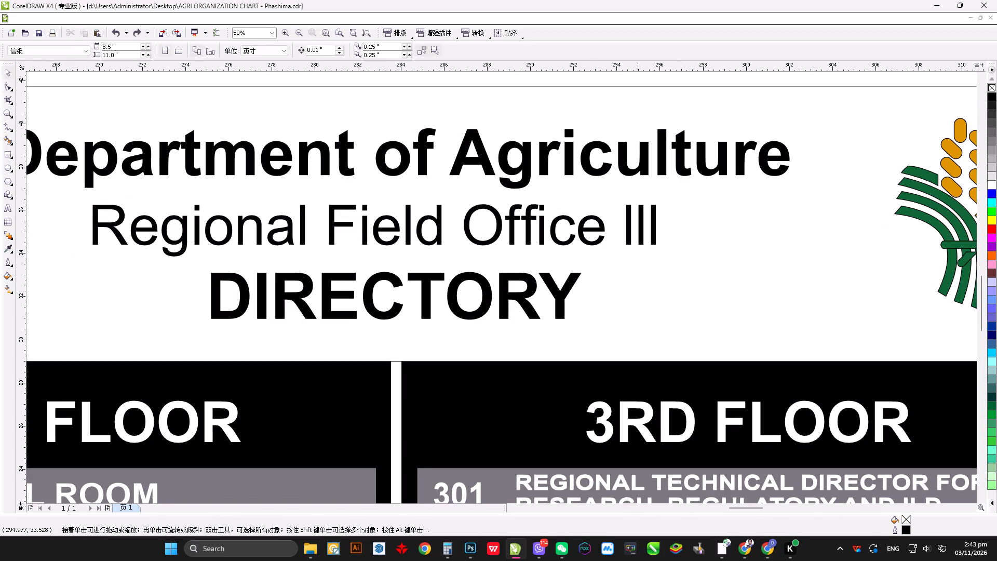
click(578, 276)
click(7, 78)
scroll(722, 293, down, 1)
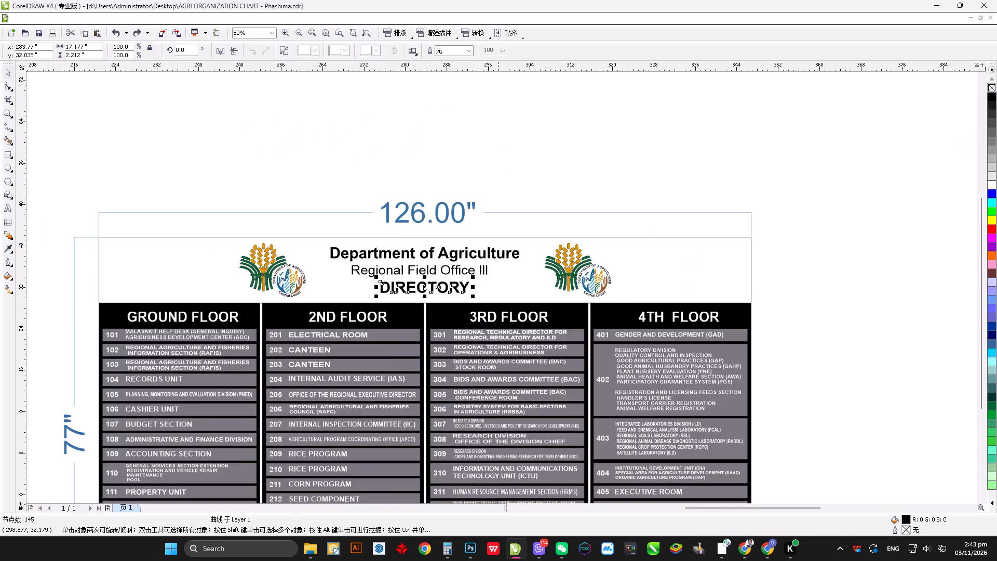
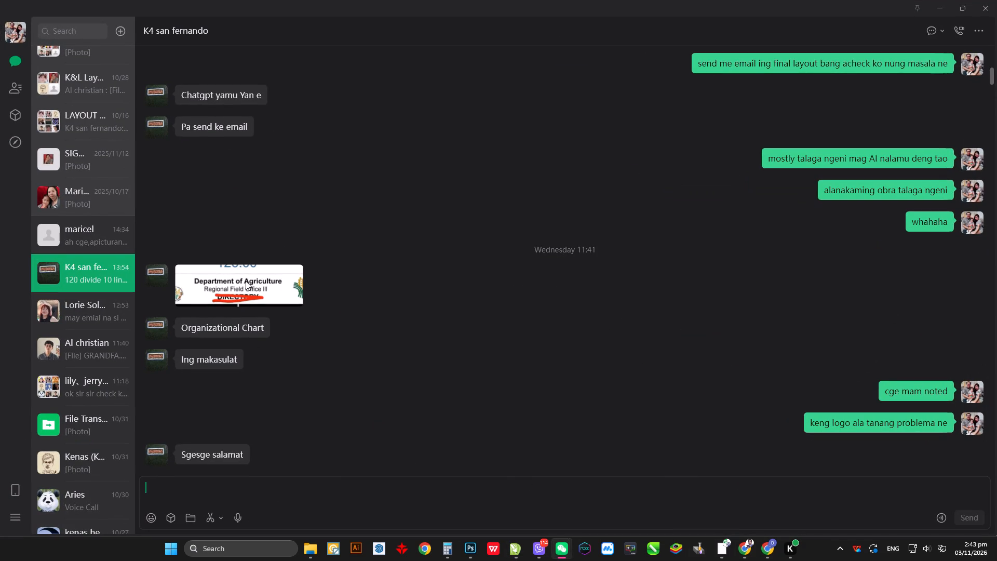
Switch to CorelDRAW and draw a rectangle about 179 by 35 inches in the empty area beside the 126-inch-wide layout.
key(alt+Tab)
click(346, 229)
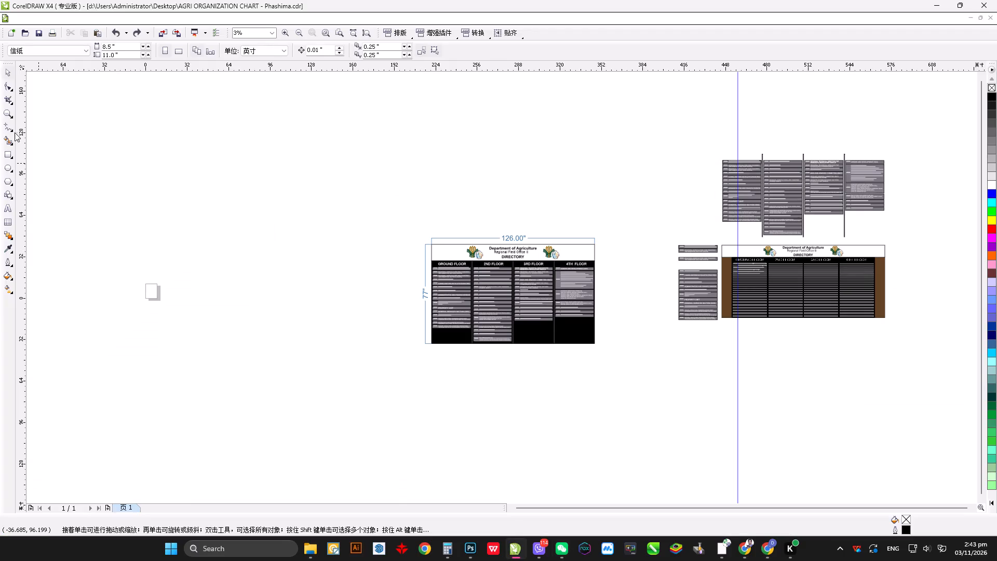
click(8, 149)
drag(107, 185, 339, 230)
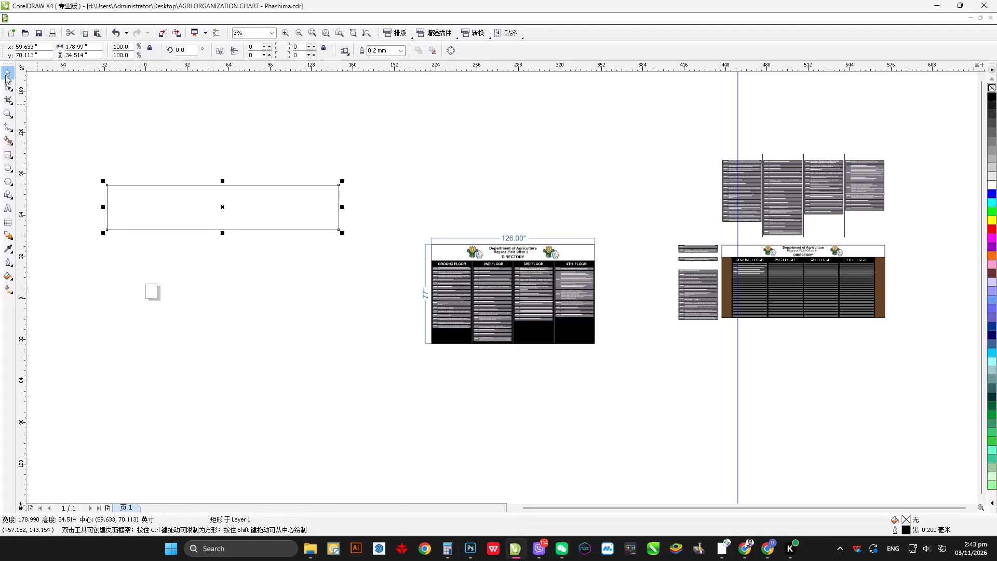
click(5, 72)
scroll(219, 218, down, 1)
scroll(496, 284, up, 2)
scroll(502, 287, down, 1)
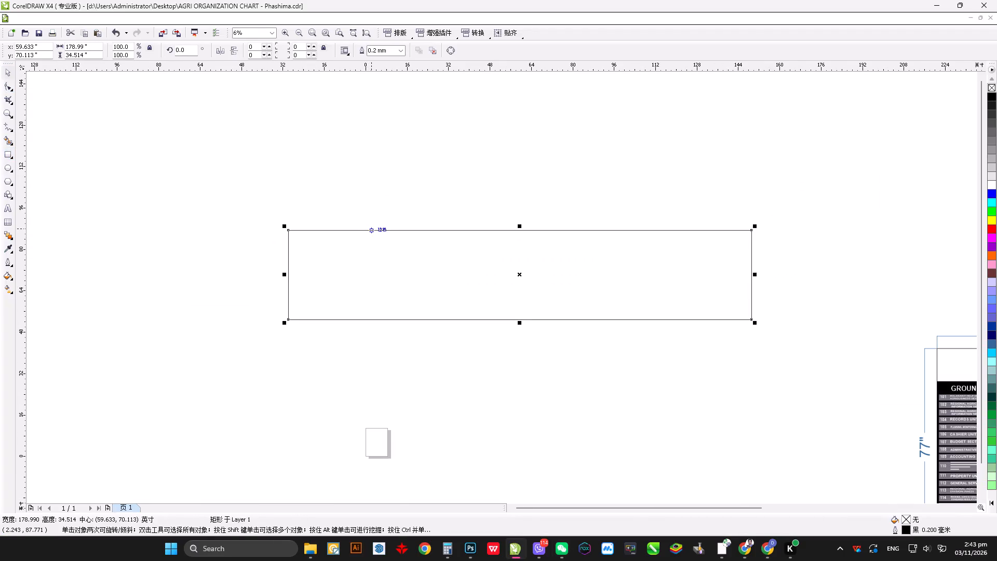
Set the drawing units to millimetres.
click(158, 133)
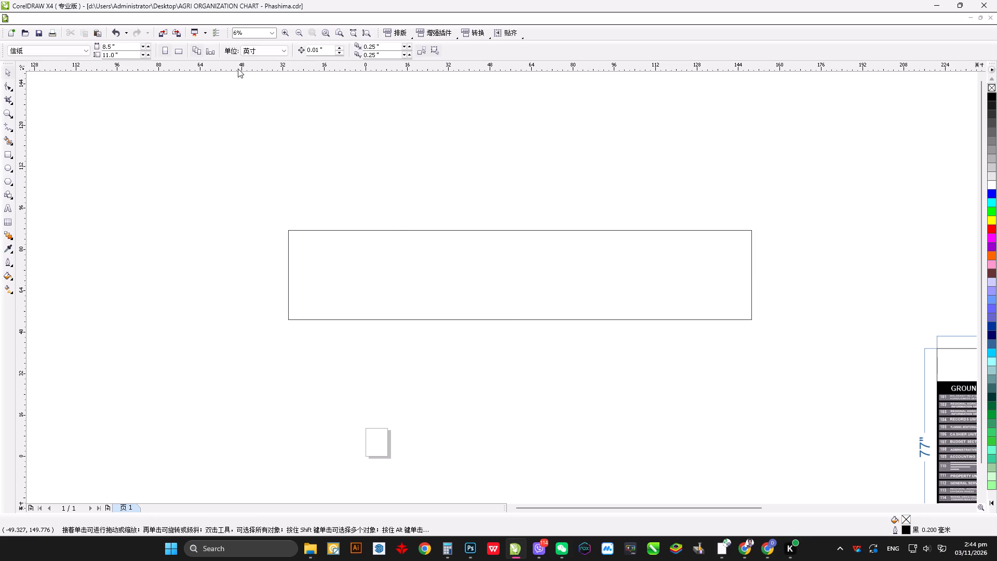
click(248, 49)
click(257, 66)
click(454, 357)
Resize the new rectangle to 2690 mm wide and, with proportions unlocked, 325 mm high.
click(412, 288)
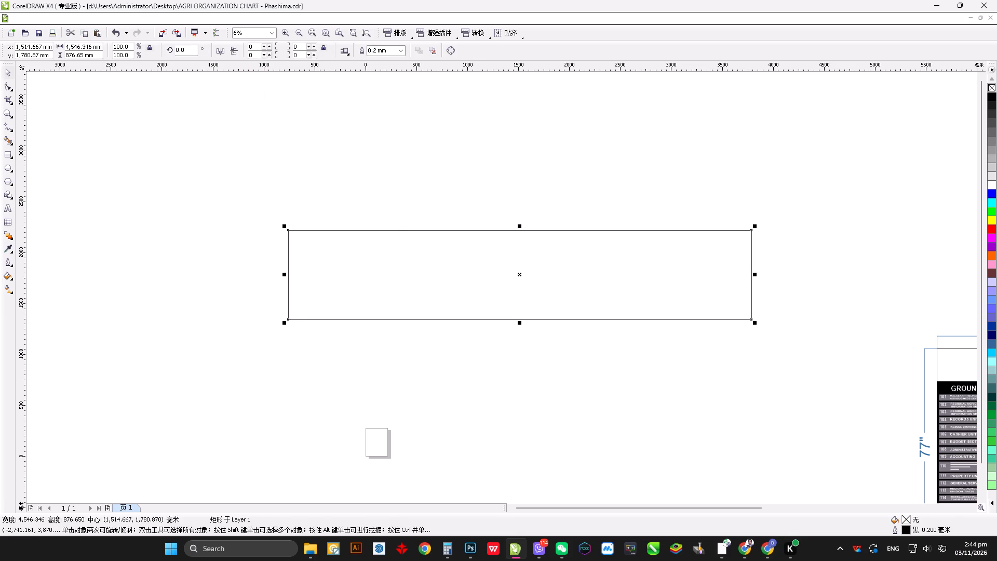
click(90, 46)
key(ctrl+a)
text(26)
key(9)
key(0)
key(Return)
click(152, 46)
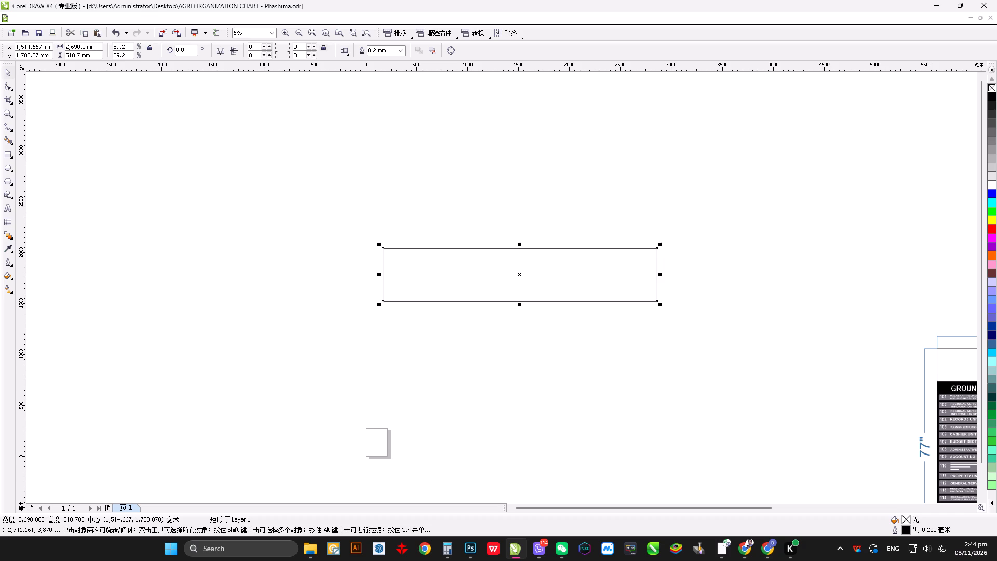
drag(101, 55, 0, 66)
text(32)
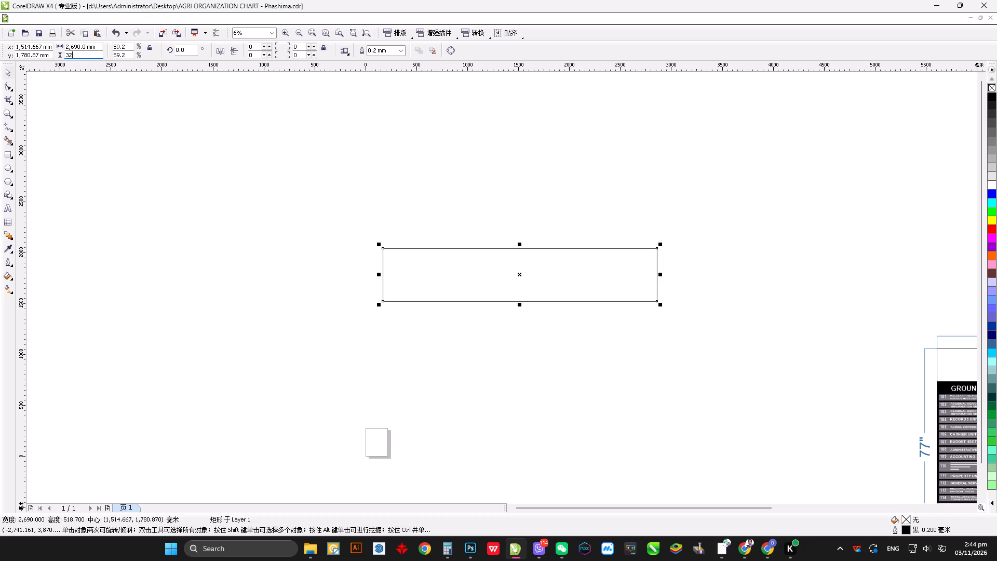
key(5)
key(Return)
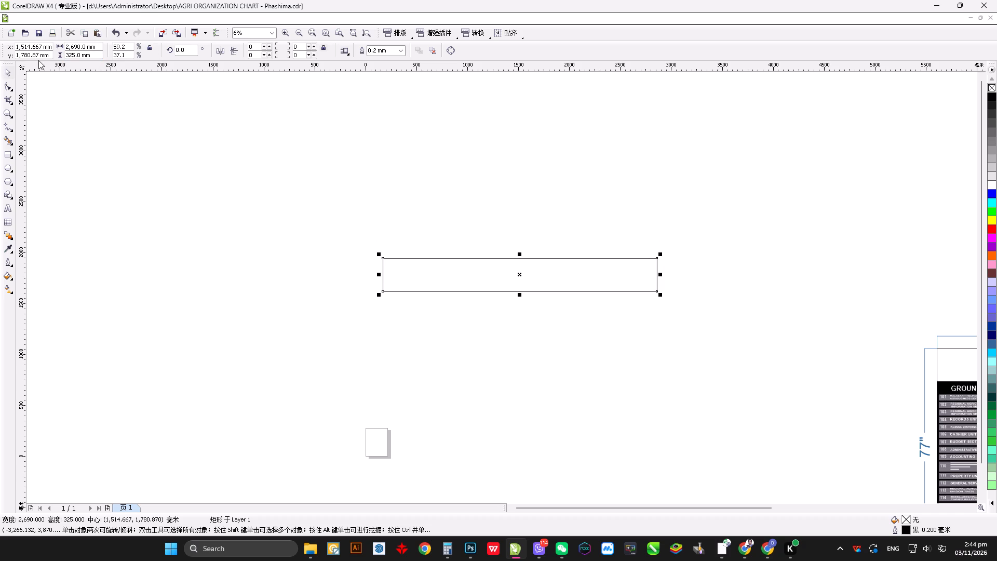
Duplicate the rectangle in place, set the copy's height to 390 mm and give it a red outline.
key(plus)
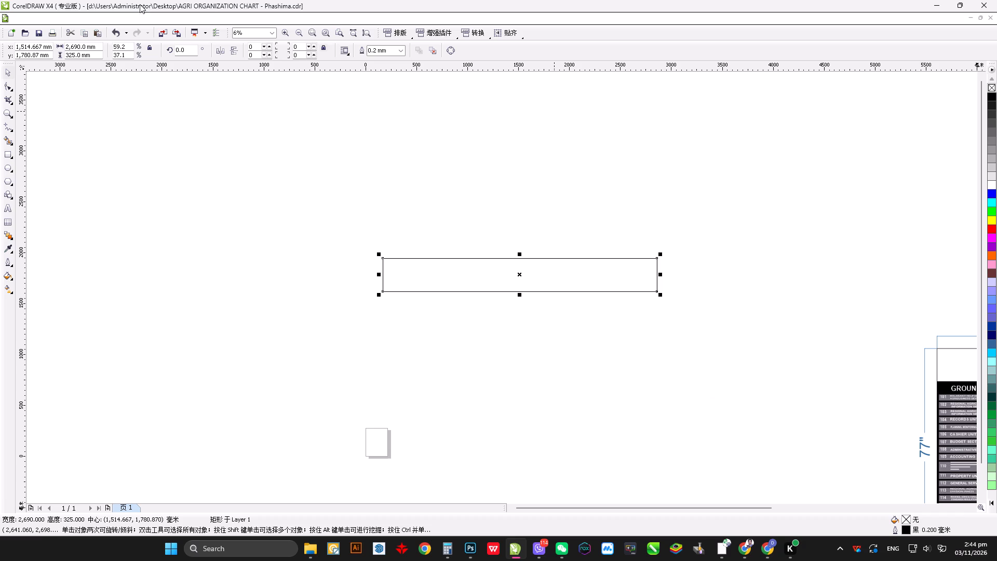
drag(94, 52, 9, 58)
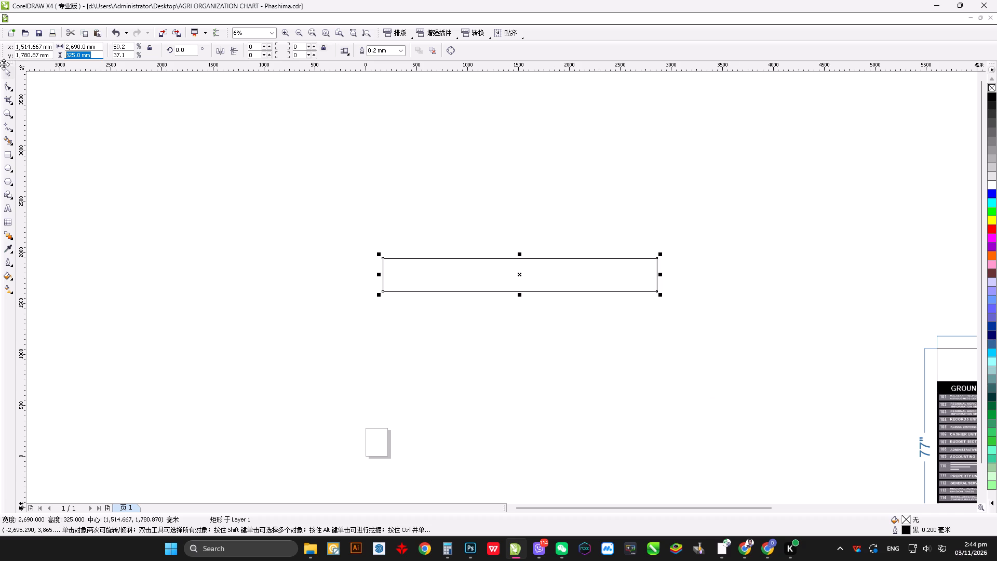
key(3)
text(90)
key(Return)
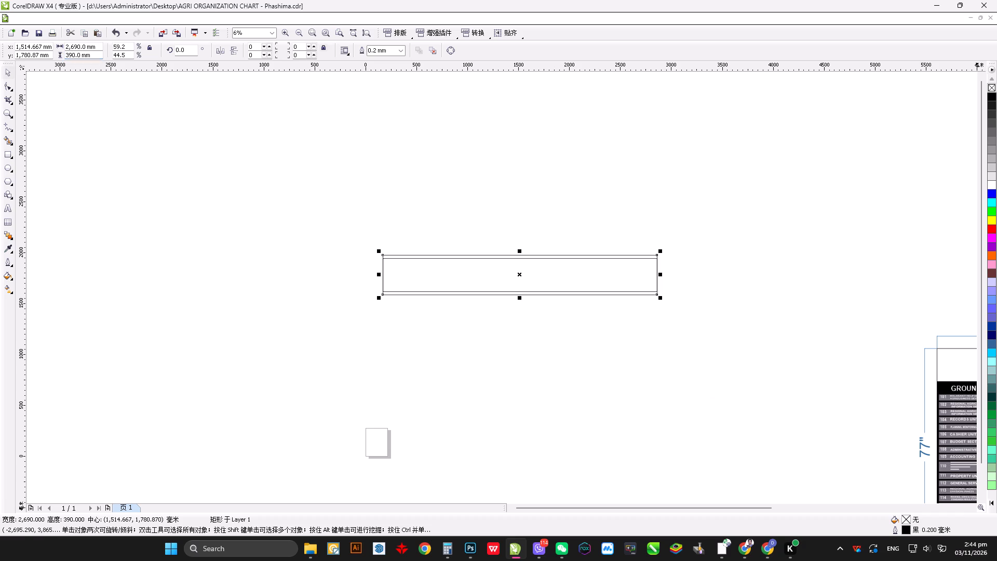
right_click(994, 231)
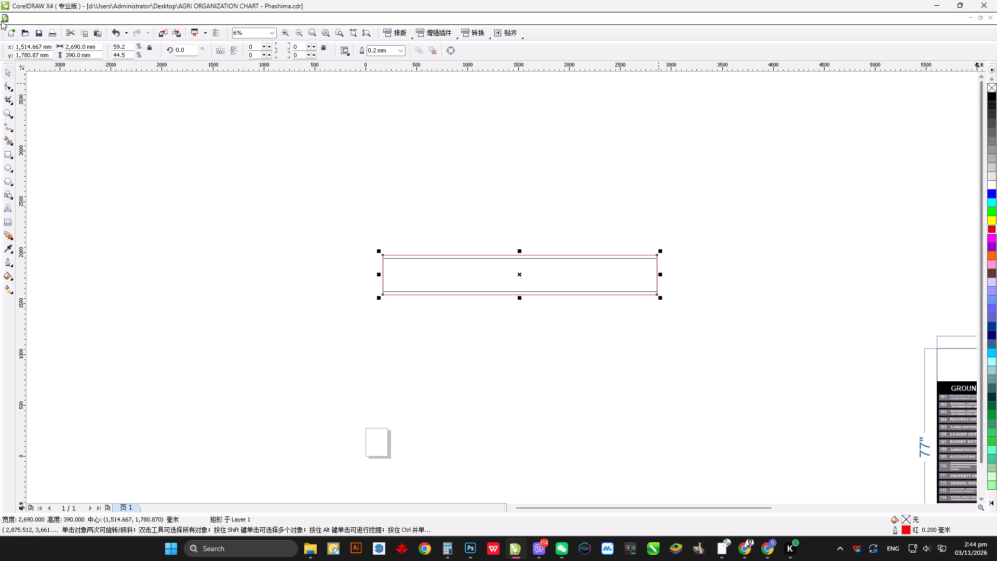
Move the red rectangle up so its bottom edge meets the bottom edge of the 325 mm high rectangle.
click(4, 73)
scroll(493, 302, up, 1)
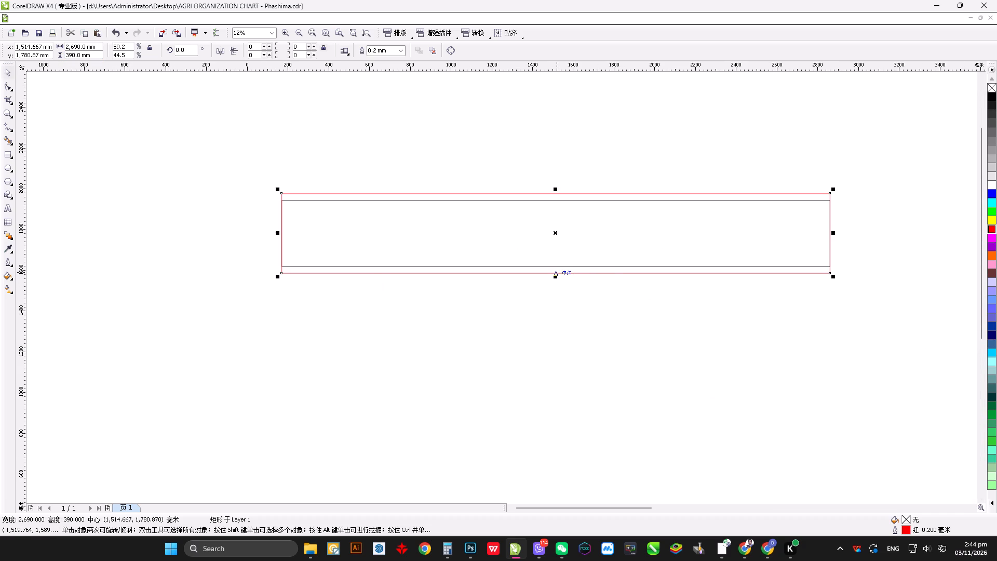
drag(557, 272, 555, 263)
click(387, 319)
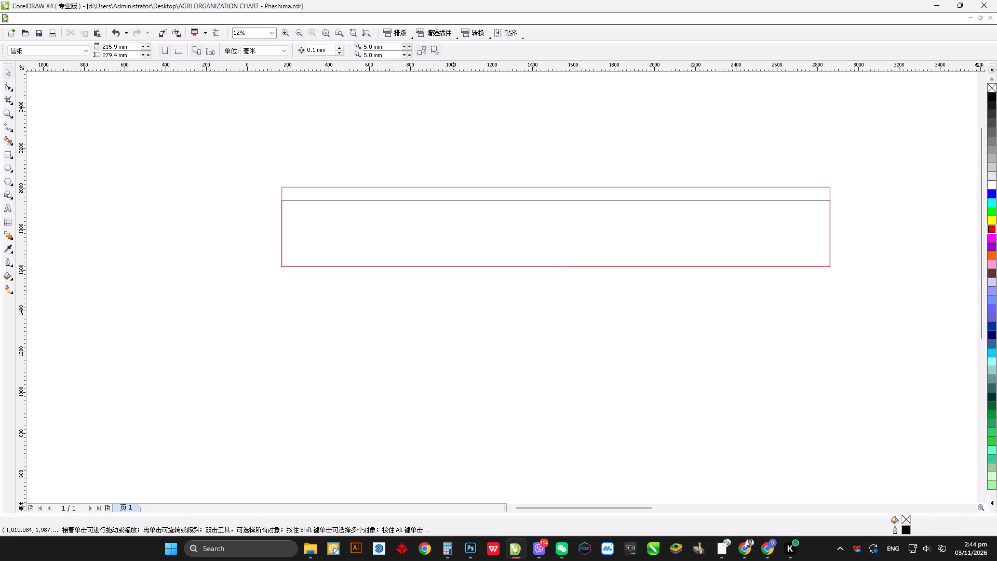
Select both rectangles and export to the Desktop as an EPS file named 1, replacing the existing file.
scroll(438, 279, down, 2)
scroll(548, 275, up, 2)
double_click(465, 213)
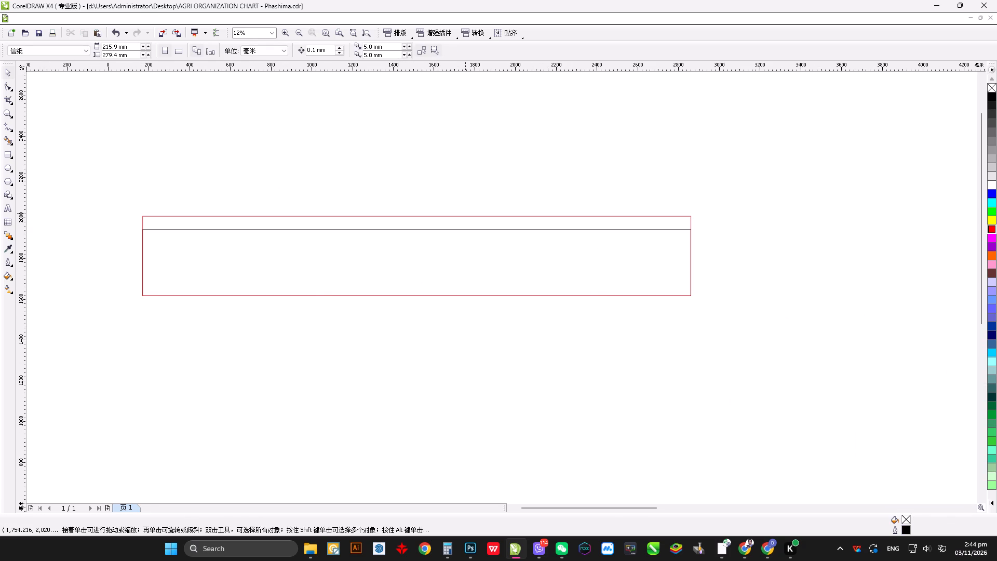
drag(111, 164, 813, 356)
key(ctrl+e)
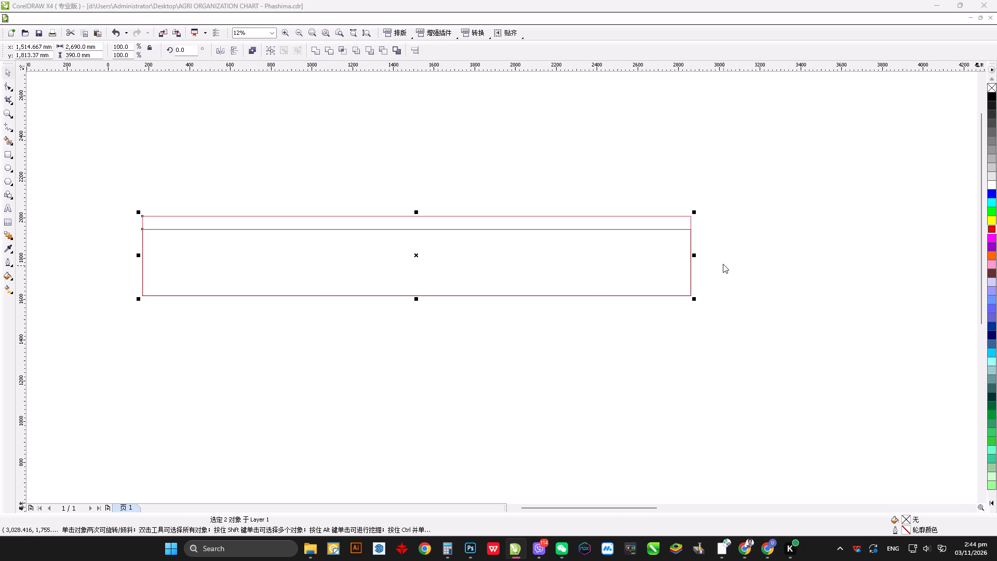
drag(550, 384, 290, 426)
key(1)
drag(379, 431, 384, 429)
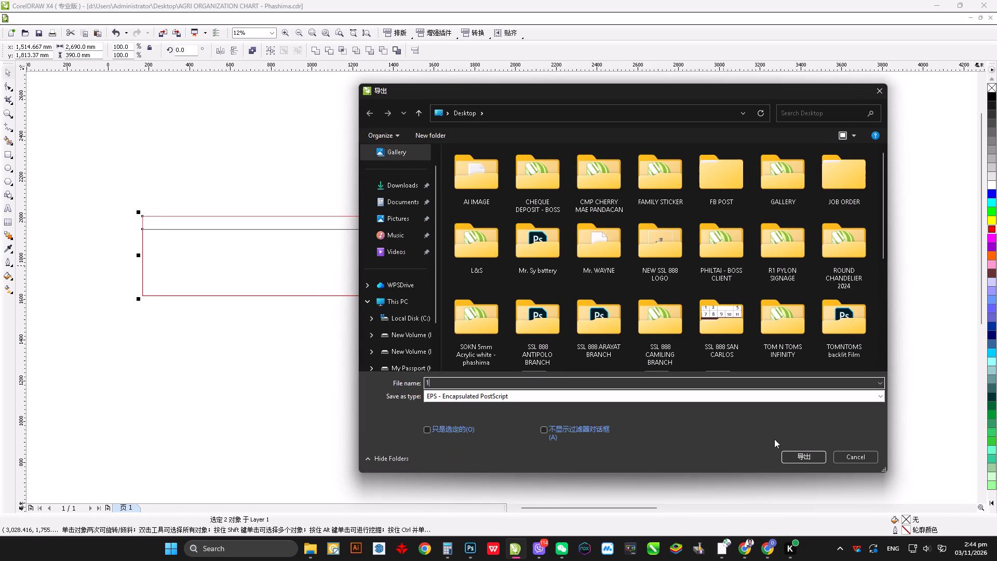
click(797, 456)
click(526, 279)
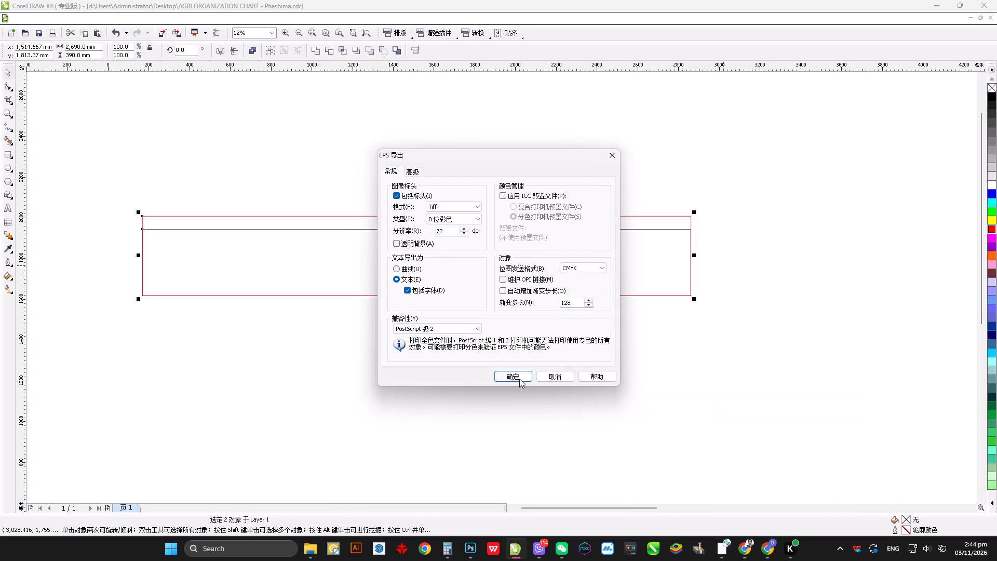
click(519, 379)
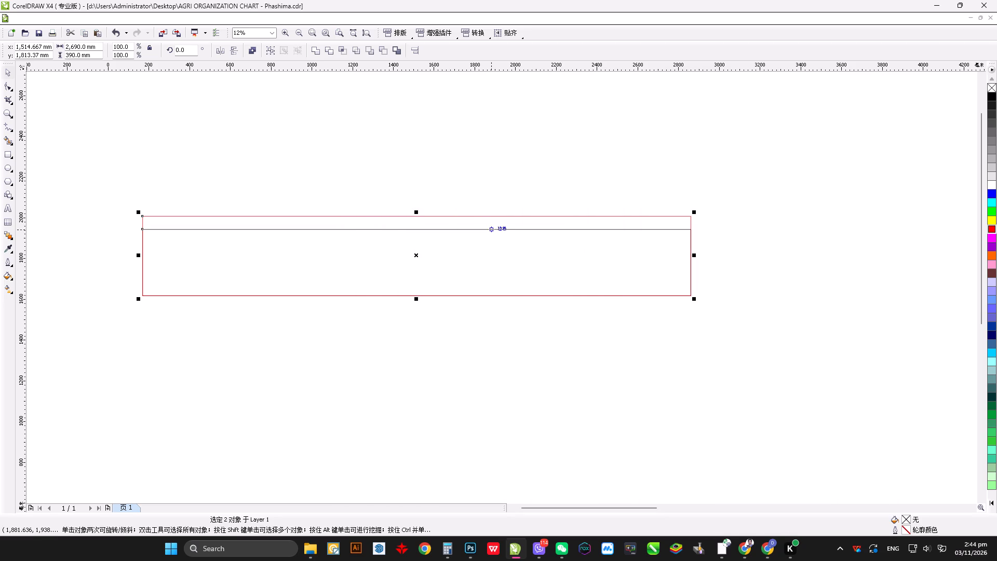
Switch to JDPaint and import the EPS file 1 from the Desktop.
click(700, 551)
click(4, 17)
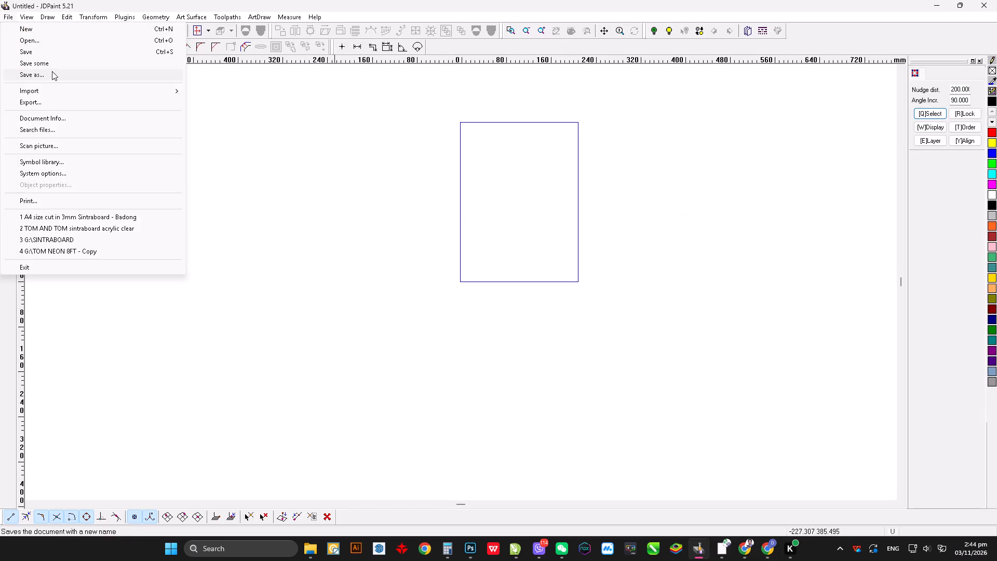
click(57, 90)
click(236, 92)
click(472, 349)
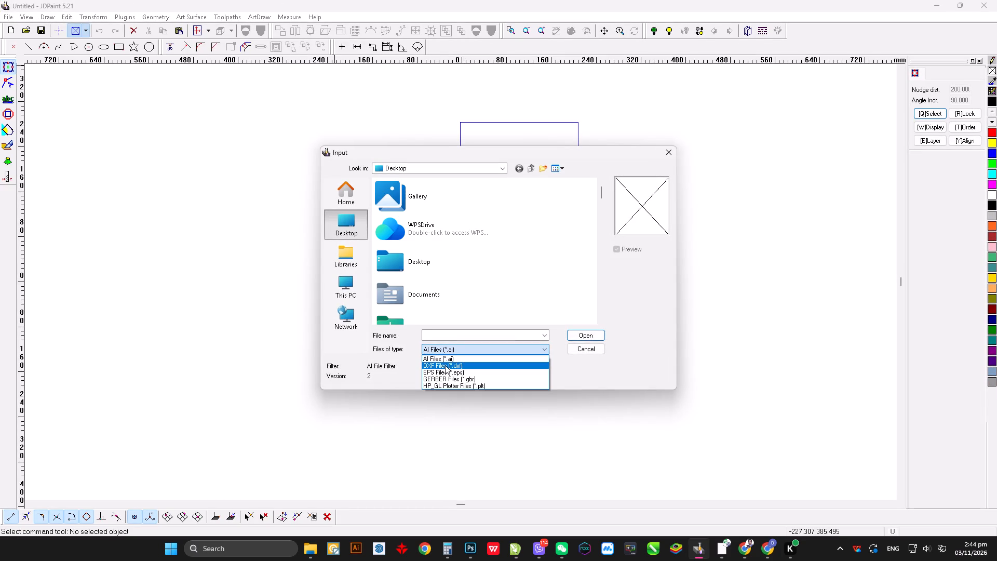
click(445, 373)
click(417, 254)
key(1)
click(587, 336)
click(509, 331)
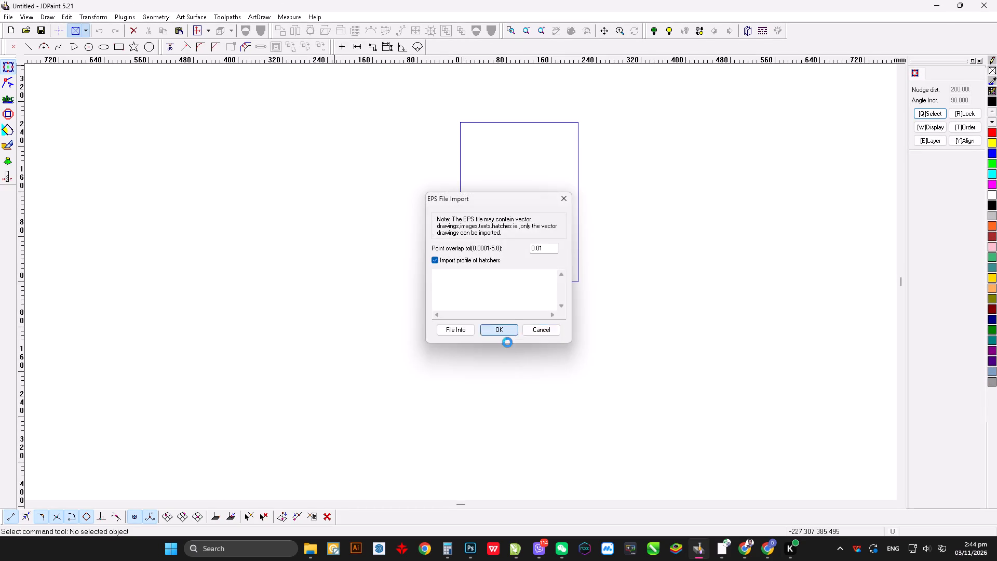
Move the imported artwork sideways until both rectangles lie fully within the visible drawing area.
scroll(521, 372, up, 12)
click(474, 276)
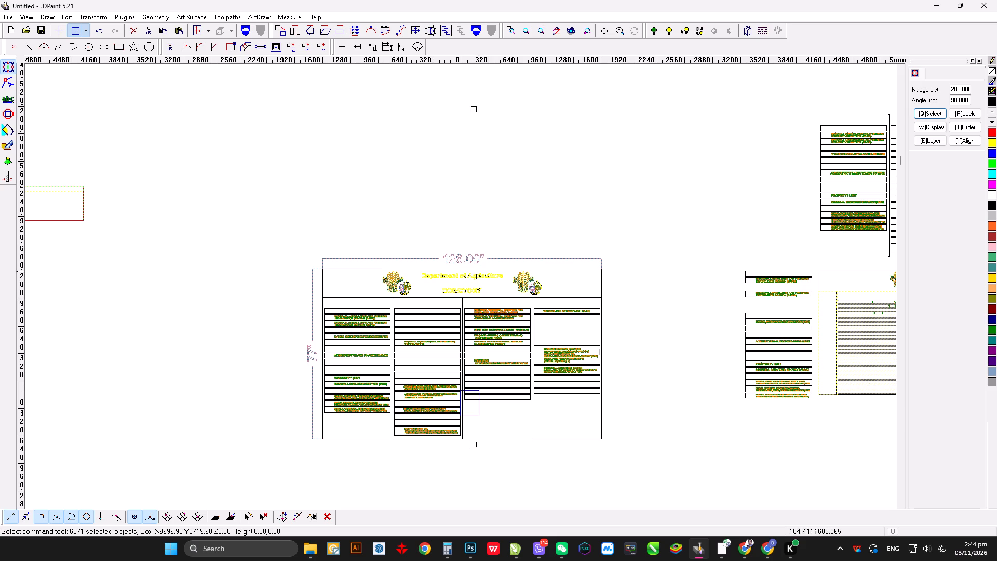
drag(474, 275, 624, 276)
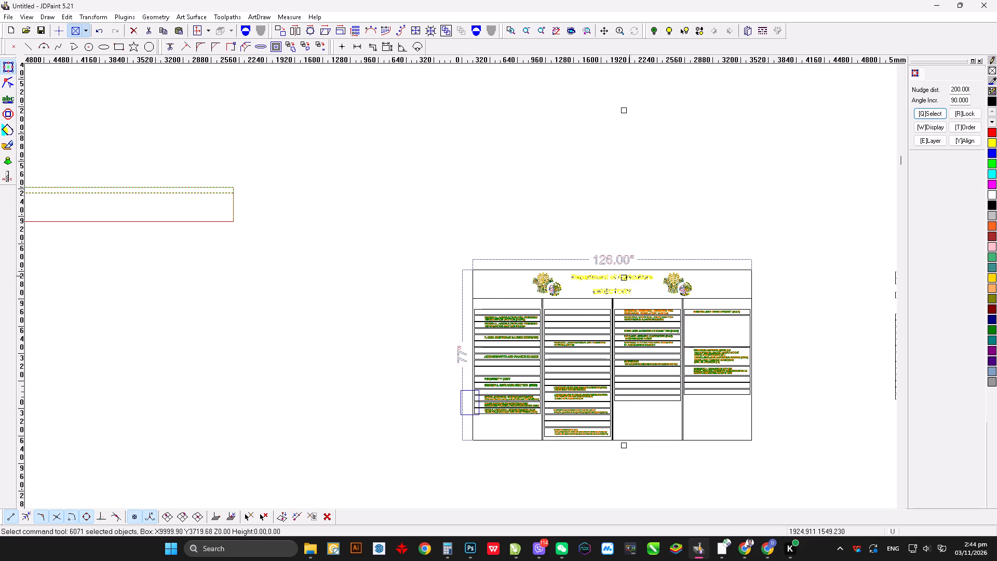
drag(625, 278, 749, 268)
click(557, 223)
Cut the 126-inch-wide directory layout from the imported artwork.
drag(514, 194, 917, 500)
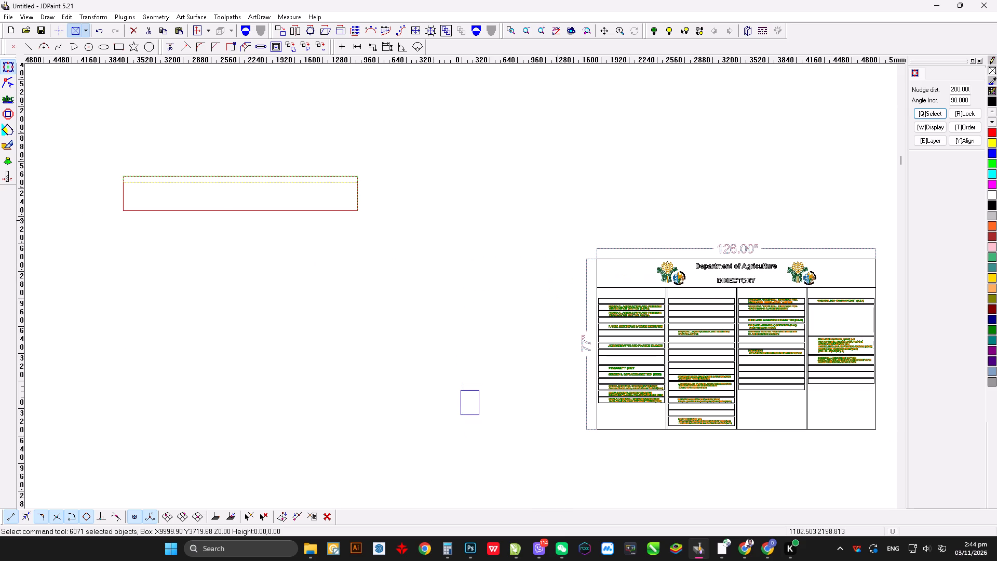
drag(917, 500, 892, 453)
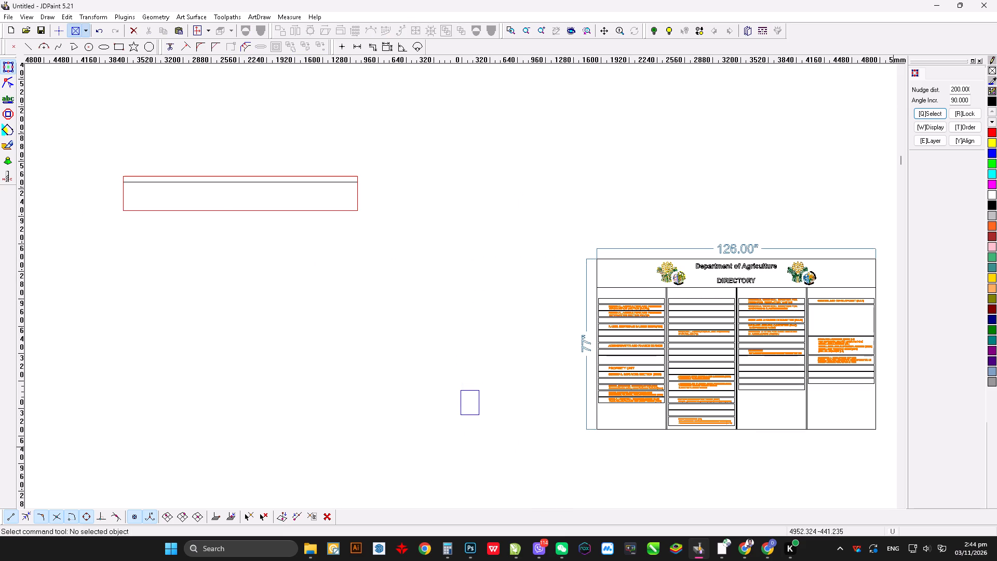
key(ctrl+x)
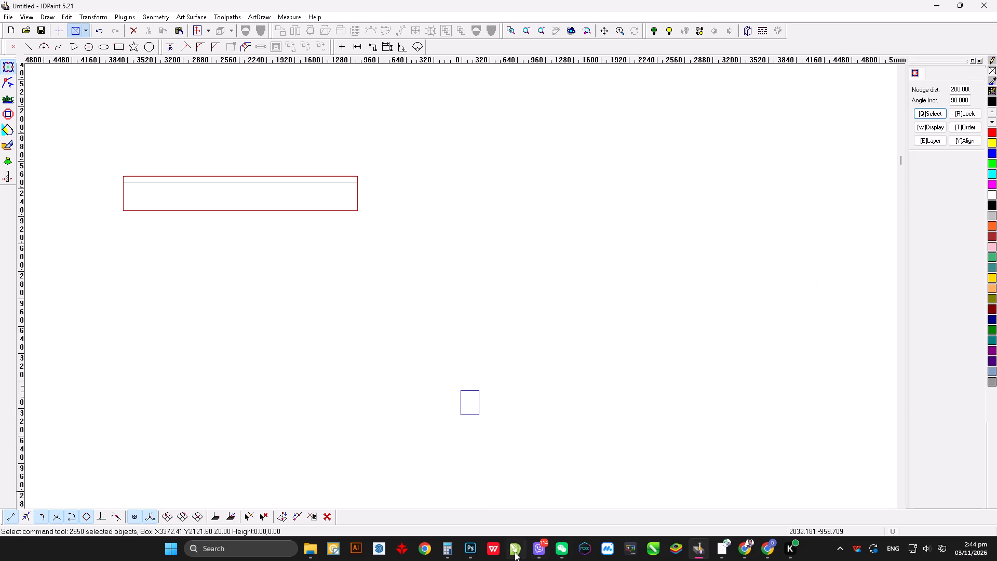
Switch to CorelDRAW and cut all directory layouts and floor listings, leaving only the two rectangles.
click(514, 552)
scroll(784, 301, down, 4)
scroll(681, 393, down, 2)
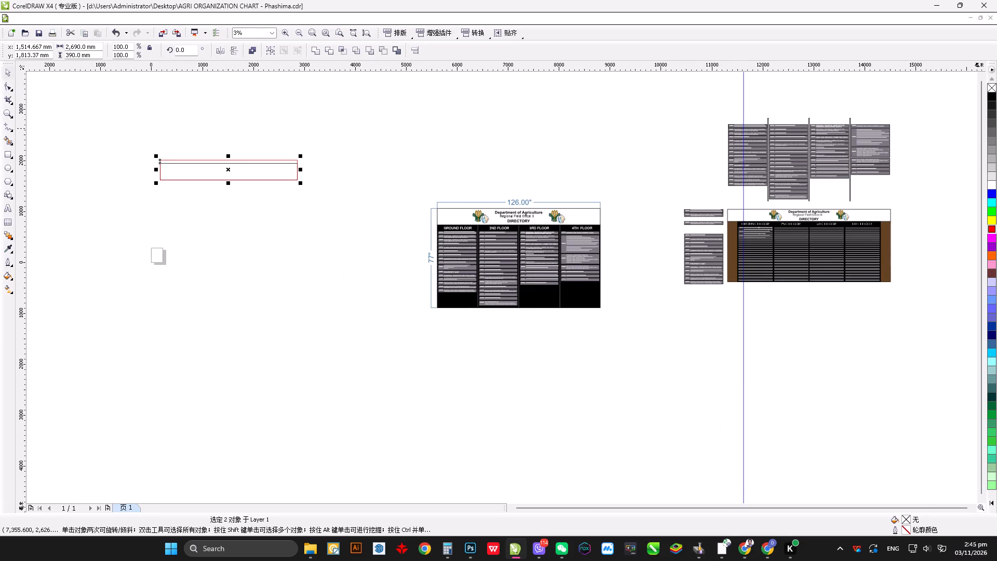
drag(397, 73, 951, 384)
key(ctrl+x)
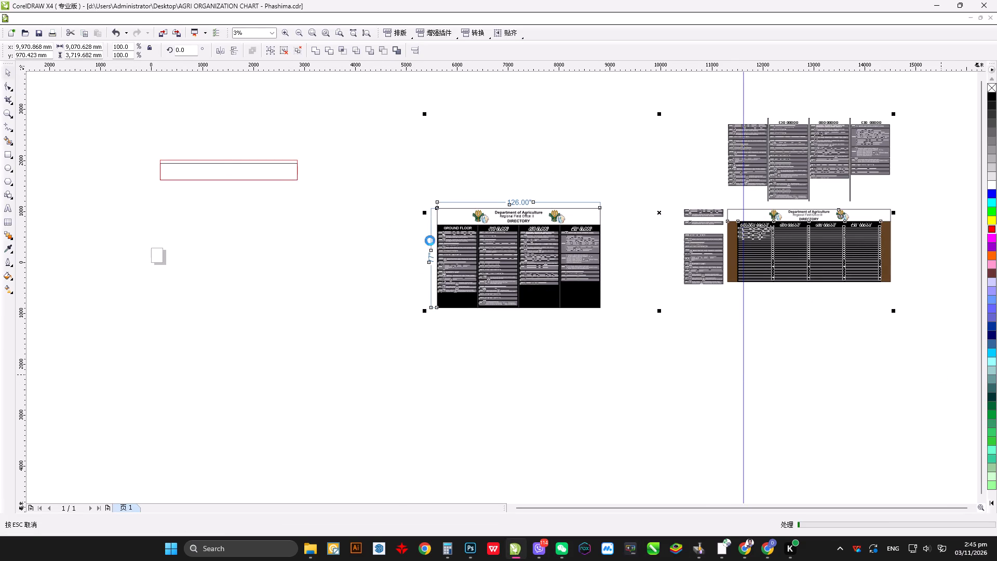
Export the two rectangles again as EPS file 1 on the Desktop, replacing the existing file.
drag(92, 125, 475, 233)
key(ctrl+e)
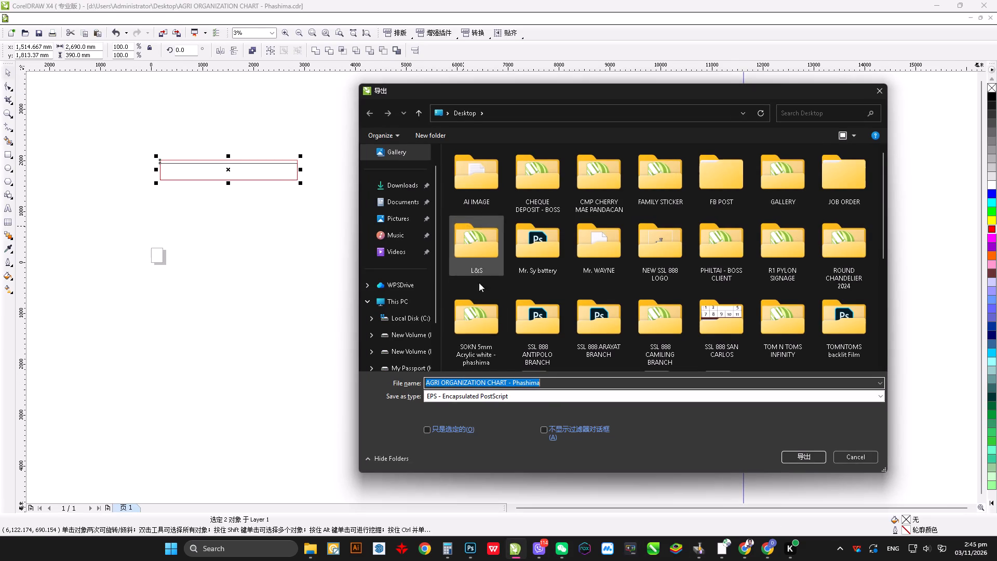
drag(553, 379, 363, 409)
key(1)
drag(362, 437, 374, 437)
click(807, 455)
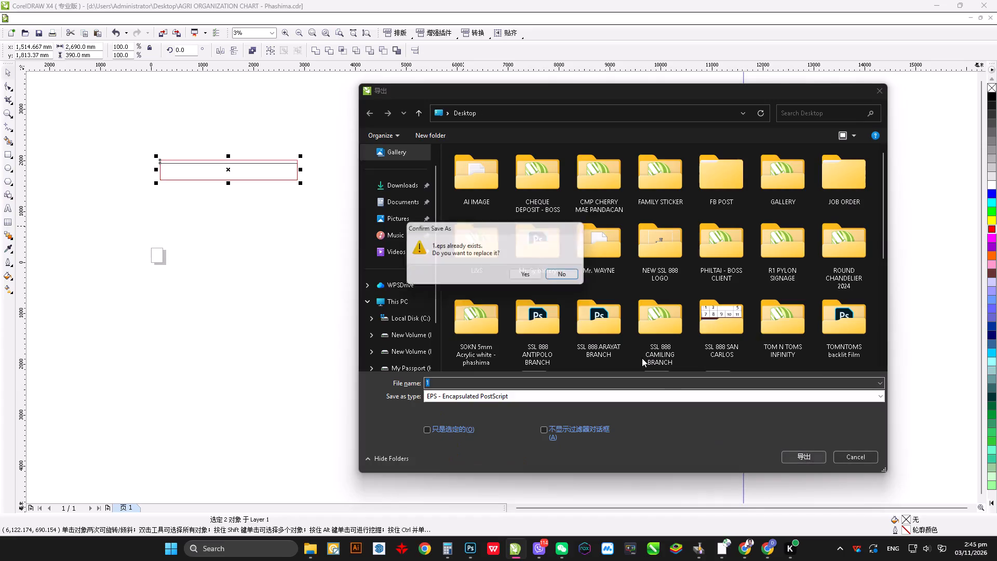
click(527, 278)
click(517, 375)
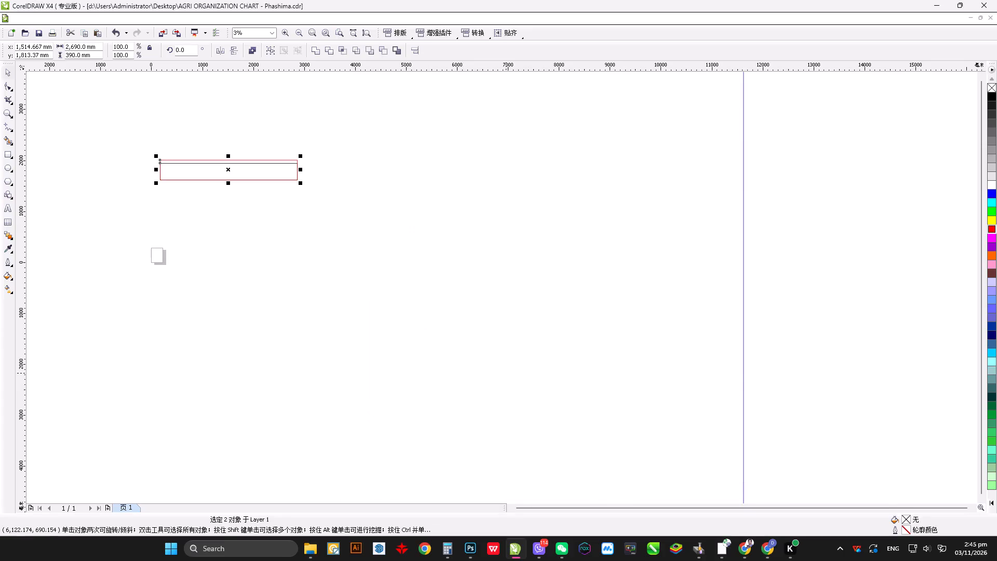
Undo the cut of the directory layouts and floor listings in CorelDRAW.
key(alt+Tab)
key(alt+Tab)
key(ctrl+z)
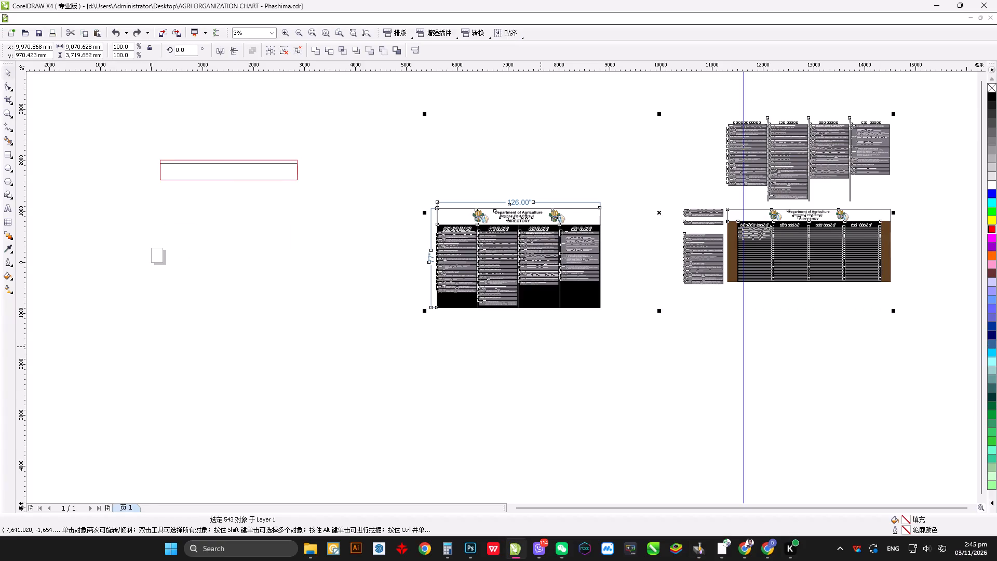
Switch to JDPaint, close its old drawing, and restart the program with an empty document.
click(698, 545)
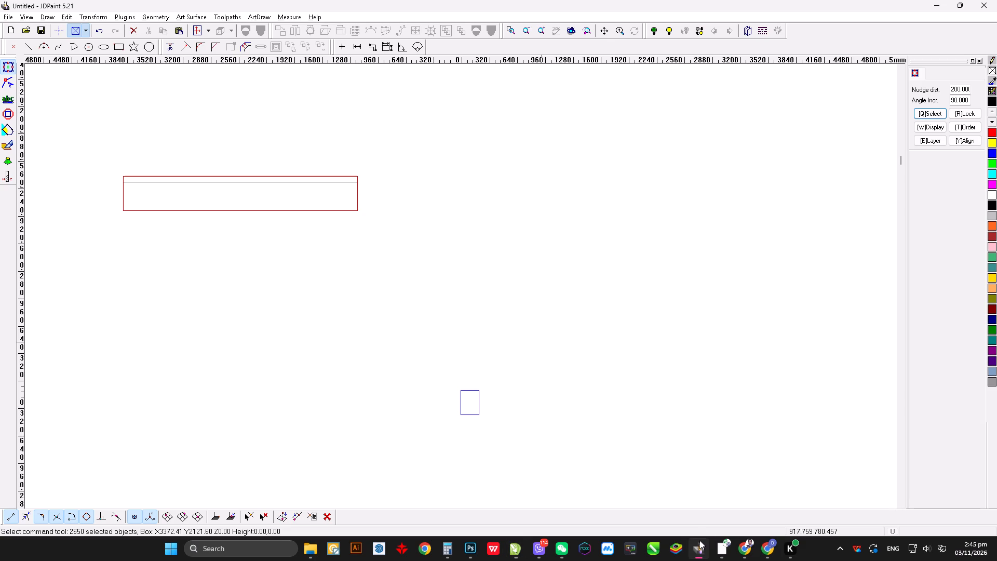
click(996, 0)
click(496, 296)
click(693, 560)
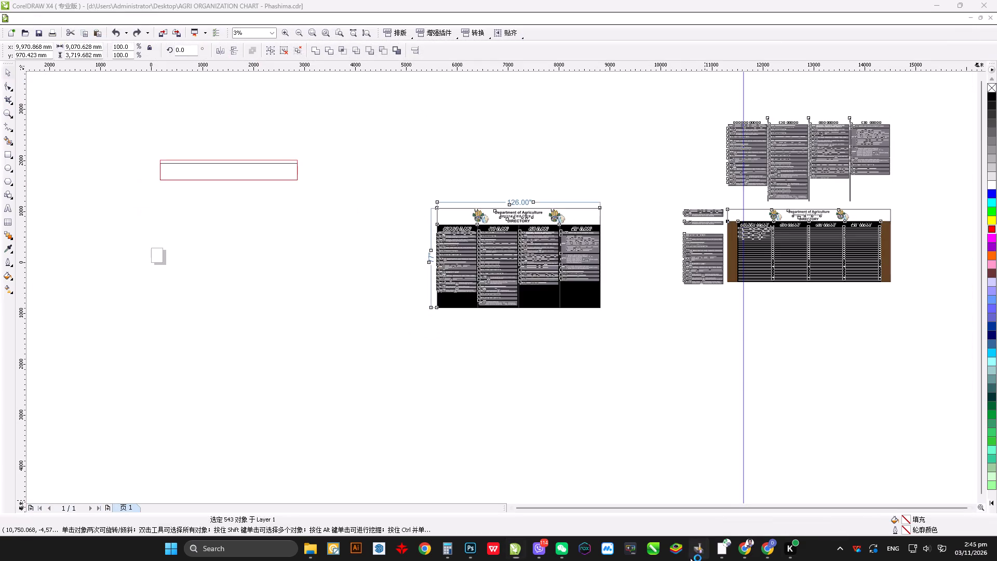
Import EPS file 1 from the Desktop into the new JDPaint drawing.
click(1, 15)
click(73, 95)
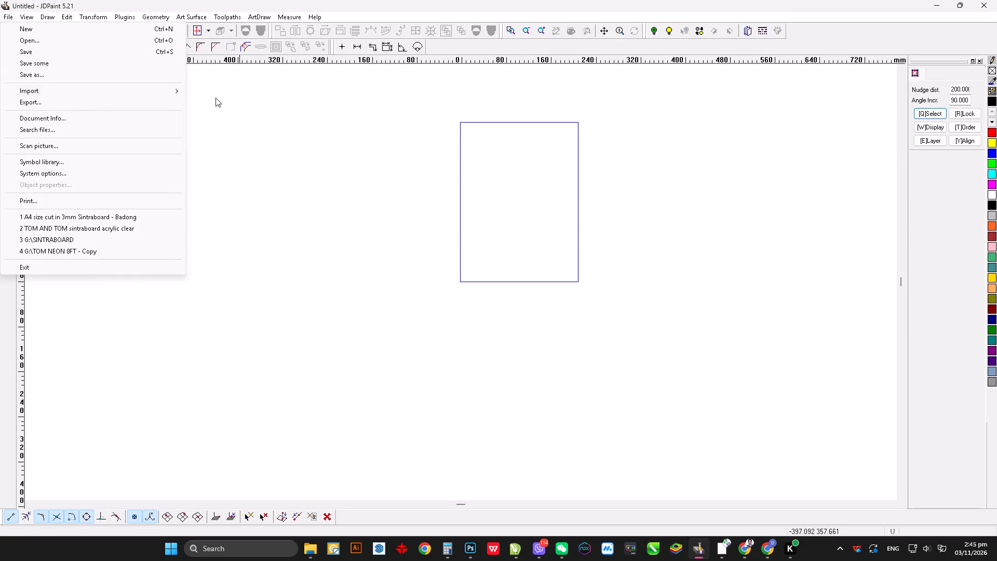
drag(163, 89, 169, 90)
click(235, 90)
click(484, 344)
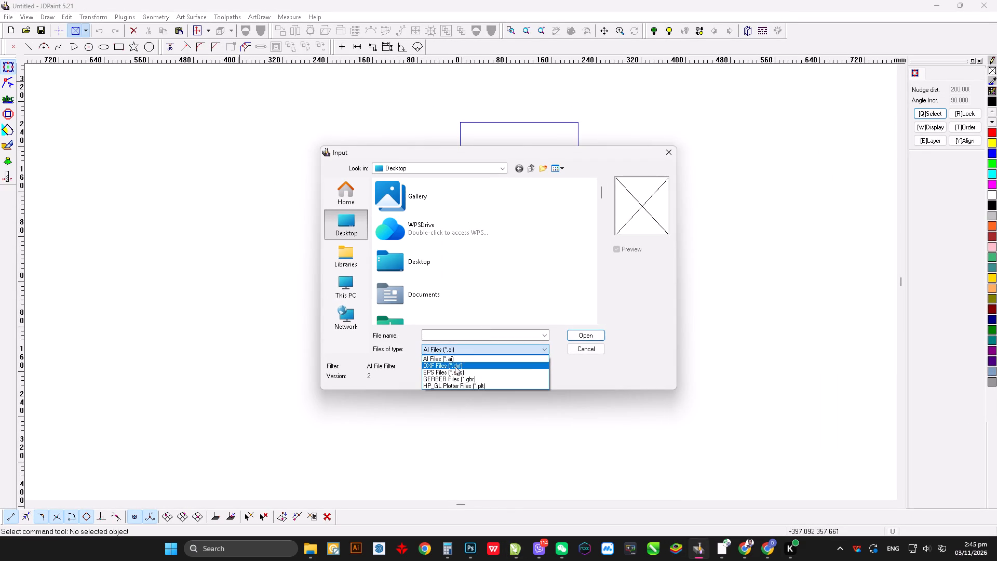
click(453, 373)
click(391, 199)
key(1)
click(580, 335)
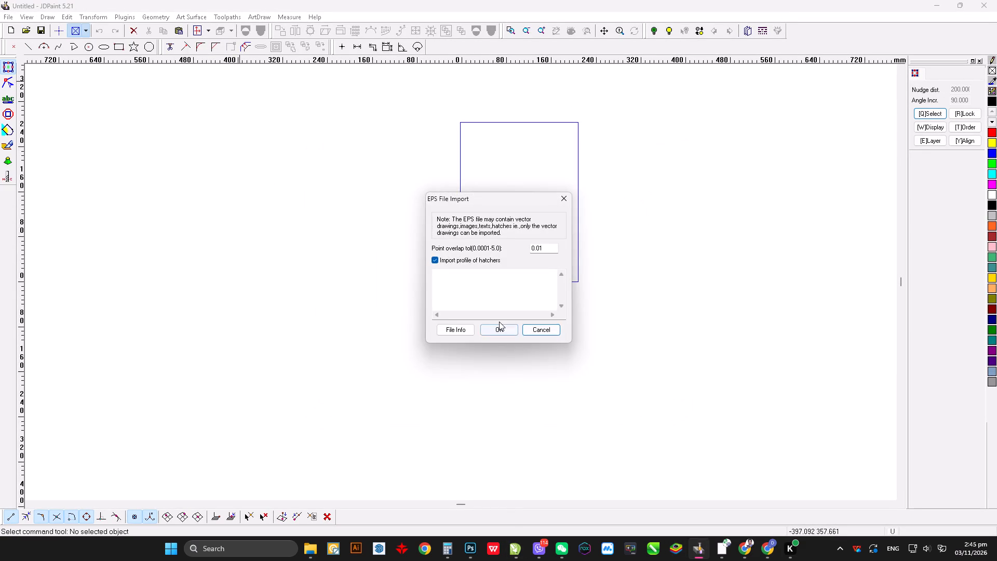
double_click(499, 322)
scroll(569, 346, up, 7)
click(490, 245)
click(509, 327)
Draw an arched spline from the inner line's left end through the top edge's midpoint to the line's right end.
scroll(489, 231, down, 2)
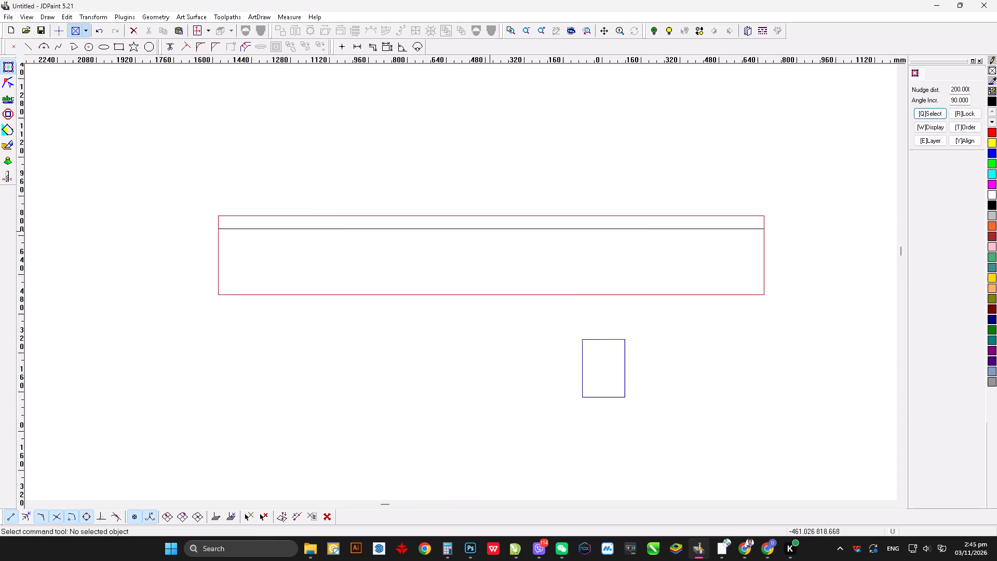
scroll(489, 231, down, 3)
click(377, 137)
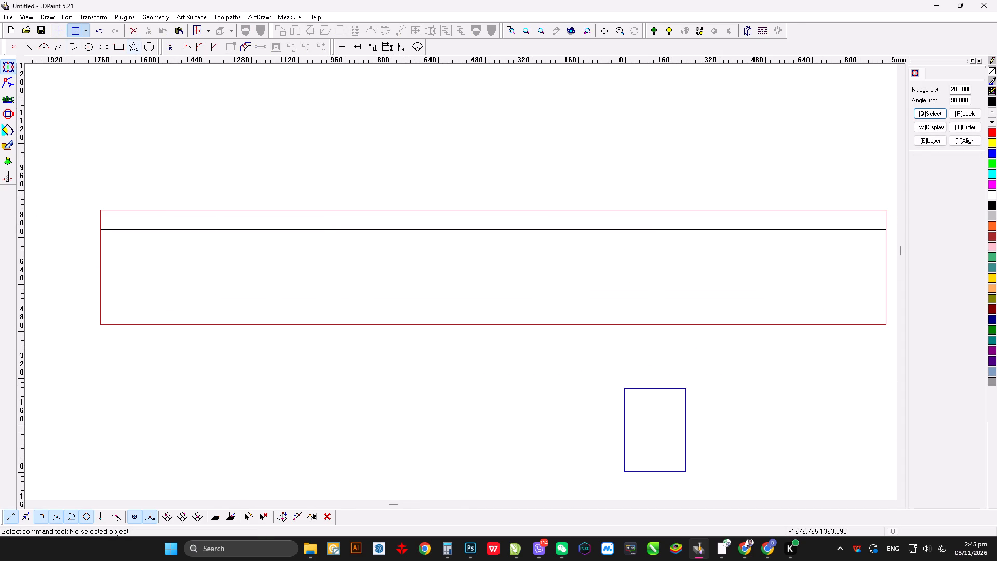
key(ctrl+w)
click(928, 214)
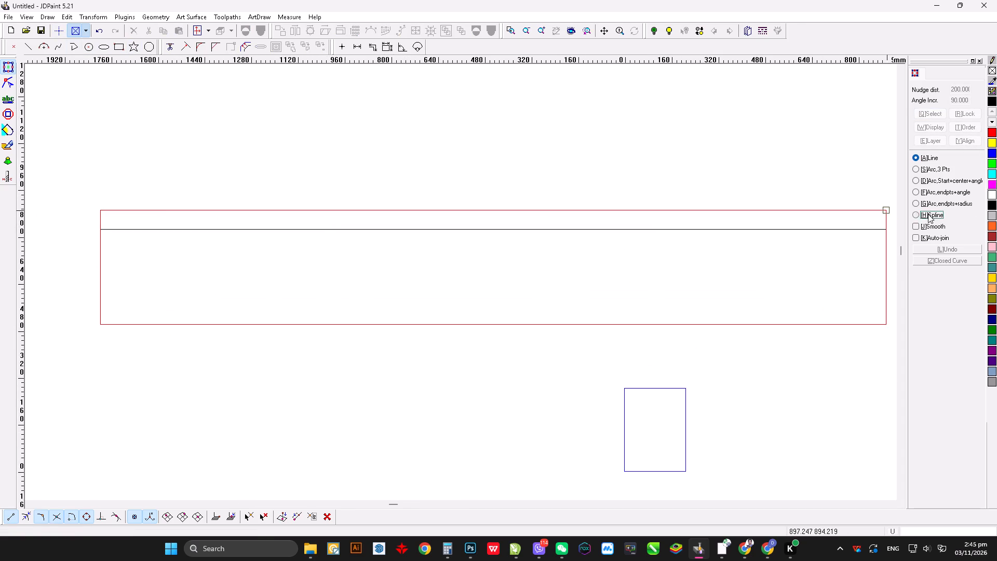
click(102, 231)
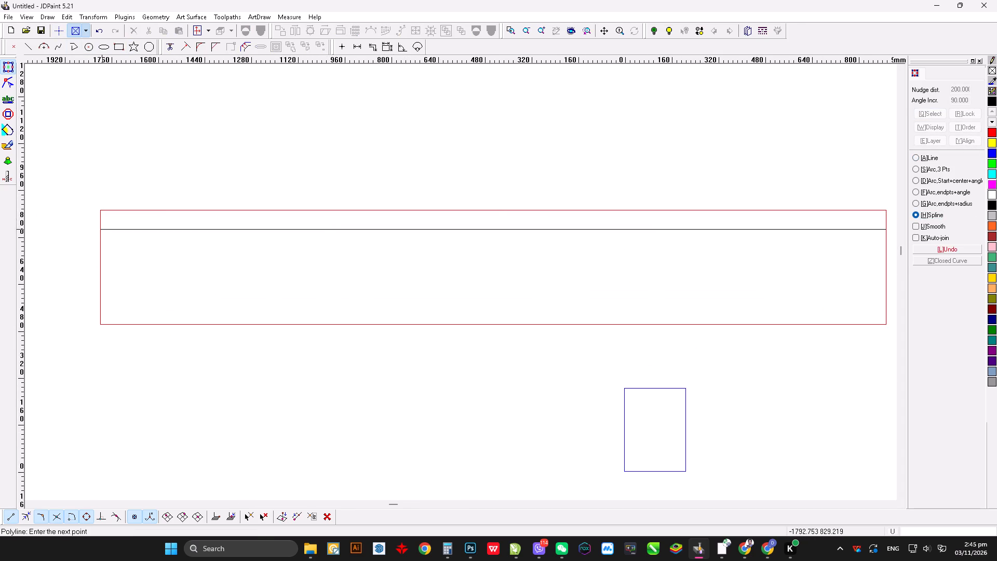
scroll(81, 221, up, 2)
click(346, 215)
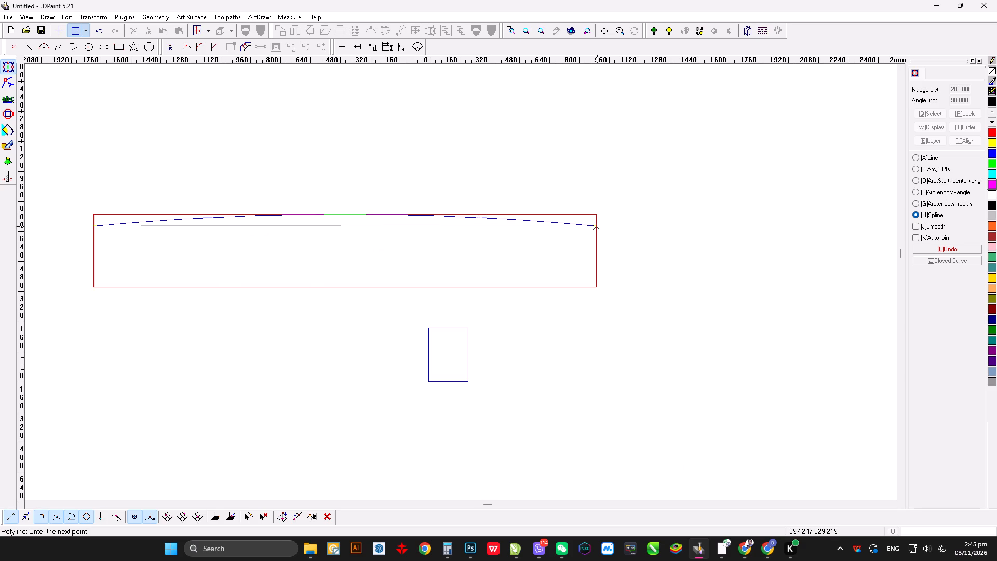
click(34, 522)
click(30, 518)
click(37, 517)
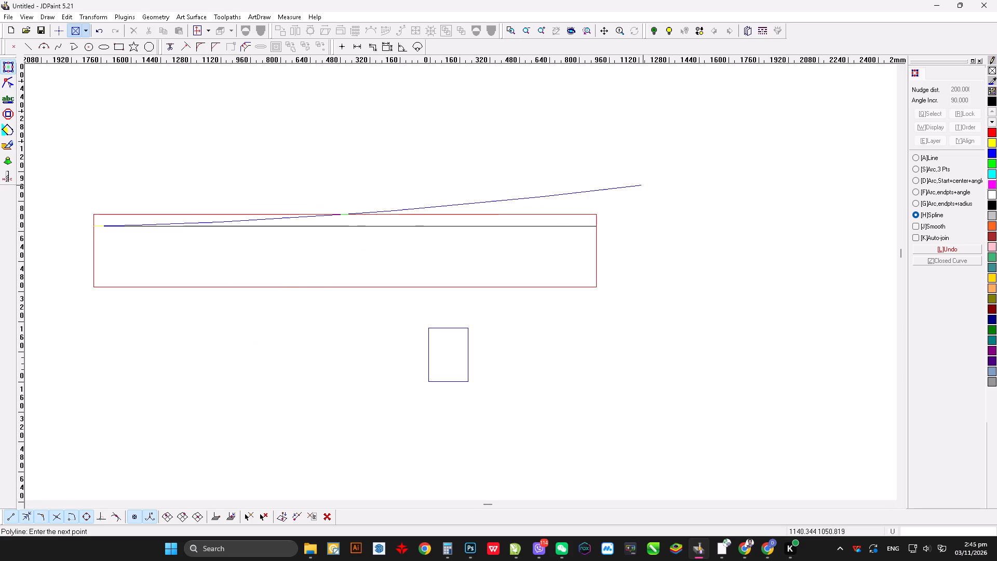
click(595, 226)
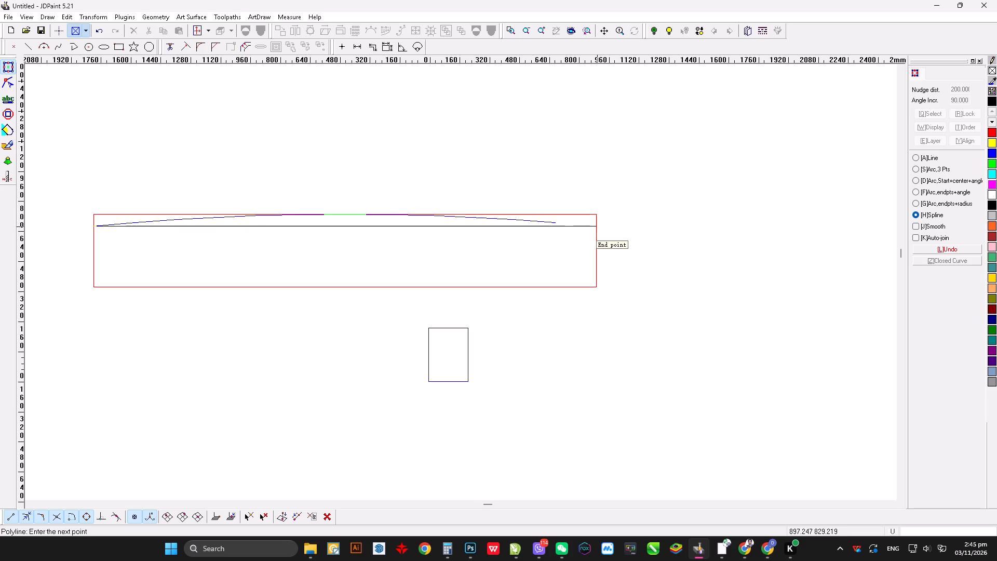
right_drag(758, 199, 737, 210)
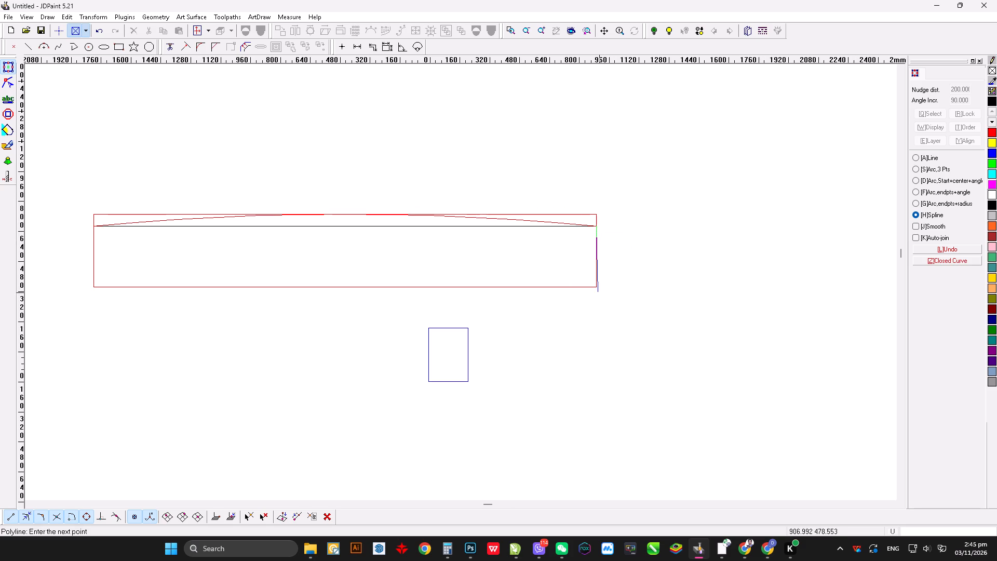
Continue the outline straight down the right side, along the bottom edge, and partway up the left side.
click(597, 287)
right_drag(88, 282, 77, 287)
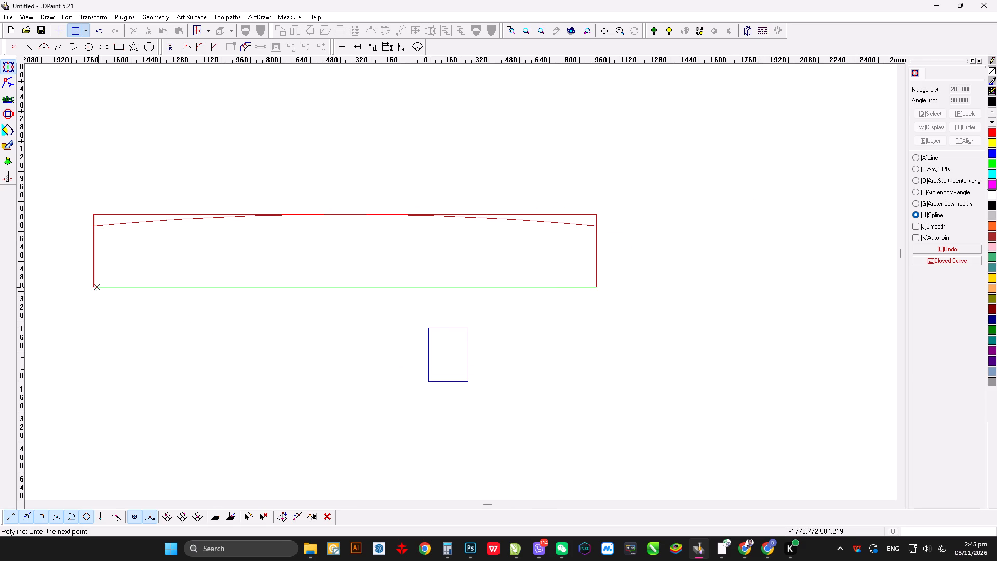
click(92, 287)
right_click(64, 201)
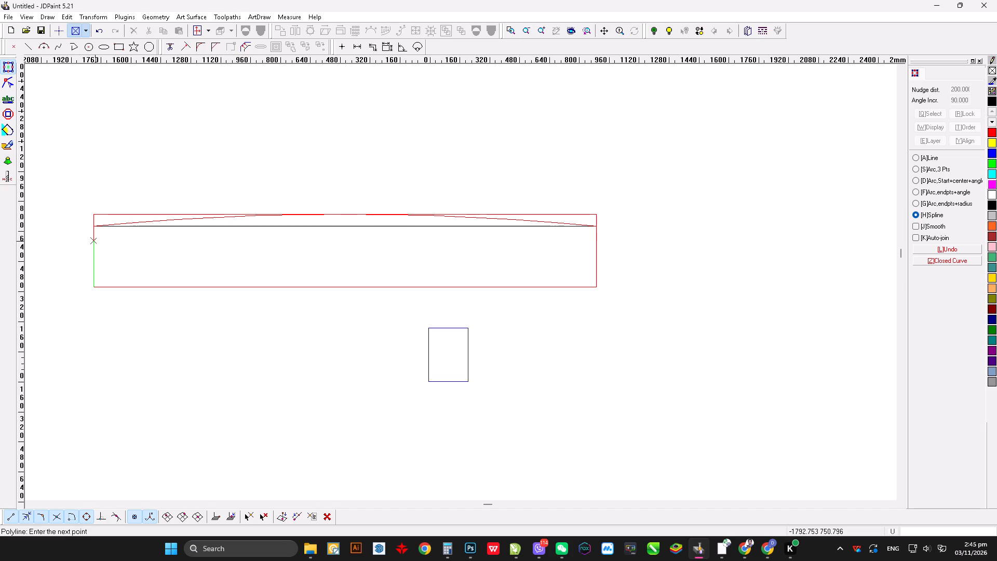
click(93, 241)
right_click(102, 192)
right_click(149, 208)
Cut the two imported rectangles, leaving only the drawn arched outline.
click(127, 211)
key(ctrl+x)
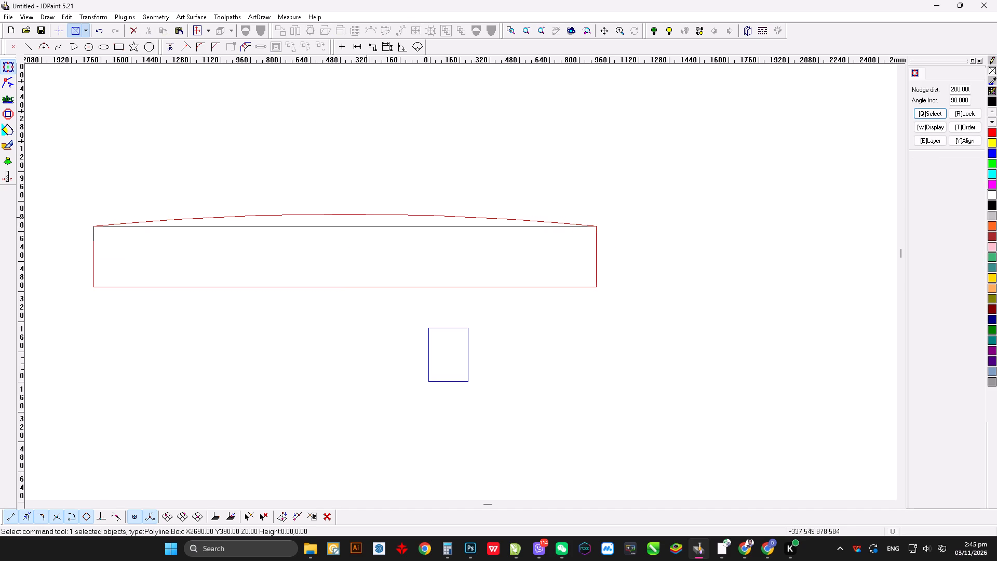
click(354, 217)
click(354, 226)
key(ctrl+x)
click(321, 217)
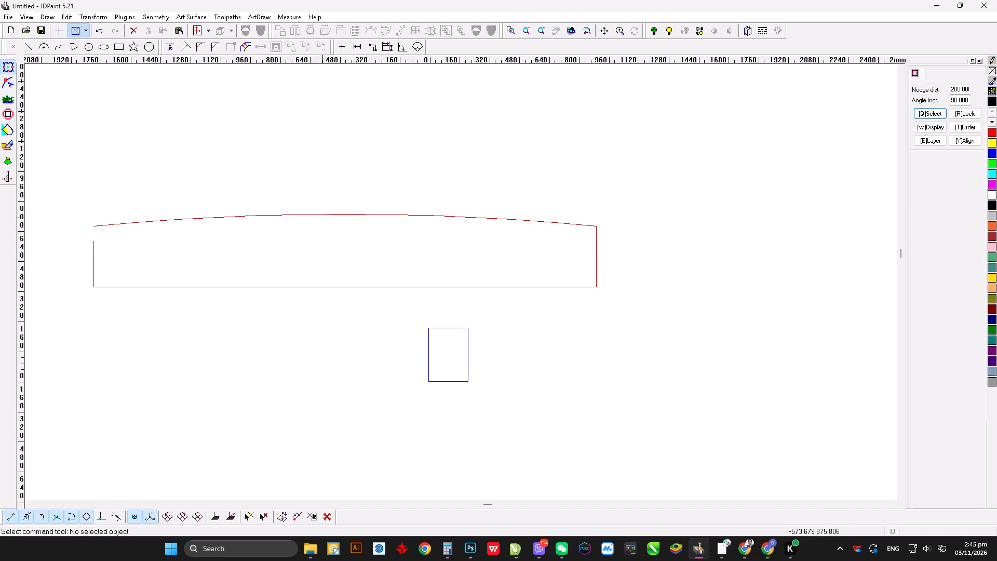
Close the gap on the outline's left side with an auto-joined polyline segment.
key(ctrl+w)
click(936, 234)
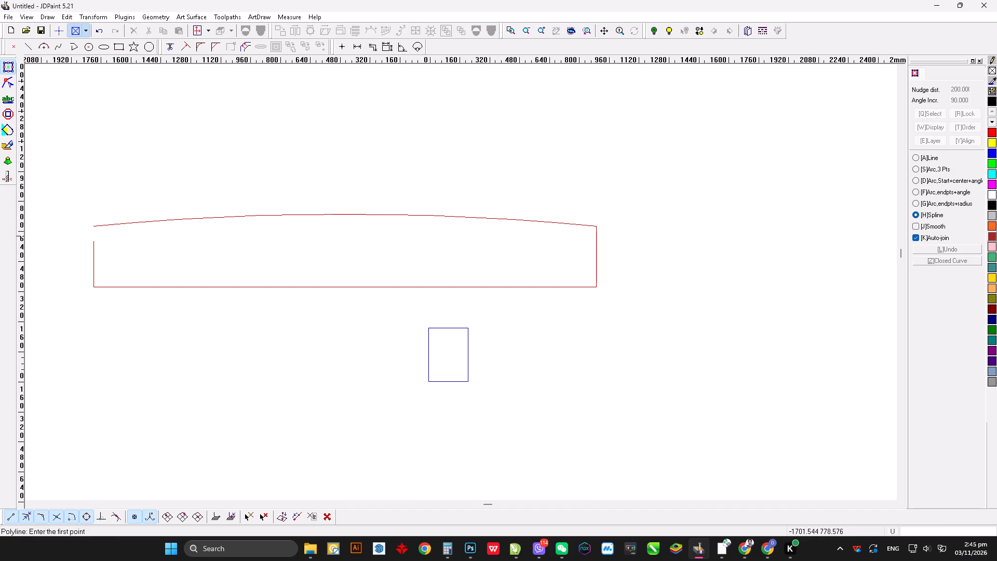
click(96, 241)
click(96, 228)
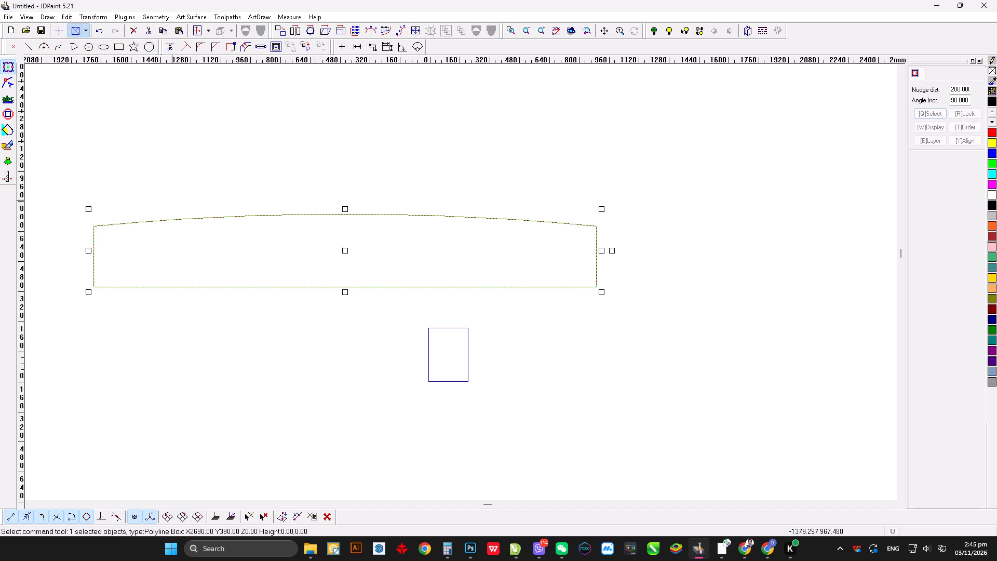
Select the arched outline and export the drawing as DXF file 1 on the Desktop.
scroll(386, 170, up, 4)
click(241, 144)
drag(198, 138, 624, 263)
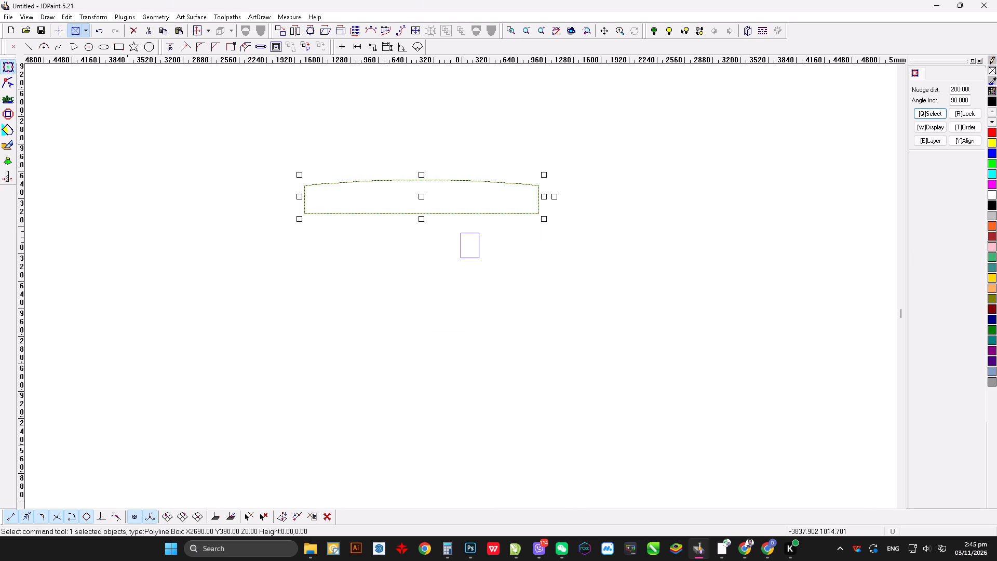
click(8, 16)
click(60, 101)
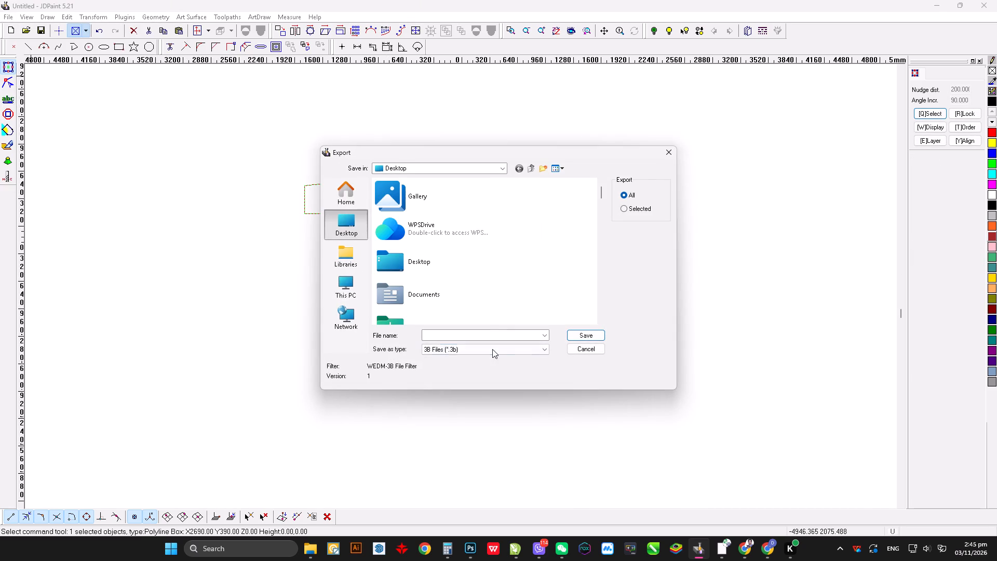
click(492, 349)
click(455, 379)
click(451, 337)
key(1)
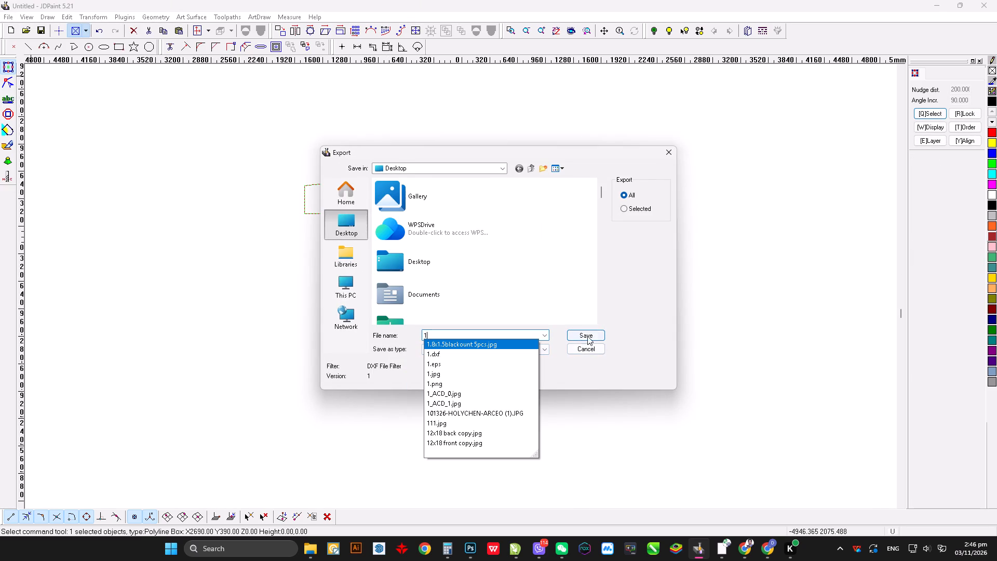
click(588, 334)
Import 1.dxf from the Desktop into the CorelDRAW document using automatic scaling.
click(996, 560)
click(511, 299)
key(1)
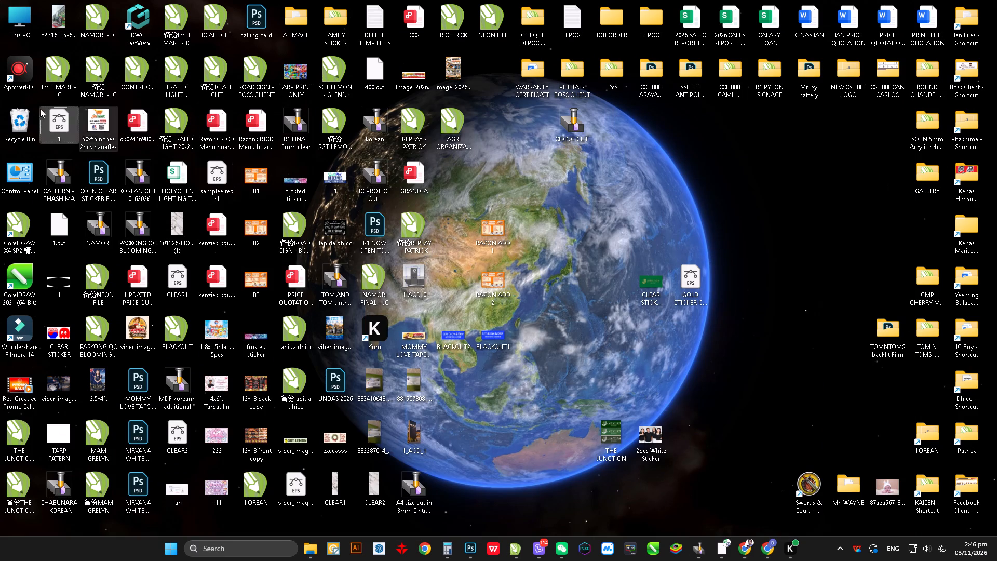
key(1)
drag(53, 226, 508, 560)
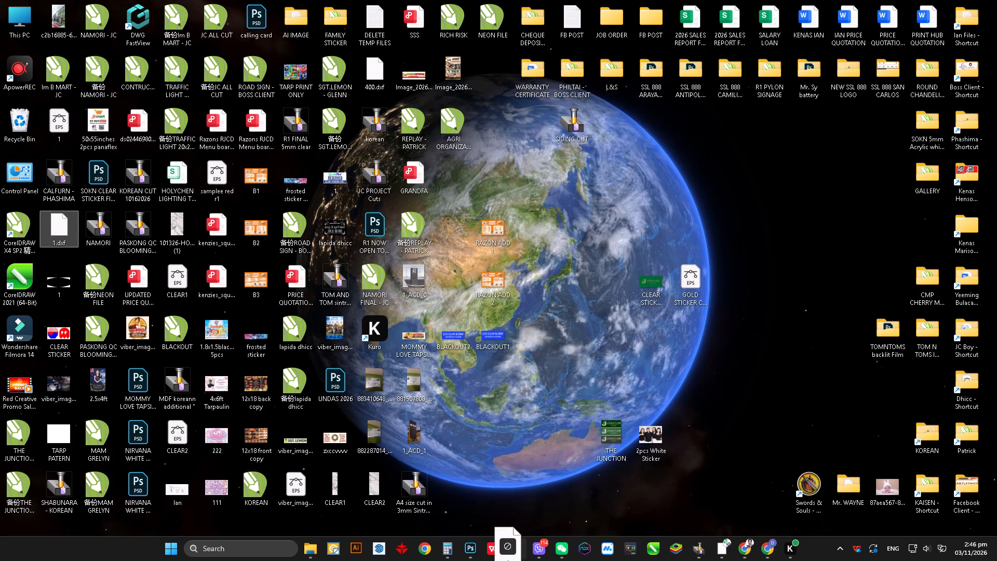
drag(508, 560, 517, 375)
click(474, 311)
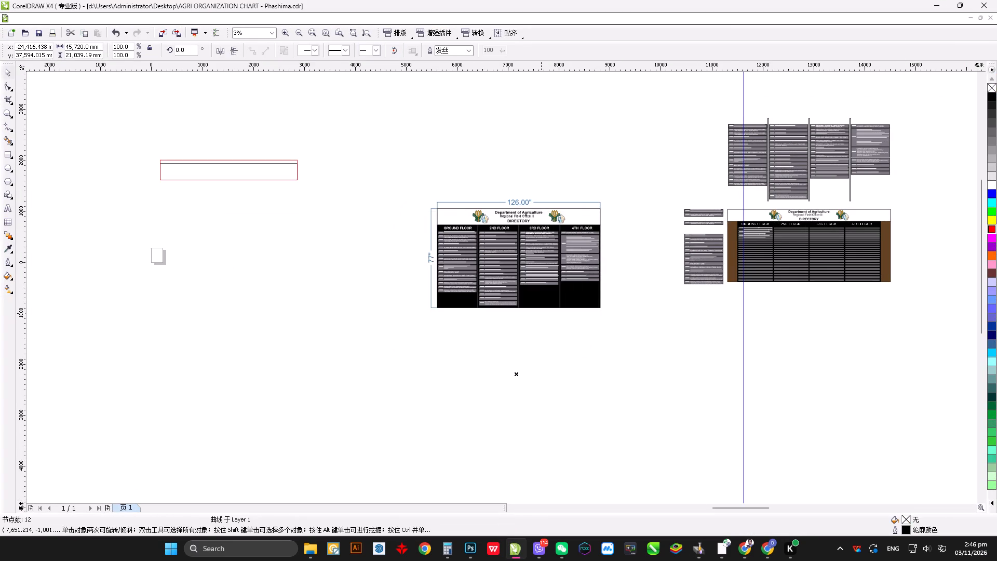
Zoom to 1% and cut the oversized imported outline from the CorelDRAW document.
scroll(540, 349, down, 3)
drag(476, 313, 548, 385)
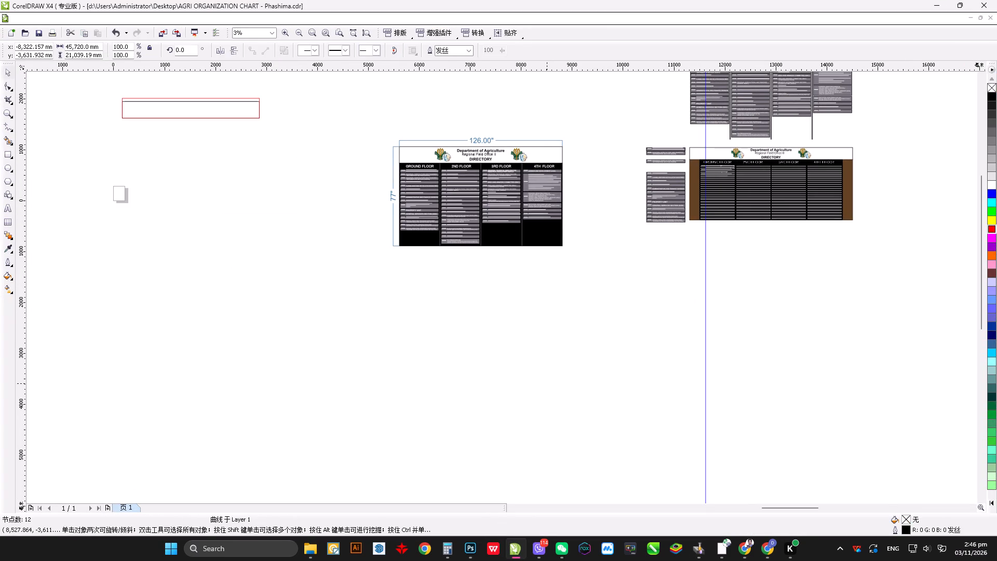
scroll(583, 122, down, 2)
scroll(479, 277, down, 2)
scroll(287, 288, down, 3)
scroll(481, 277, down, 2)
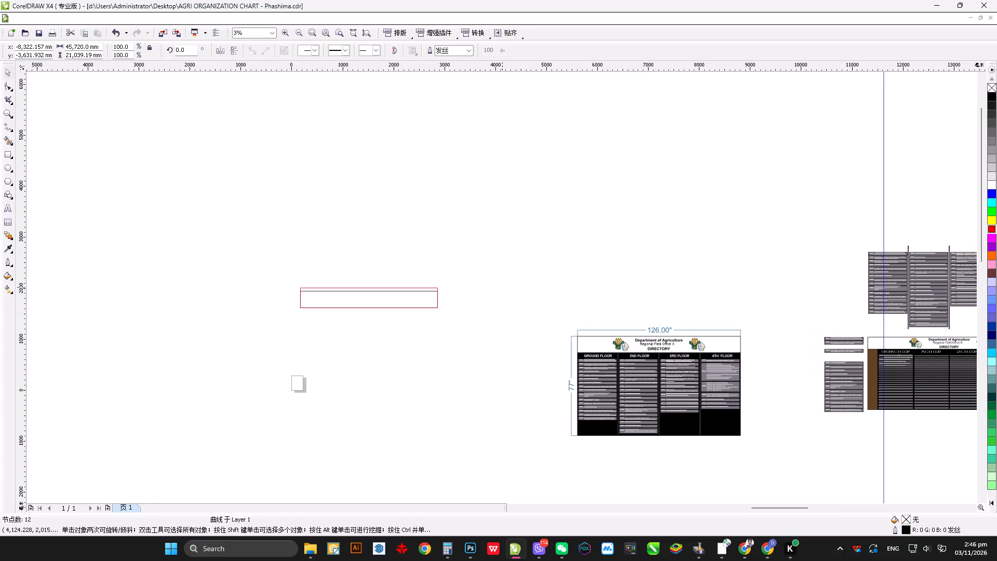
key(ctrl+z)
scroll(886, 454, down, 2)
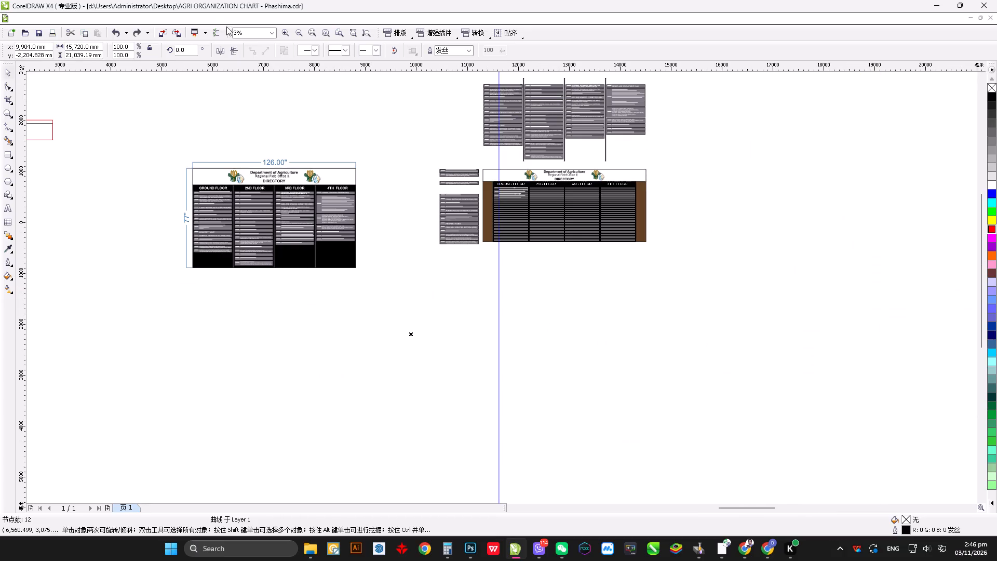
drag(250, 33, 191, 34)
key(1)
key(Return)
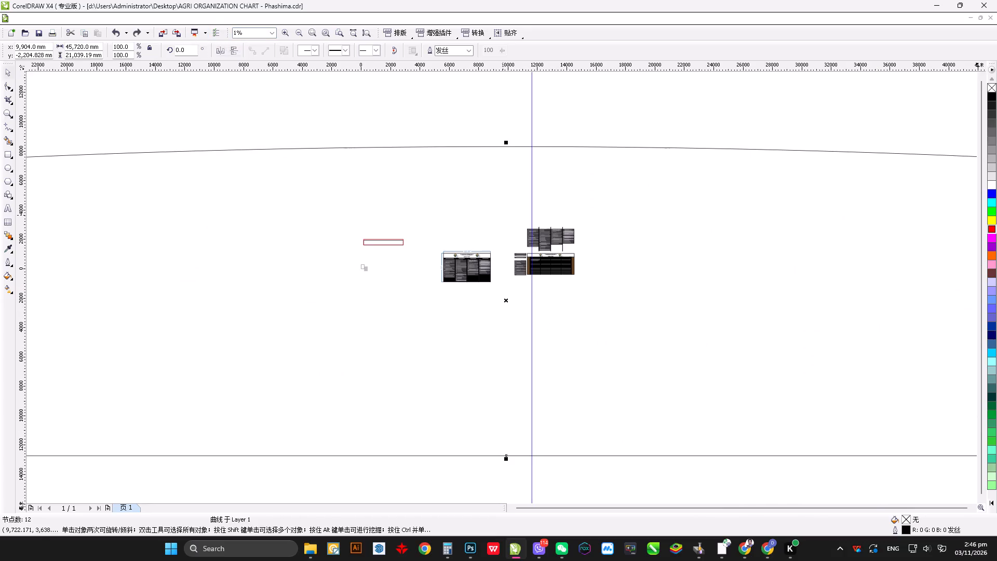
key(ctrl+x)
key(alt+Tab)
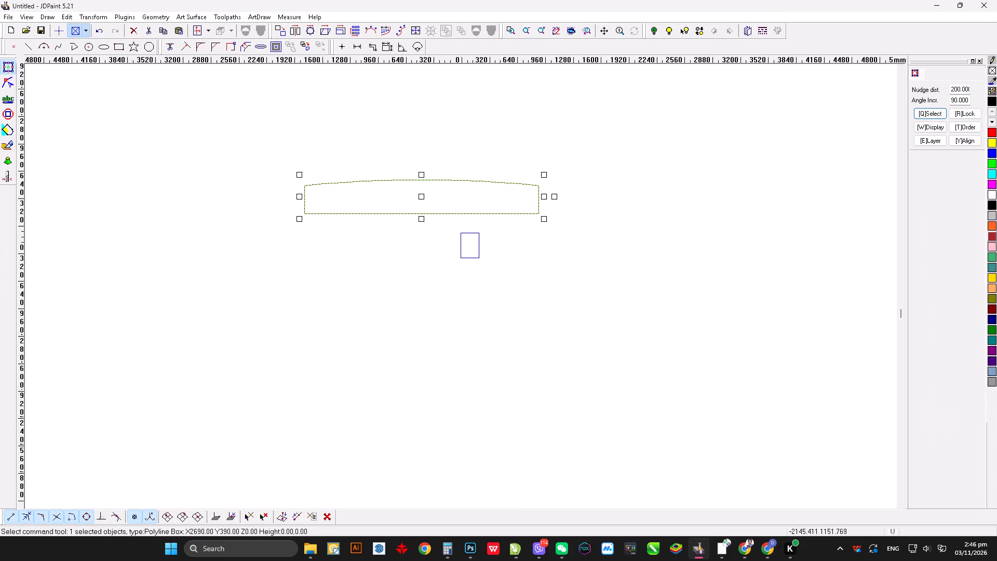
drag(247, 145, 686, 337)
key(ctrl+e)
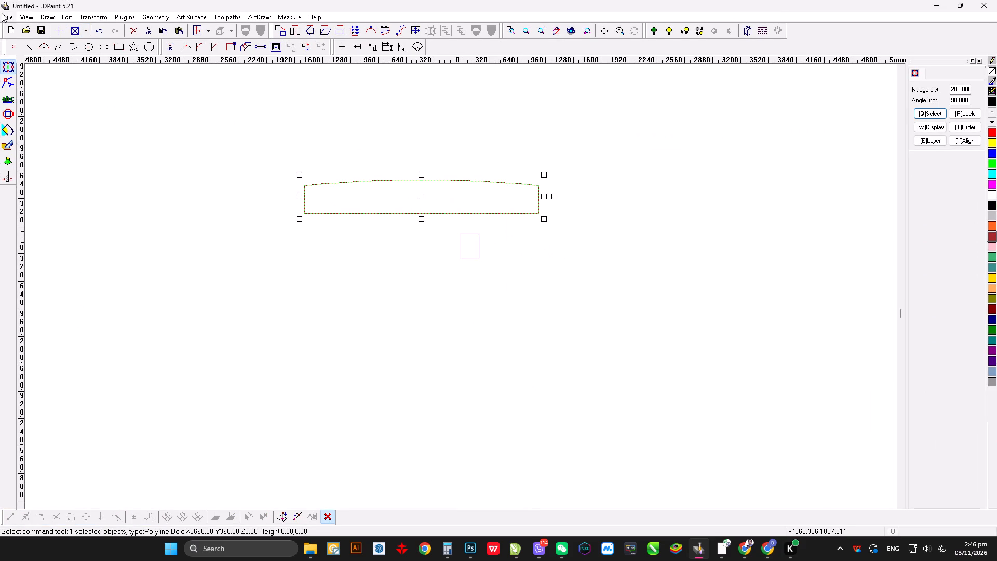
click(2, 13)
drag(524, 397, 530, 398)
Import 1.dxf into CorelDRAW with metric scaling (1 unit = 1 mm) and move the outline just below the red rectangles.
click(996, 560)
click(996, 560)
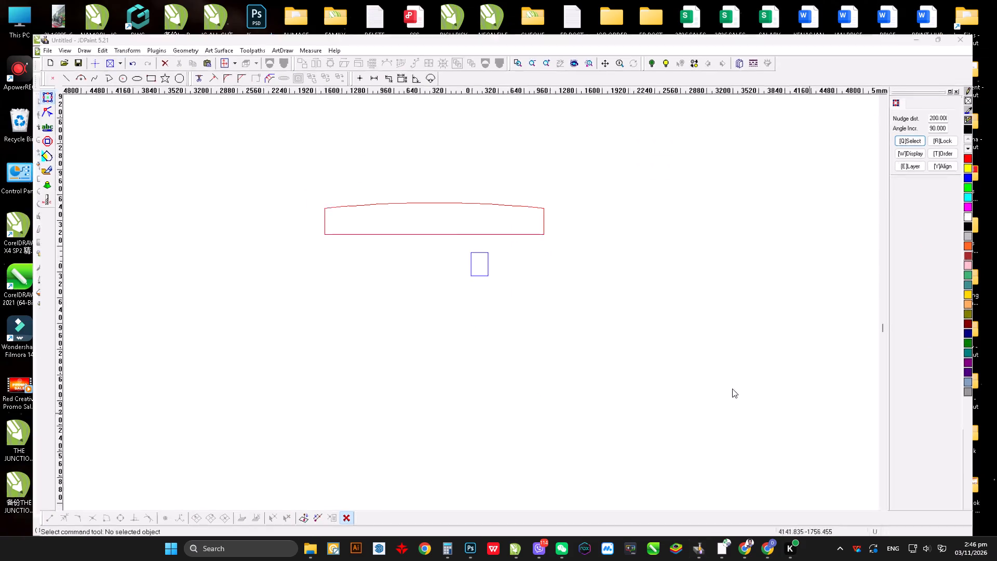
drag(65, 226, 511, 560)
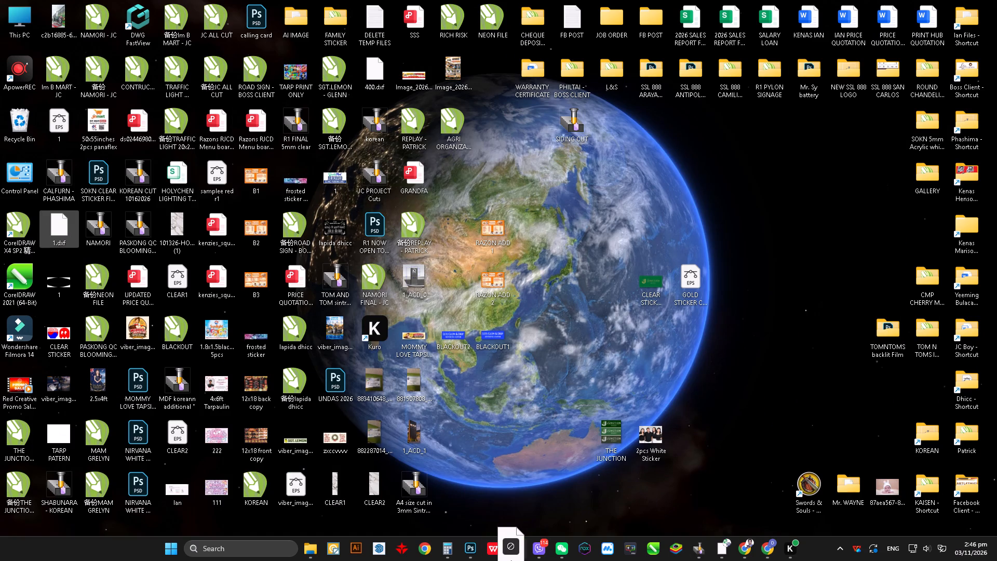
drag(511, 560, 492, 359)
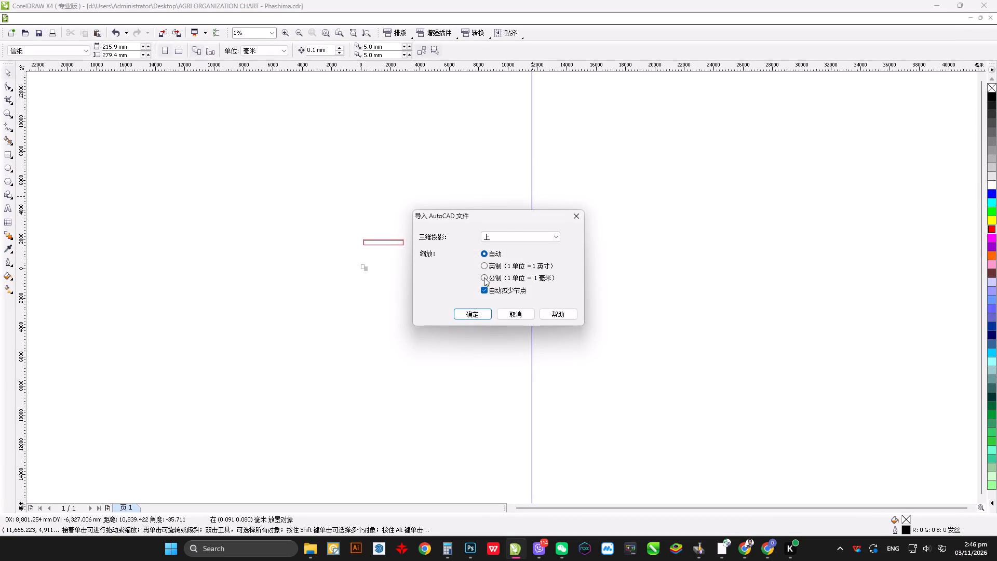
click(484, 277)
click(480, 314)
drag(489, 359, 399, 266)
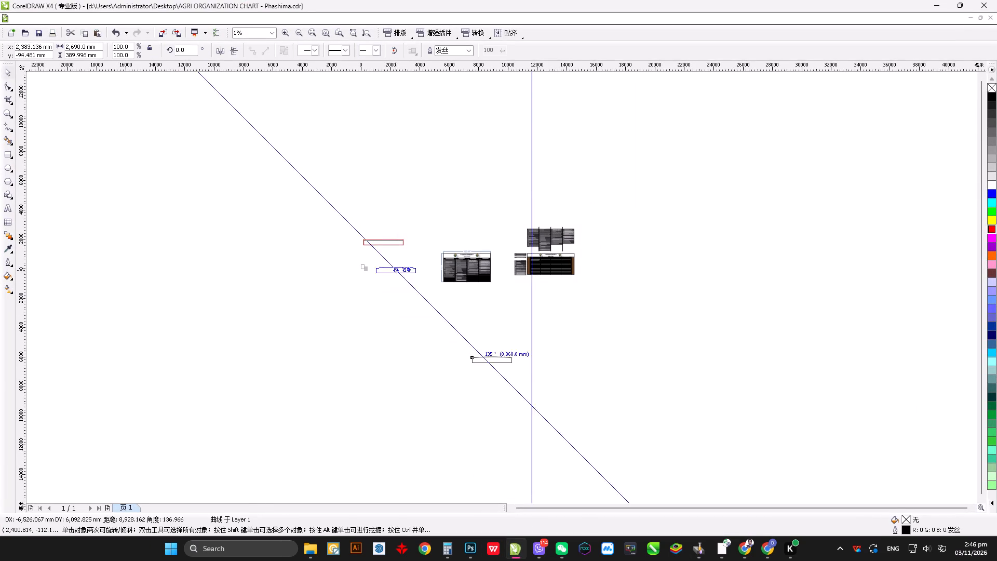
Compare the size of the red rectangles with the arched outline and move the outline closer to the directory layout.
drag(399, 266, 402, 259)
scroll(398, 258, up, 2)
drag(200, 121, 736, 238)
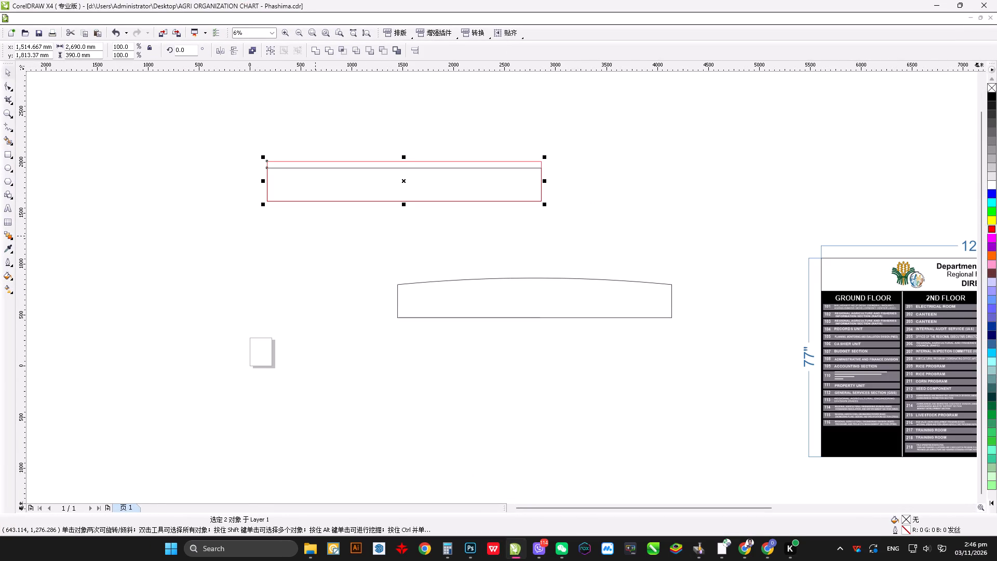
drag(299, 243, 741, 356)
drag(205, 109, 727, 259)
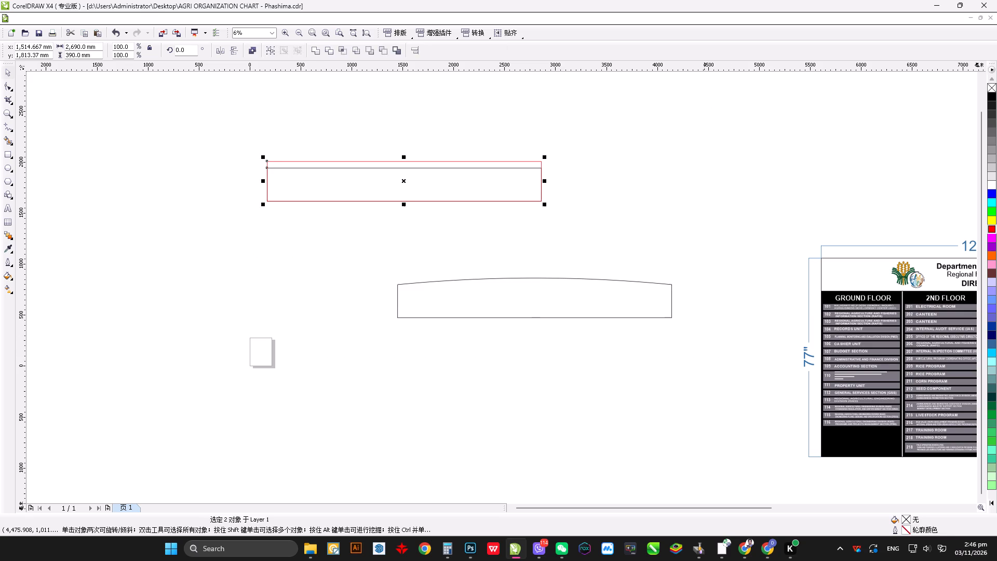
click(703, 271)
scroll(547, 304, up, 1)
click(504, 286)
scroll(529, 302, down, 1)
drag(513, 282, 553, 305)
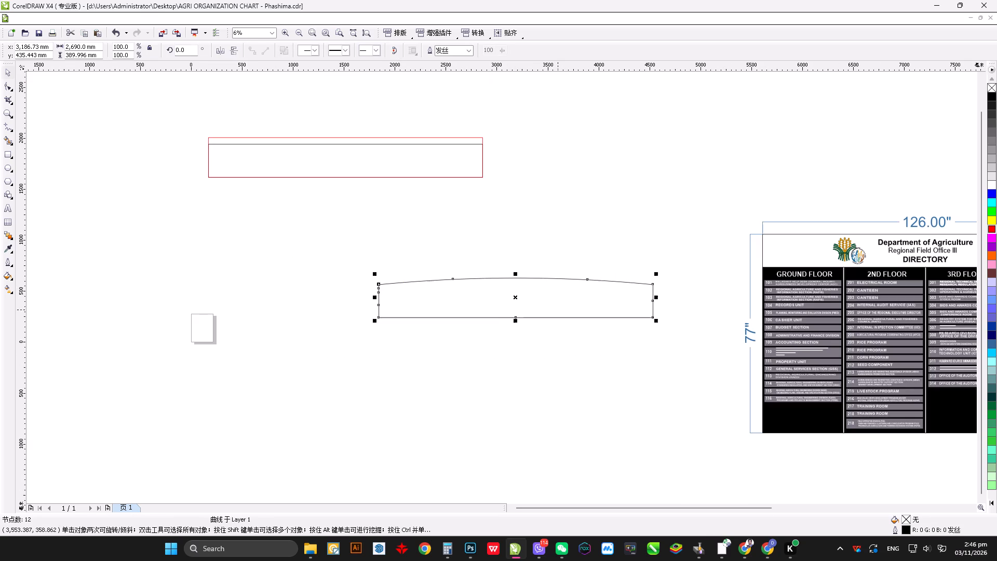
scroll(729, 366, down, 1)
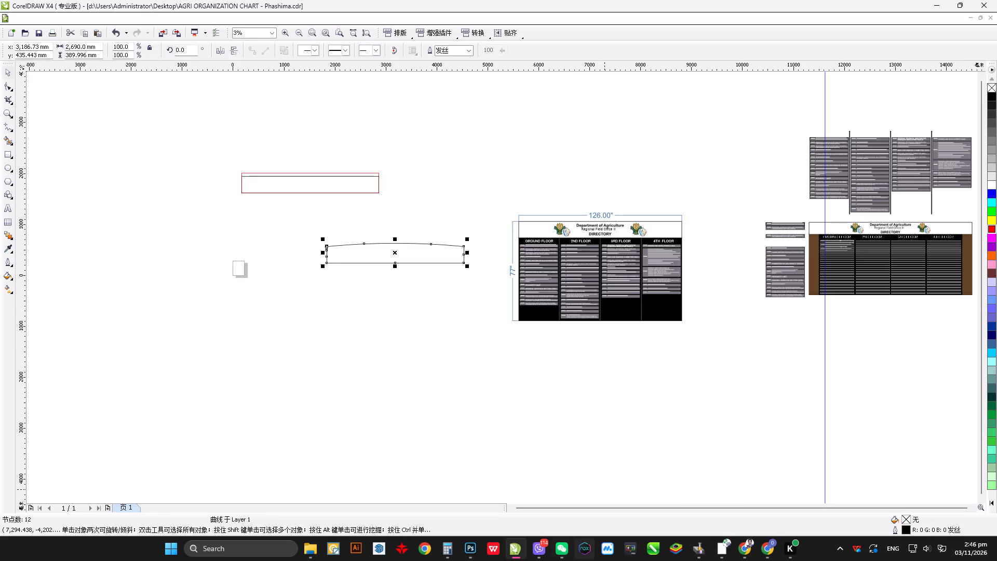
Check the requested heading wording in the WeChat conversation and copy the directory's three-line heading text into the arched outline.
click(560, 556)
click(516, 504)
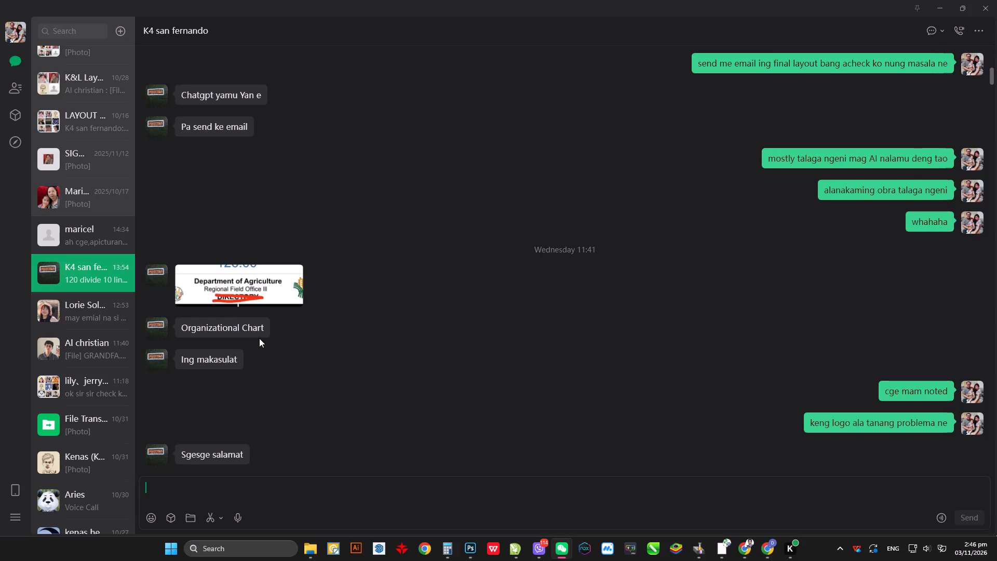
key(alt+Tab)
scroll(595, 229, up, 3)
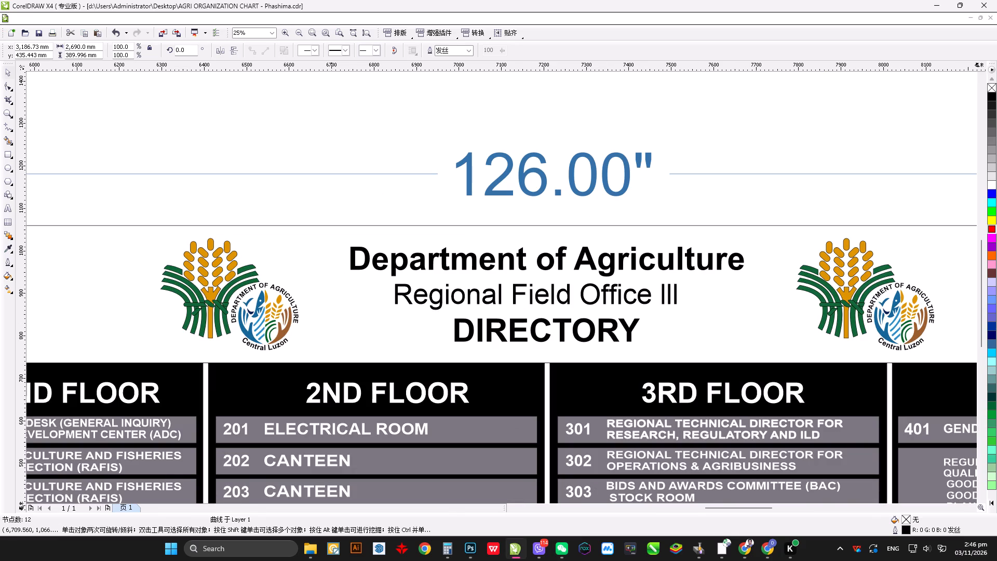
drag(317, 211, 779, 354)
scroll(522, 323, down, 2)
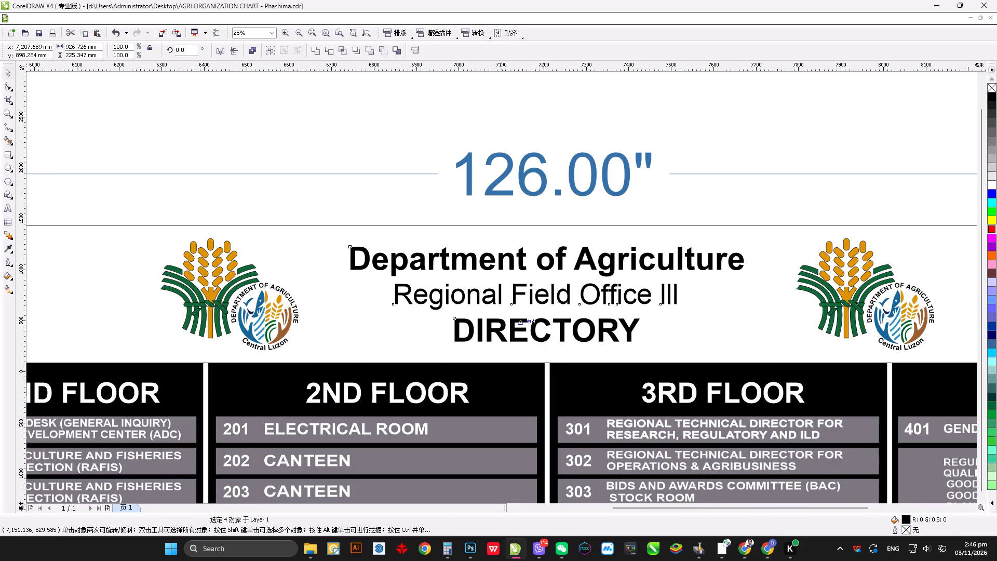
scroll(433, 305, down, 1)
key(plus)
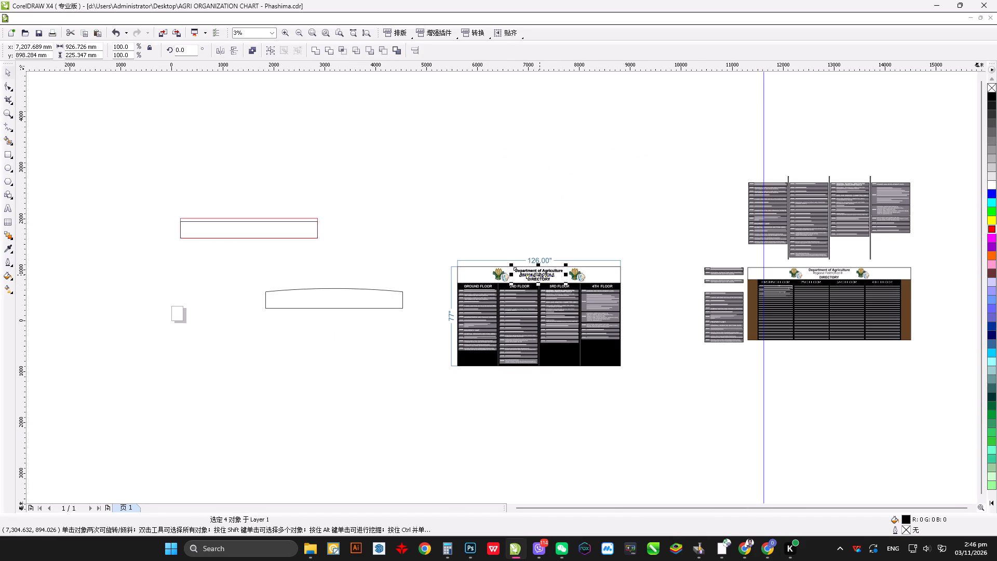
drag(536, 275, 330, 298)
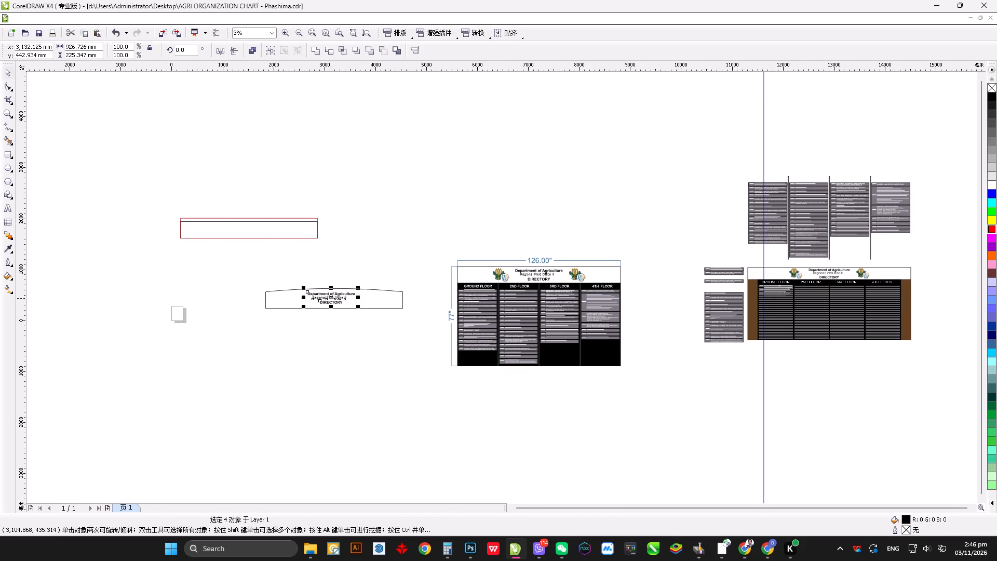
Set the arched outline's position to X 0 and Y 0.
scroll(330, 299, up, 3)
scroll(580, 284, down, 3)
click(596, 291)
click(556, 291)
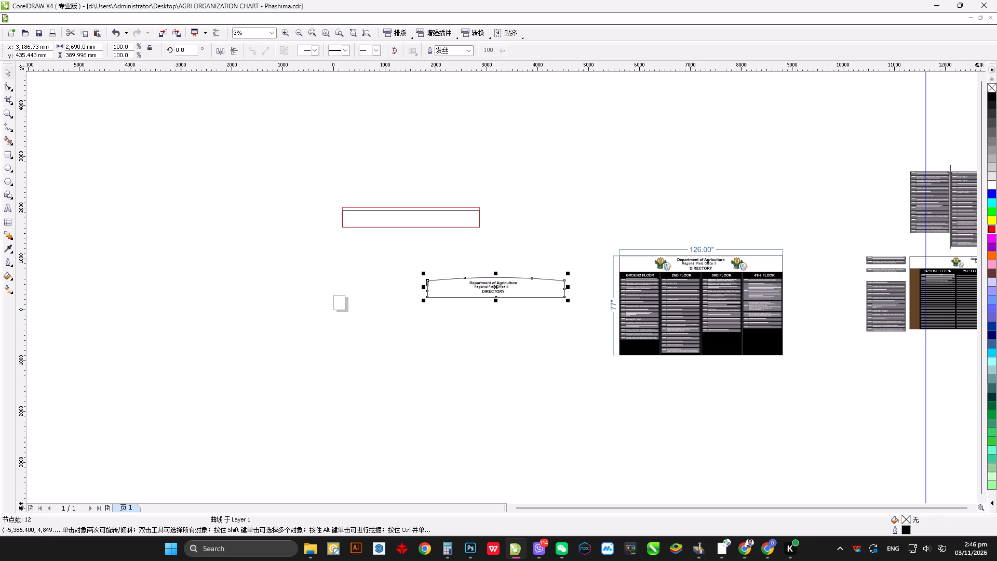
click(37, 47)
key(ctrl+a)
key(0)
key(Tab)
key(0)
key(Return)
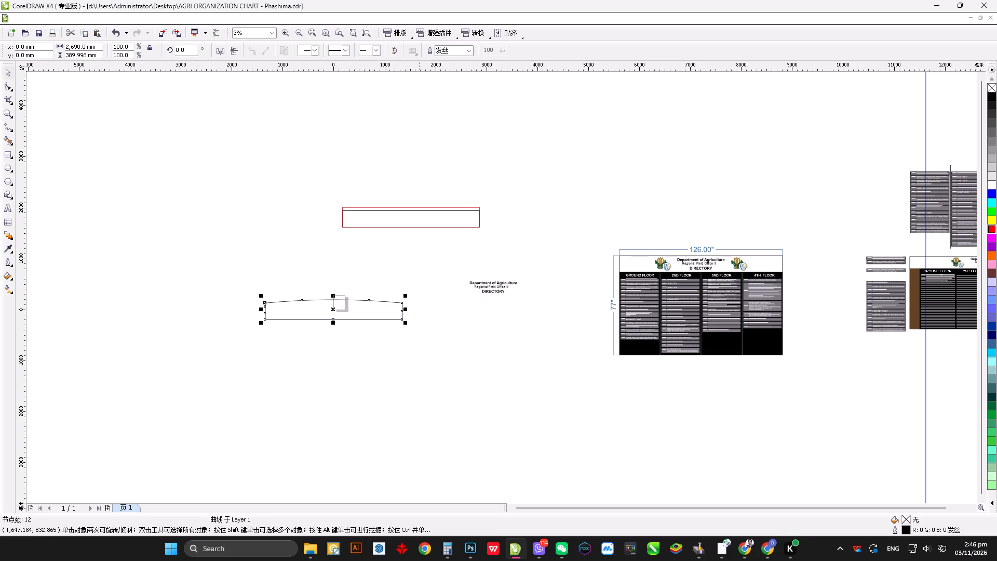
Group the copied heading text and centre it vertically and horizontally on the arched outline.
drag(425, 260, 575, 327)
key(ctrl+g)
shift+click(368, 310)
key(e)
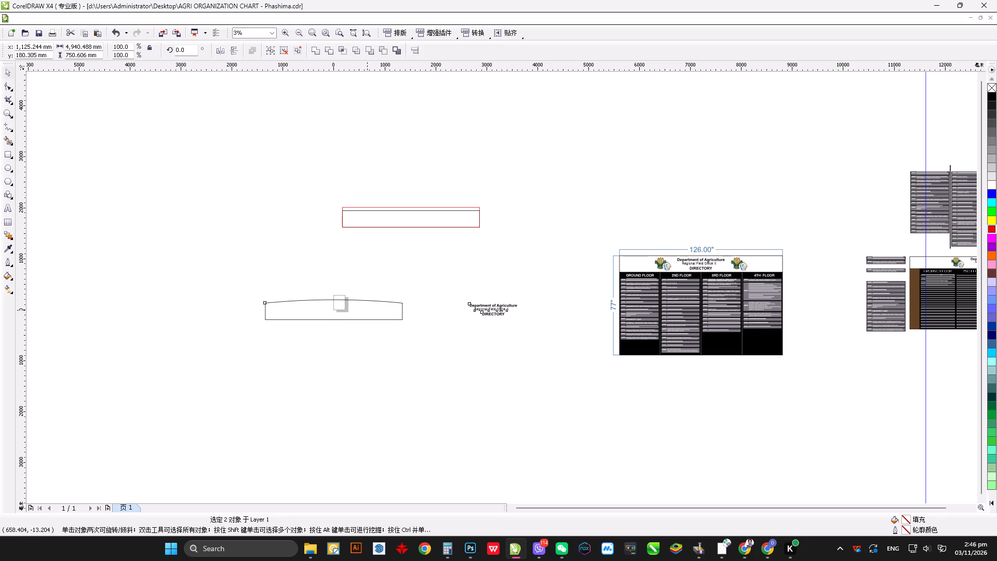
key(c)
drag(437, 395, 437, 387)
Duplicate the Department of Agriculture logo group beside the directory's heading and place the copy just above the arched outline.
scroll(663, 262, up, 3)
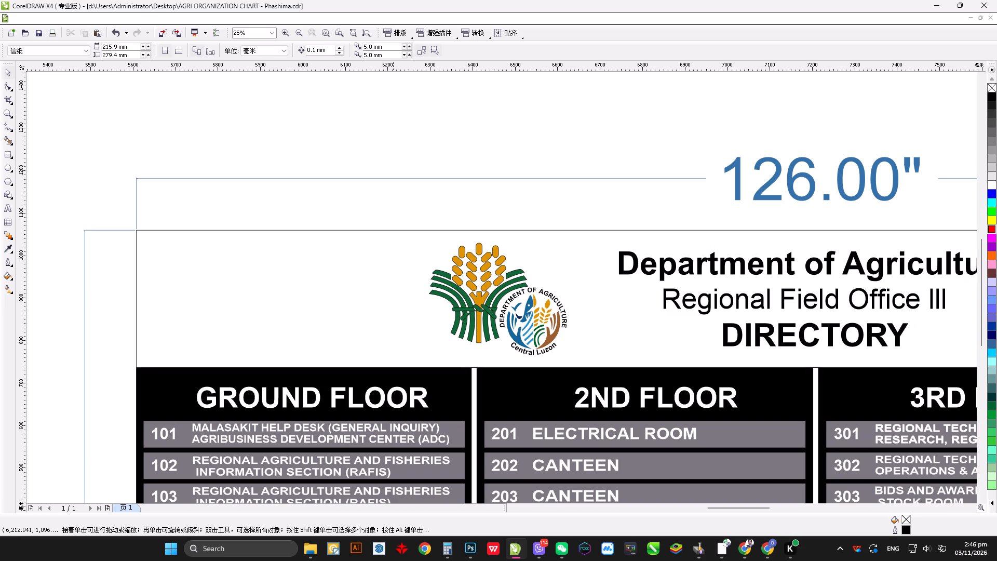
drag(383, 211, 583, 363)
scroll(565, 358, down, 2)
scroll(677, 275, up, 1)
scroll(545, 289, down, 3)
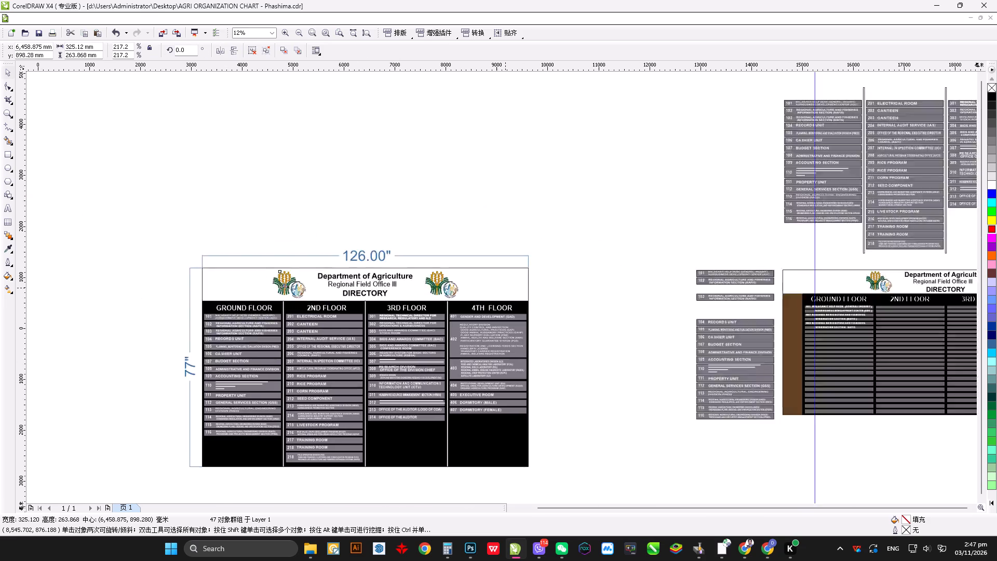
scroll(705, 273, up, 3)
scroll(197, 358, up, 1)
scroll(518, 280, down, 5)
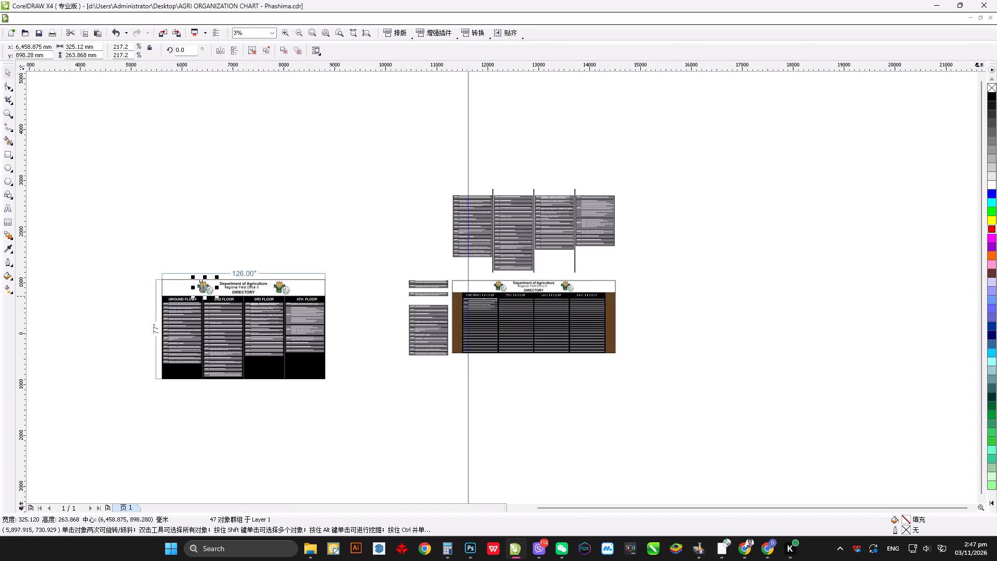
scroll(148, 291, up, 3)
scroll(942, 313, down, 1)
scroll(508, 273, up, 2)
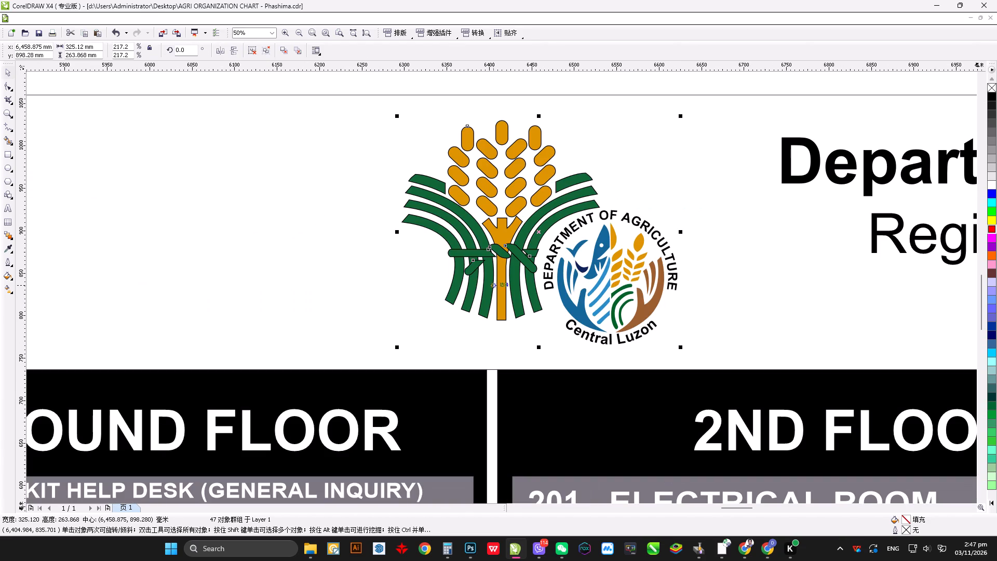
scroll(481, 278, down, 3)
scroll(501, 298, up, 4)
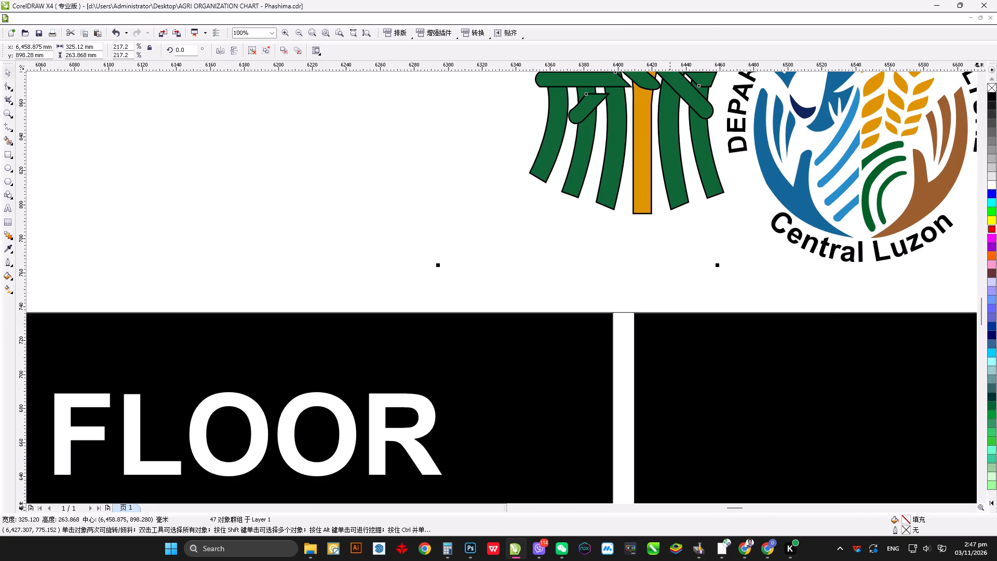
scroll(647, 223, down, 2)
scroll(512, 262, down, 2)
scroll(502, 287, up, 1)
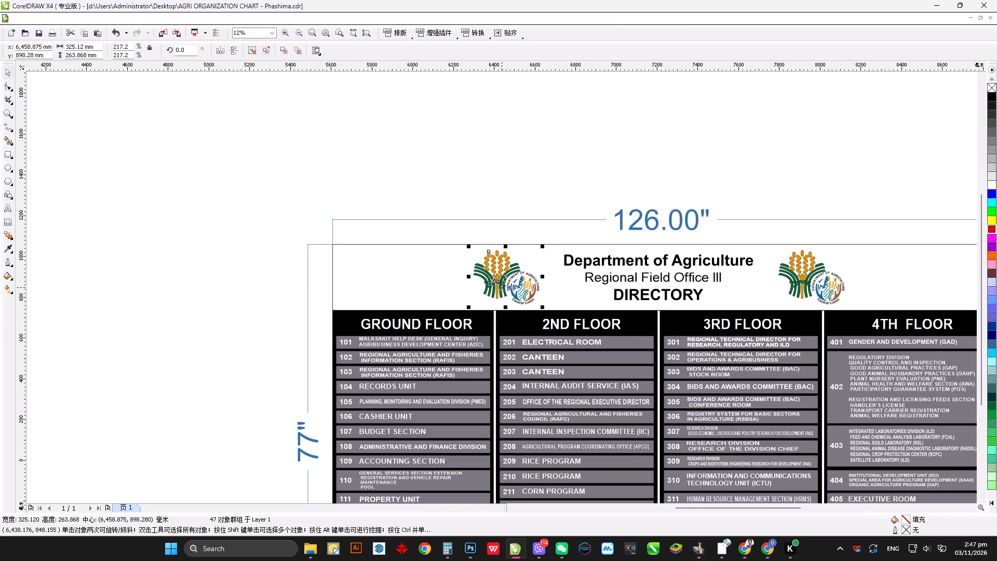
key(plus)
scroll(410, 303, down, 2)
drag(529, 280, 309, 310)
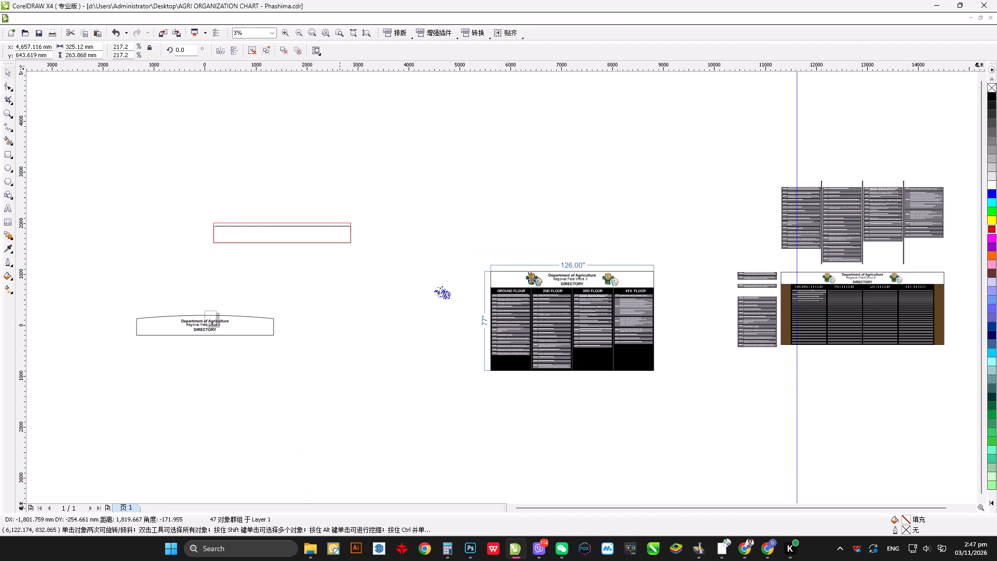
drag(309, 310, 195, 302)
scroll(200, 322, up, 3)
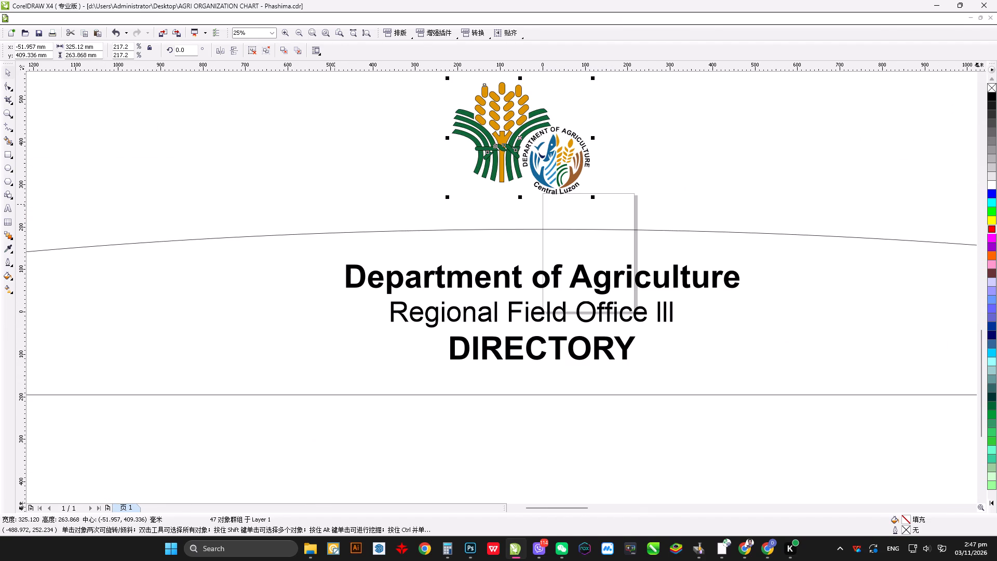
click(334, 204)
Recheck the requested wording in the WeChat conversation, ungroup and break apart the copied heading, and isolate its DIRECTORY line.
scroll(651, 340, down, 1)
key(alt+Tab)
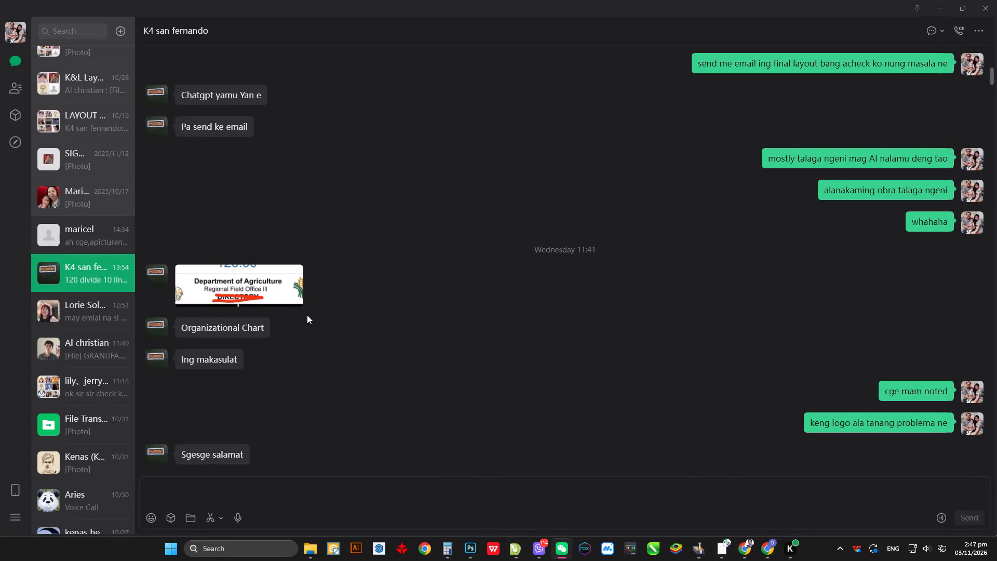
key(alt+Tab)
scroll(466, 295, up, 2)
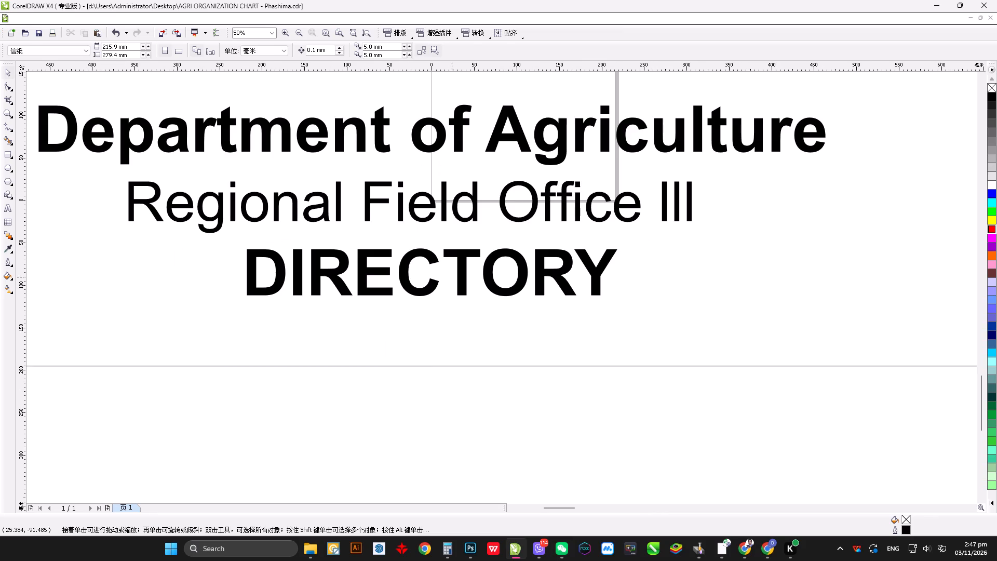
click(460, 261)
click(455, 257)
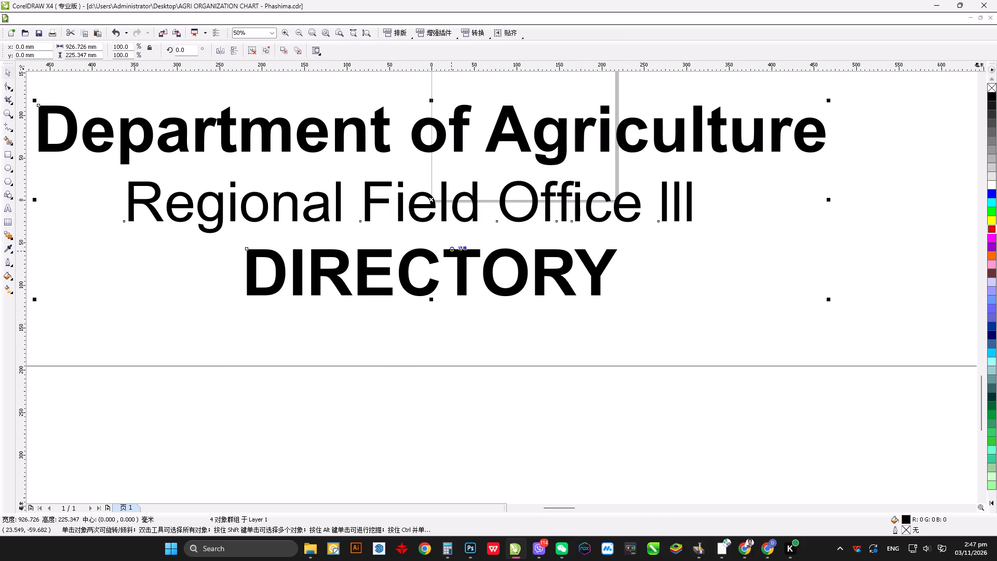
key(ctrl+u)
key(ctrl+k)
drag(449, 417, 441, 415)
drag(99, 404, 651, 235)
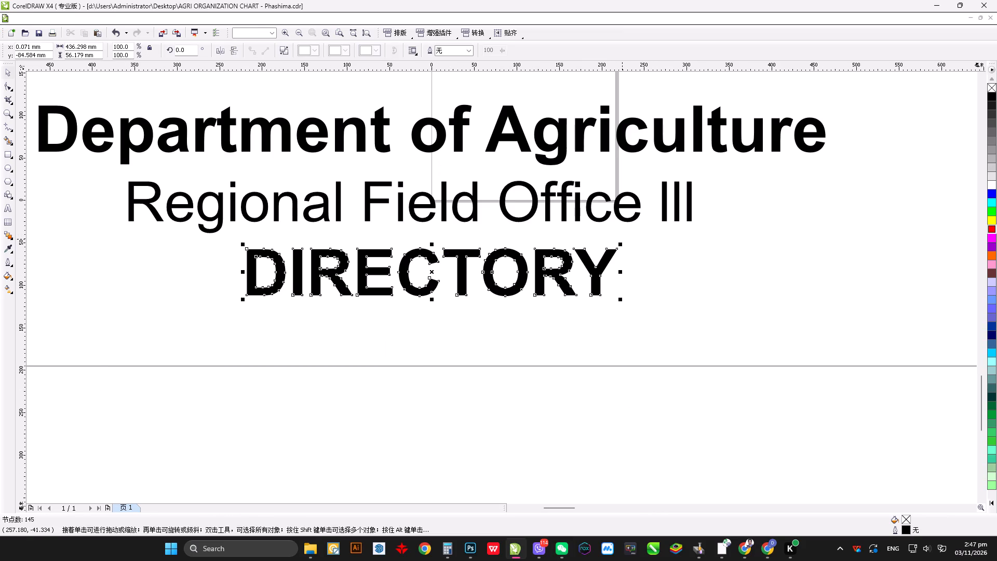
Add a bold red Arial letter D, enlarge it to about 291 pt and move it over the D of DIRECTORY.
click(7, 210)
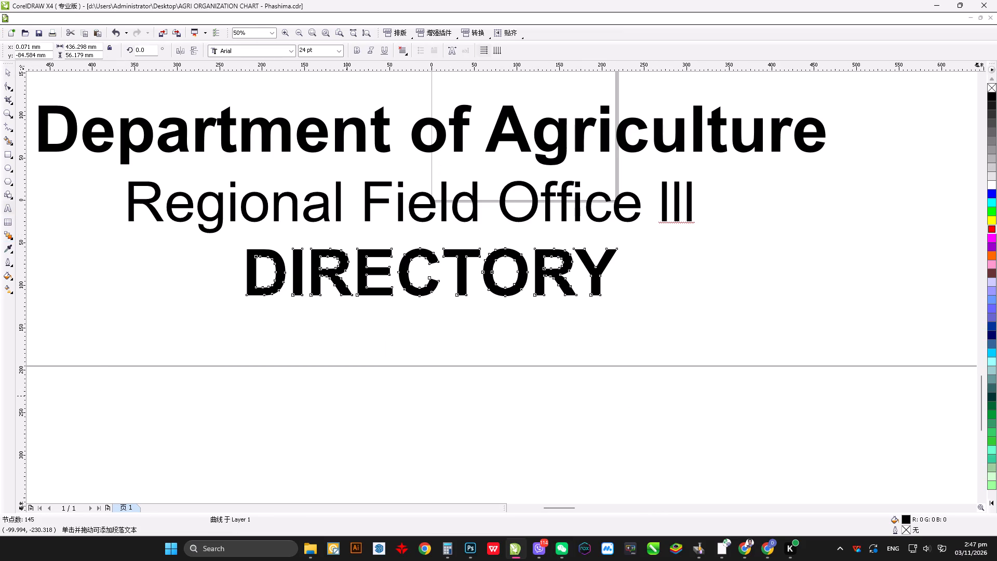
click(346, 396)
key(shift+d)
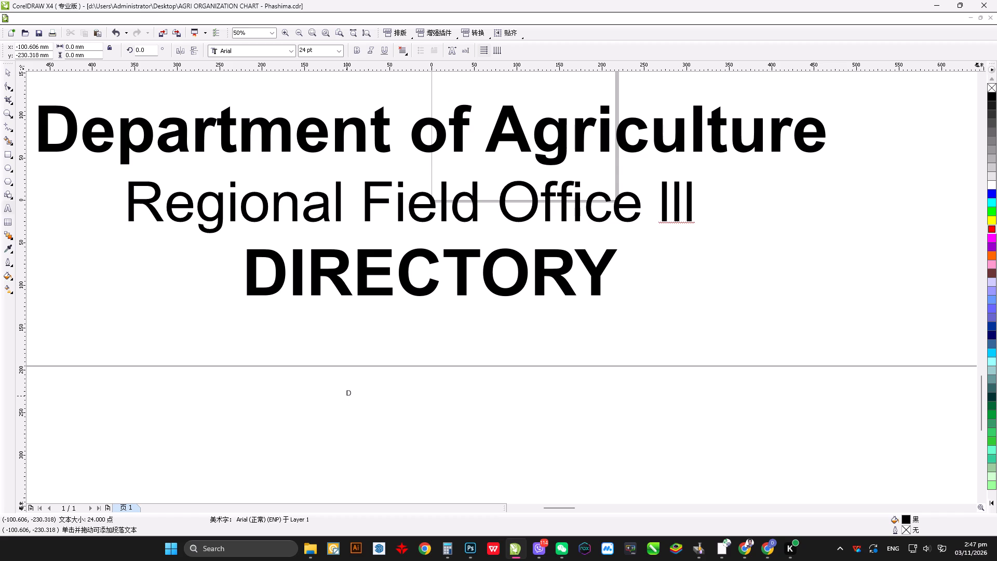
key(ctrl+a)
click(355, 47)
click(9, 75)
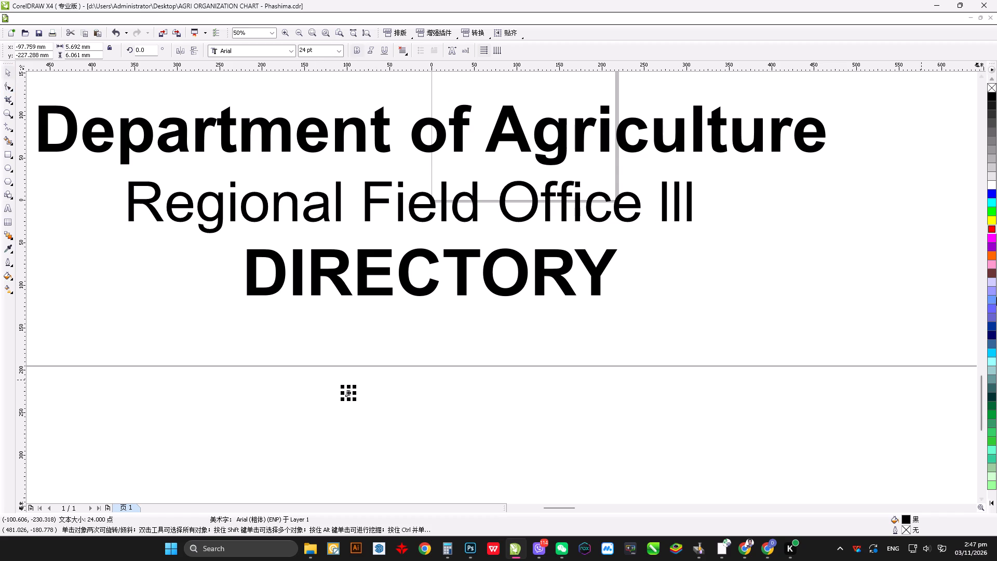
click(990, 227)
drag(356, 386, 417, 338)
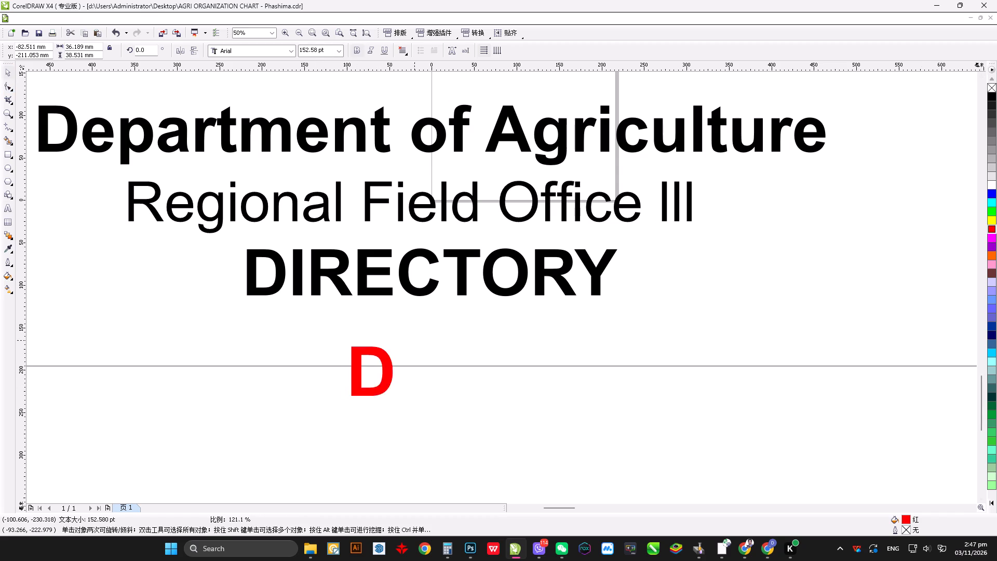
drag(417, 338, 429, 329)
drag(353, 357, 262, 292)
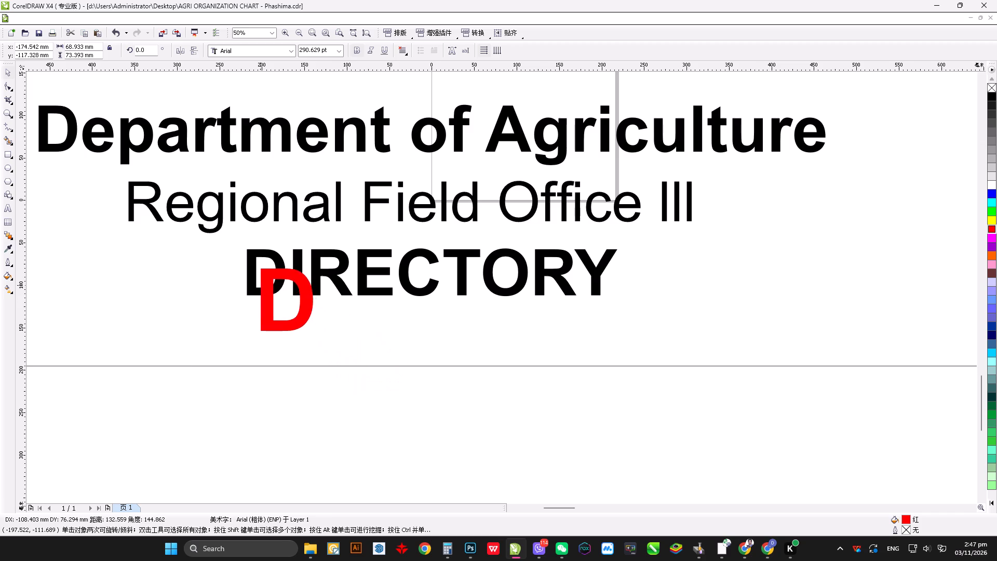
Align the red D's upper-left corner with the D of DIRECTORY and scale it down to about 216 pt to match its height.
scroll(262, 256, up, 3)
drag(495, 396, 392, 243)
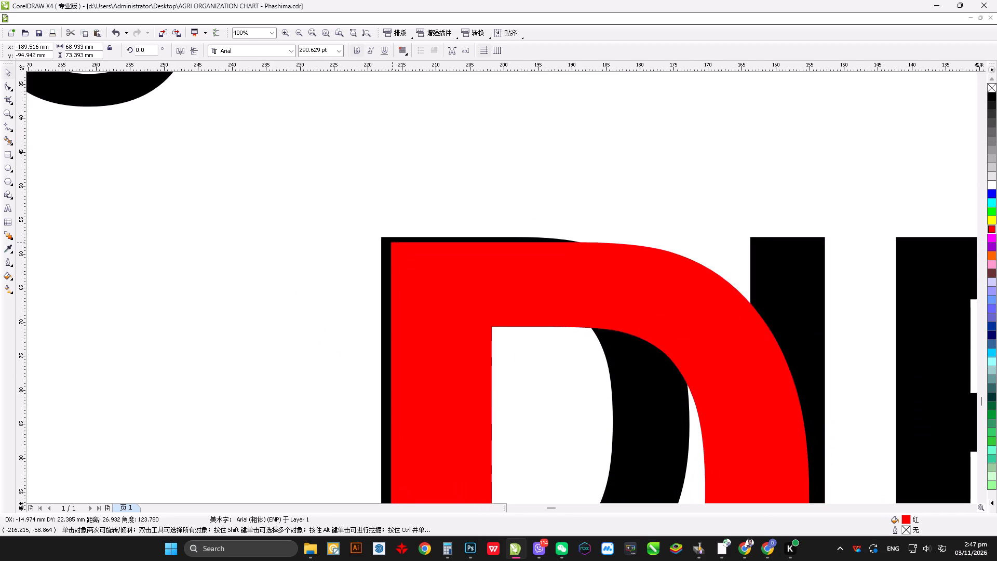
drag(392, 243, 384, 236)
scroll(554, 421, down, 3)
scroll(510, 306, up, 2)
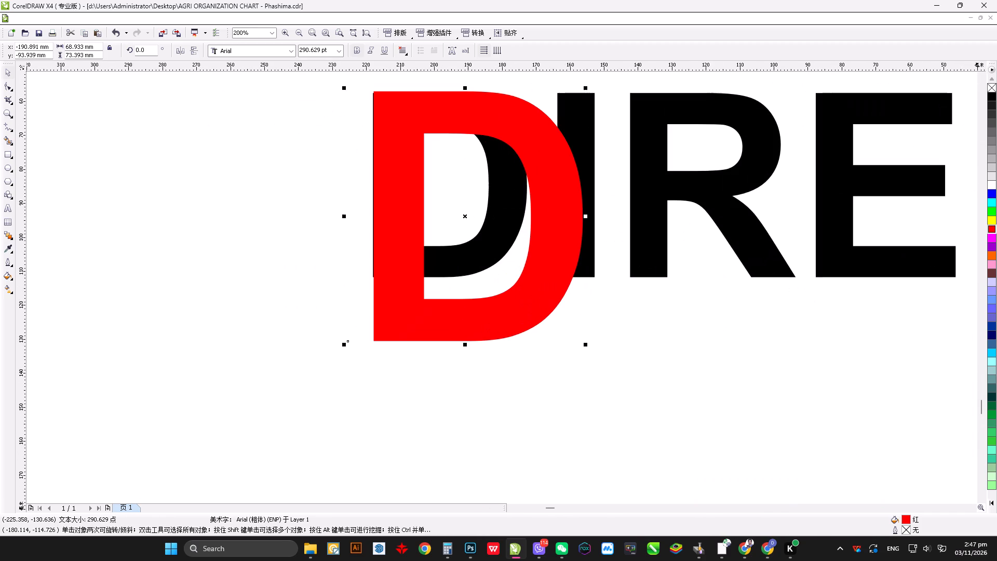
drag(584, 344, 557, 278)
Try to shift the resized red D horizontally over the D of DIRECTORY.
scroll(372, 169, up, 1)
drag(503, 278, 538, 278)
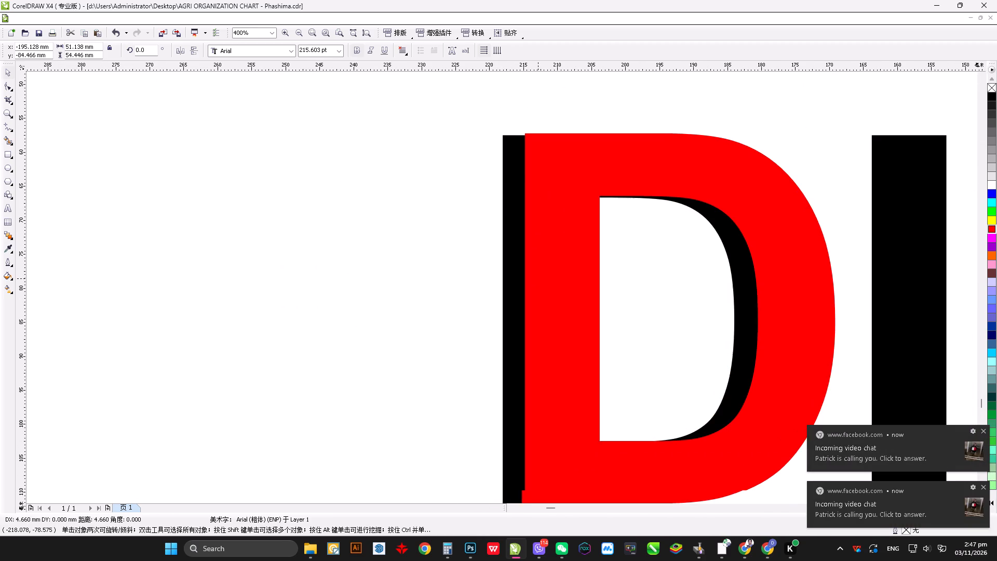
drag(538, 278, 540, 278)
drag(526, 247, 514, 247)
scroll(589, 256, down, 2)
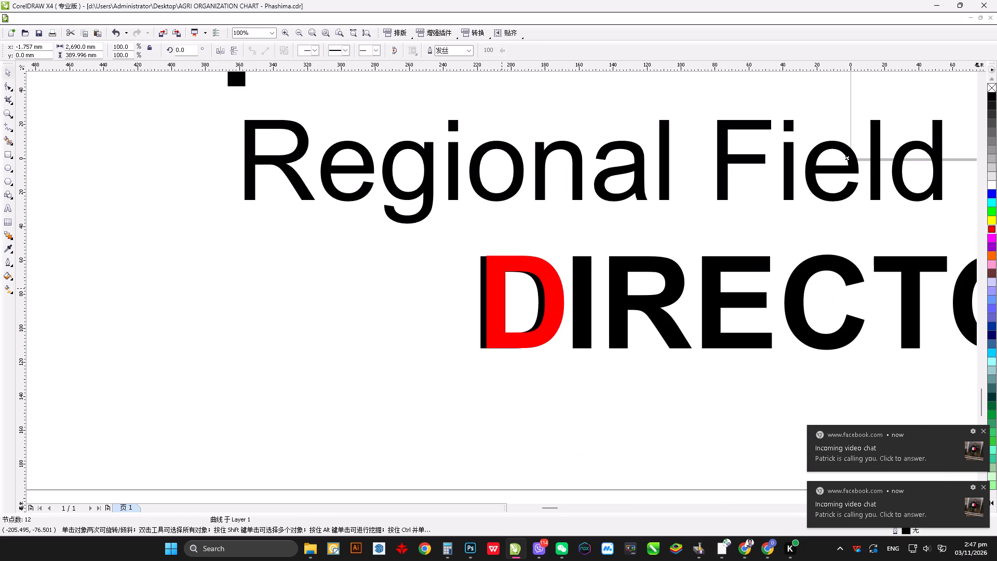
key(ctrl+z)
Move the red D horizontally so its left edge lines up with the left edge of the D of DIRECTORY.
scroll(483, 376, down, 2)
scroll(502, 287, up, 1)
click(568, 386)
click(500, 239)
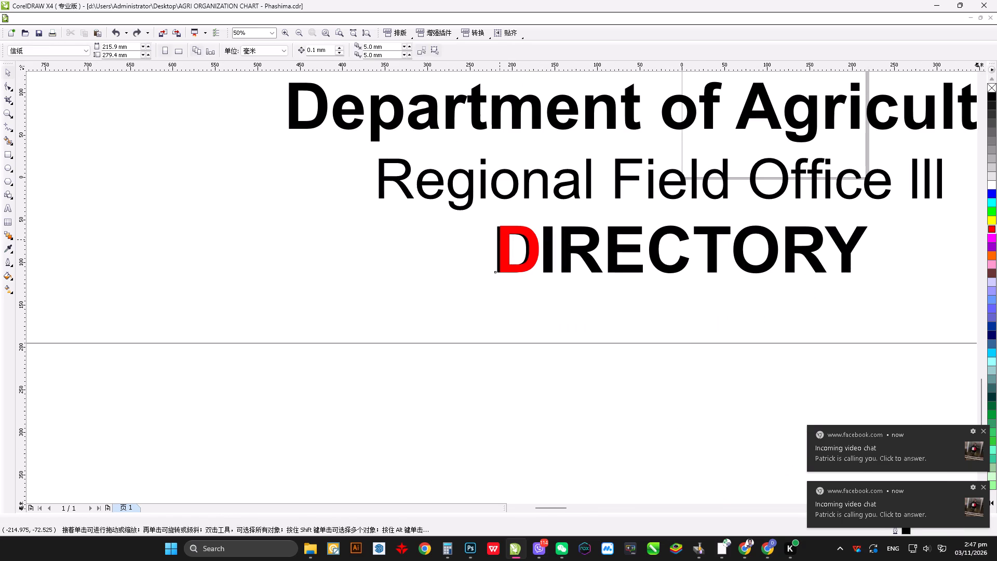
scroll(507, 243, up, 3)
drag(448, 233, 437, 234)
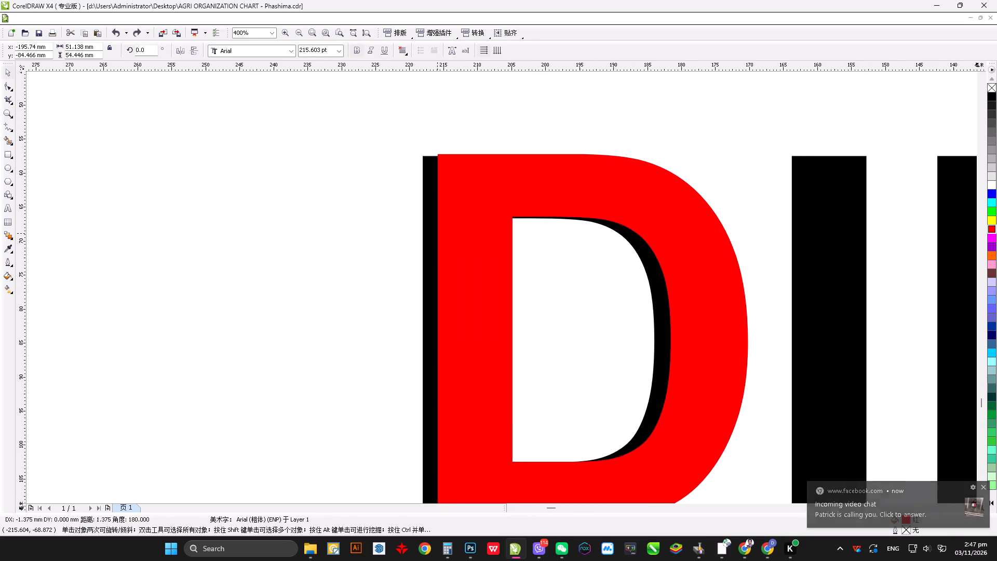
drag(437, 234, 423, 235)
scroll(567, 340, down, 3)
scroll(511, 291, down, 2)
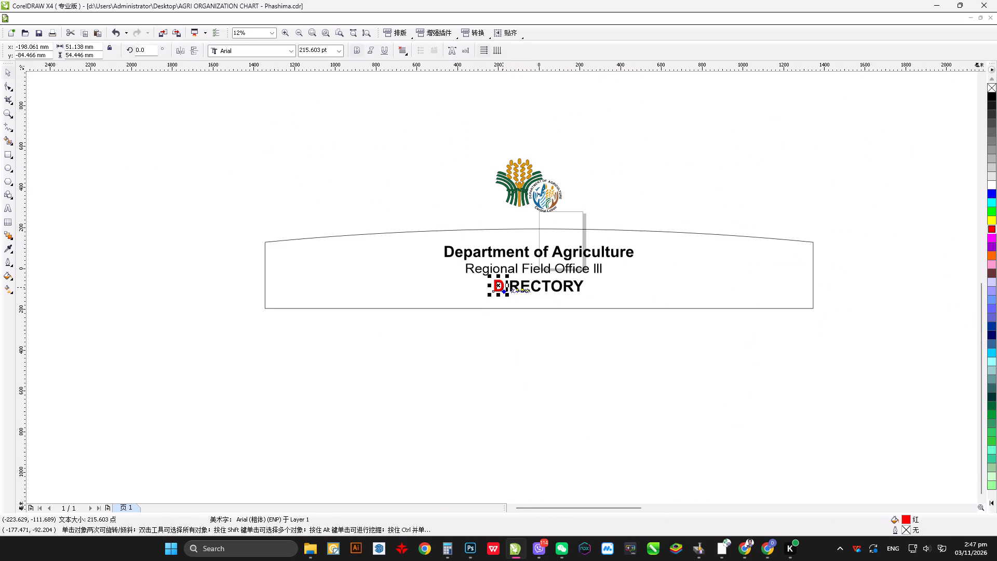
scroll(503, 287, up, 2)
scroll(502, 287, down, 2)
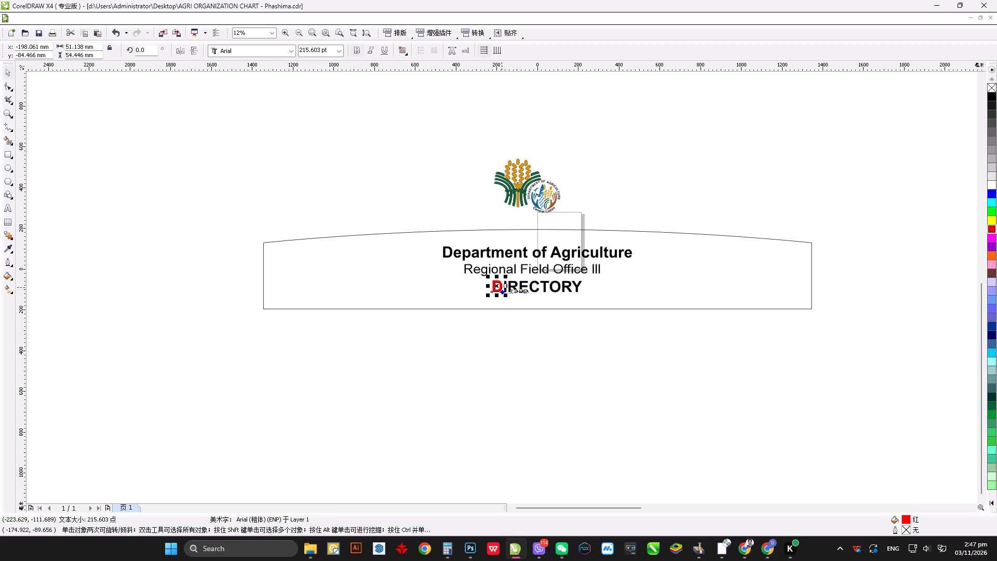
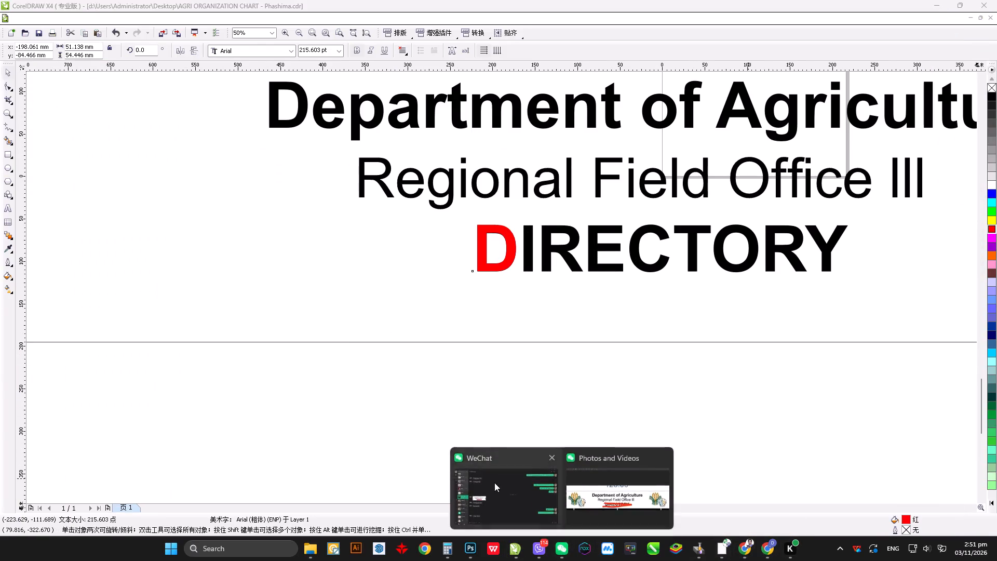
Copy the wording "Organizational Chart" from the WeChat conversation and replace the red letter D with it in CorelDRAW.
click(494, 483)
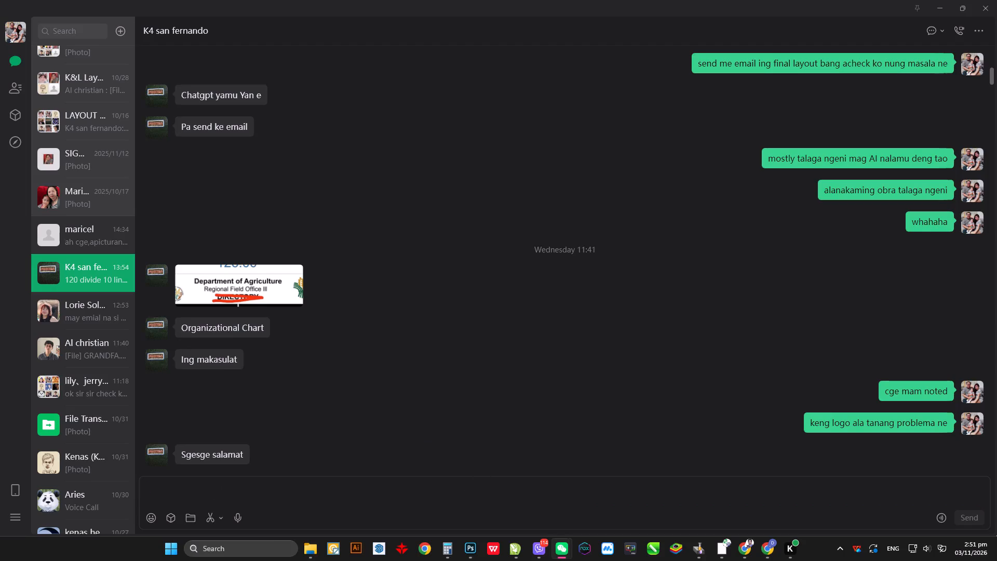
drag(182, 327, 314, 335)
key(ctrl+c)
key(ctrl+c)
key(alt+Tab)
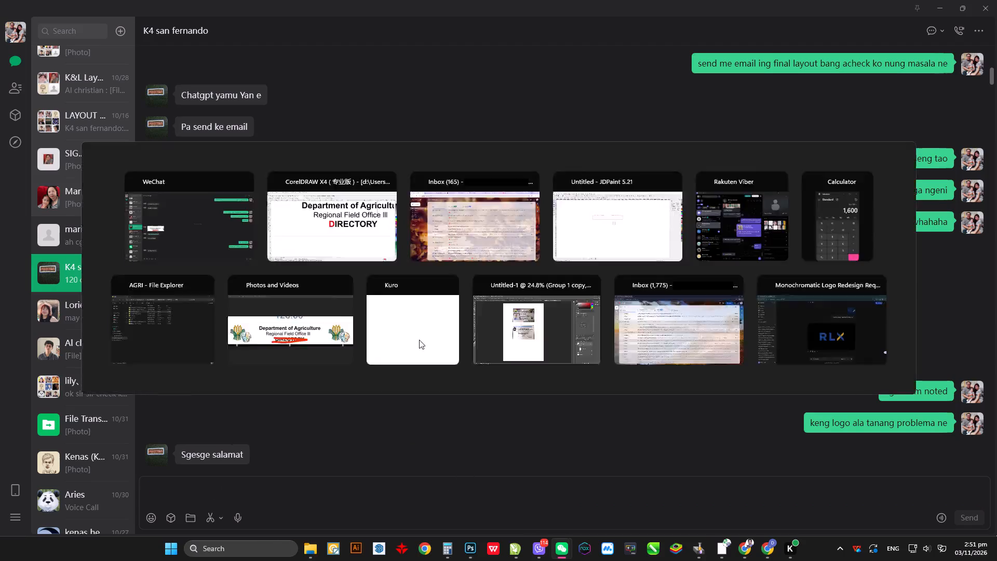
click(8, 211)
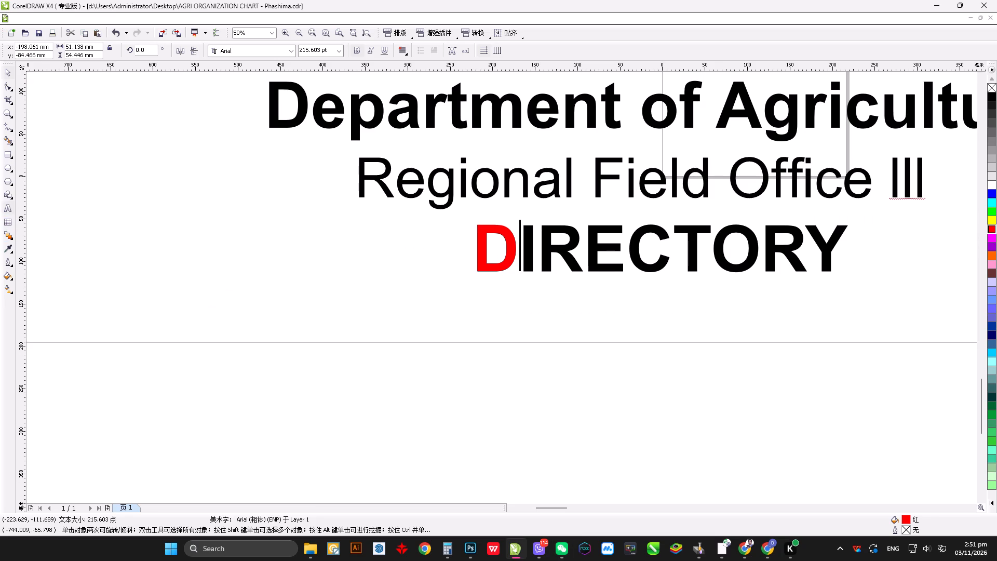
key(ctrl+a)
key(ctrl+v)
click(4, 67)
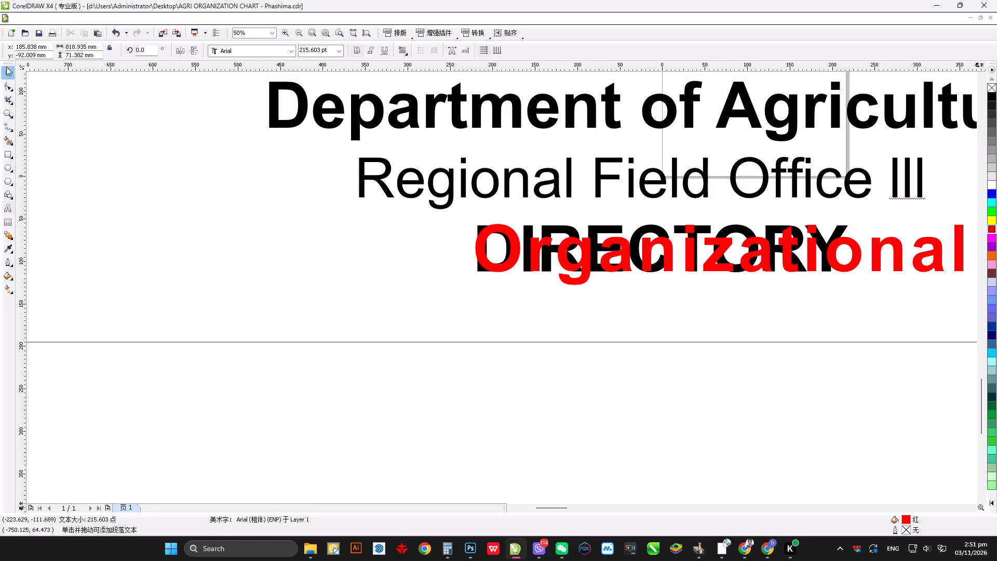
Move the red Organizational Chart text into place beneath Regional Field Office III and remove the old DIRECTORY line.
scroll(847, 261, down, 2)
scroll(501, 287, up, 2)
scroll(499, 286, down, 1)
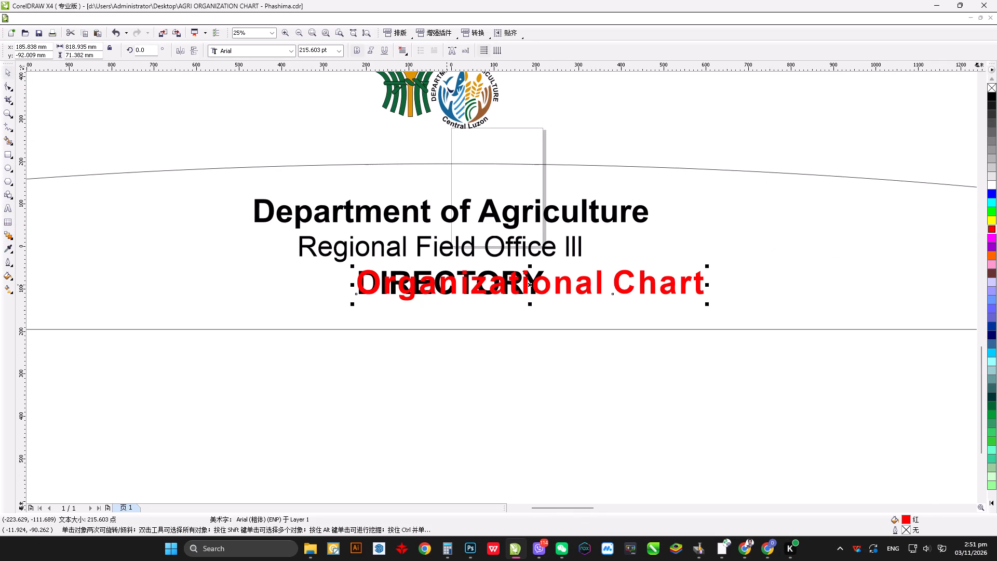
drag(453, 285, 377, 288)
drag(396, 407, 388, 400)
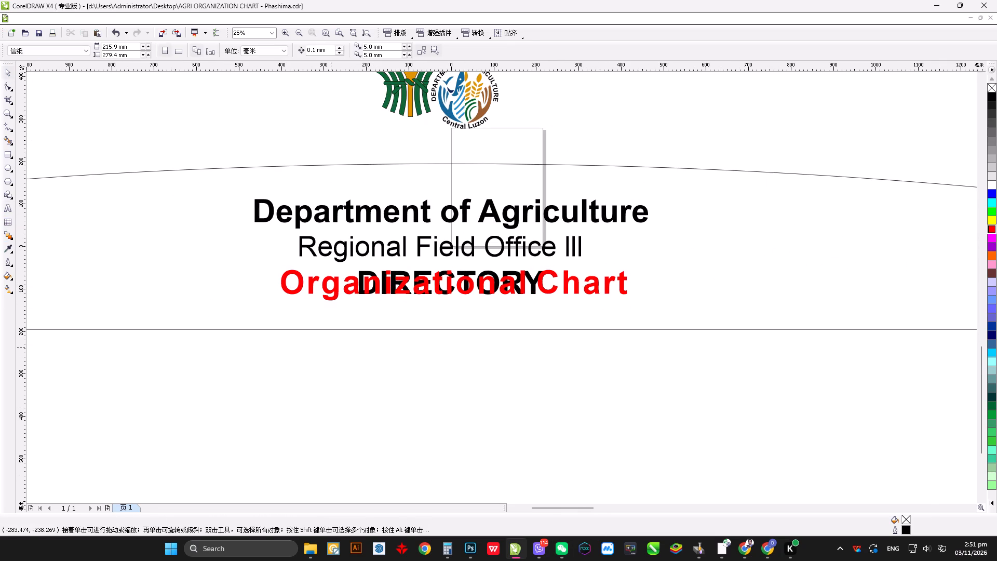
drag(333, 352, 578, 264)
key(ctrl+x)
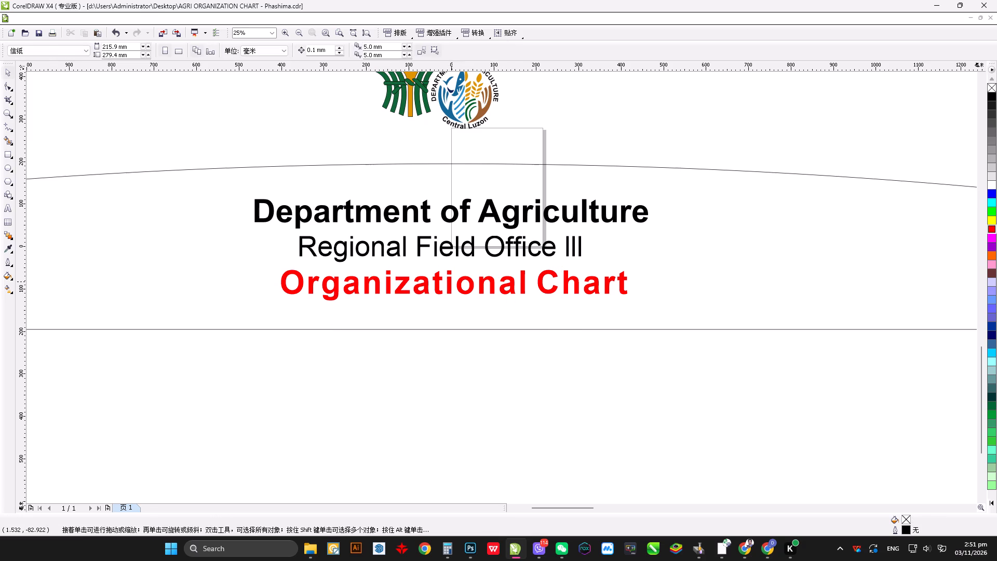
Duplicate the red Organizational Chart text and place the copy straight above the logos, outside the arched outline.
click(449, 280)
scroll(440, 284, down, 2)
scroll(504, 288, up, 2)
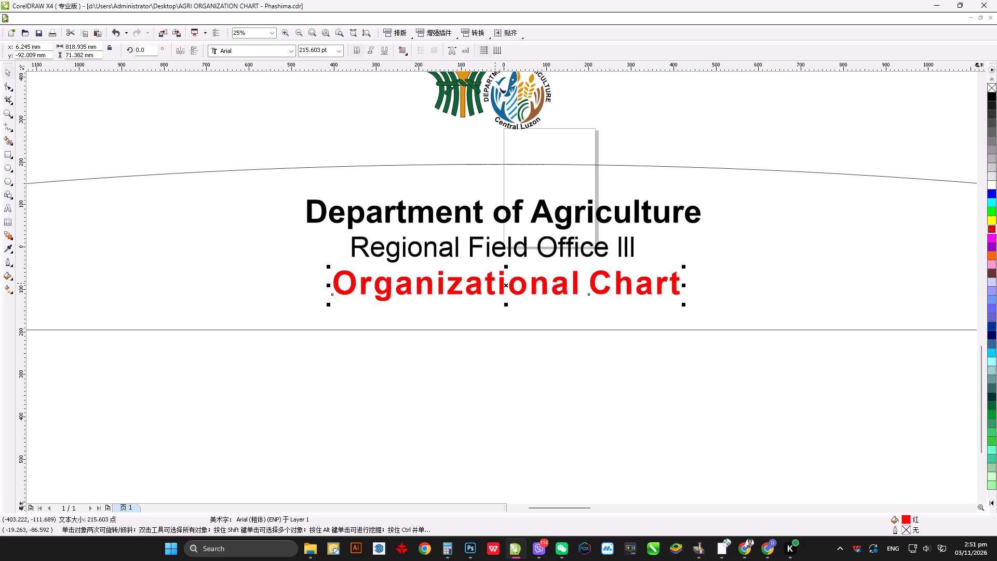
scroll(498, 288, down, 1)
scroll(501, 285, up, 1)
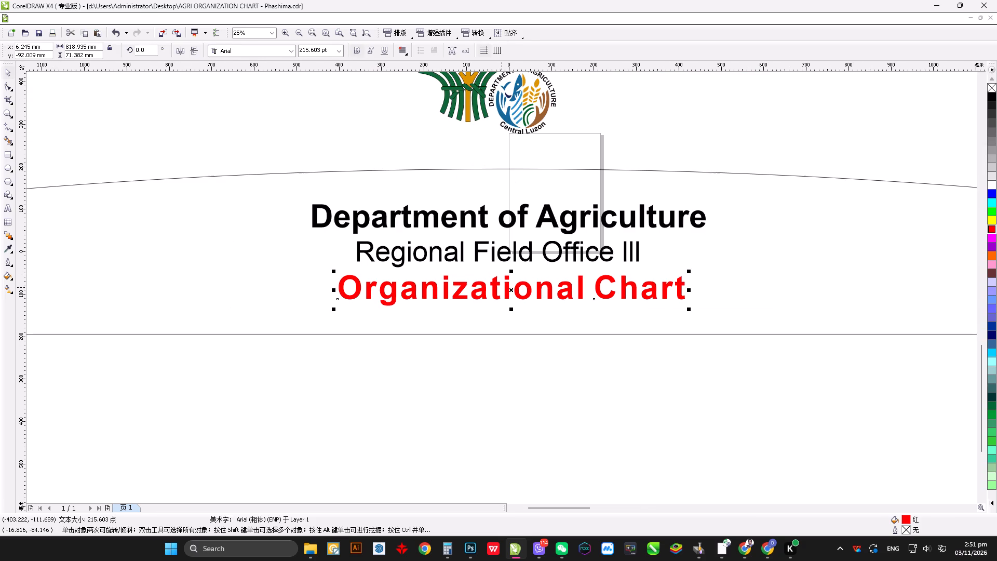
scroll(545, 305, down, 2)
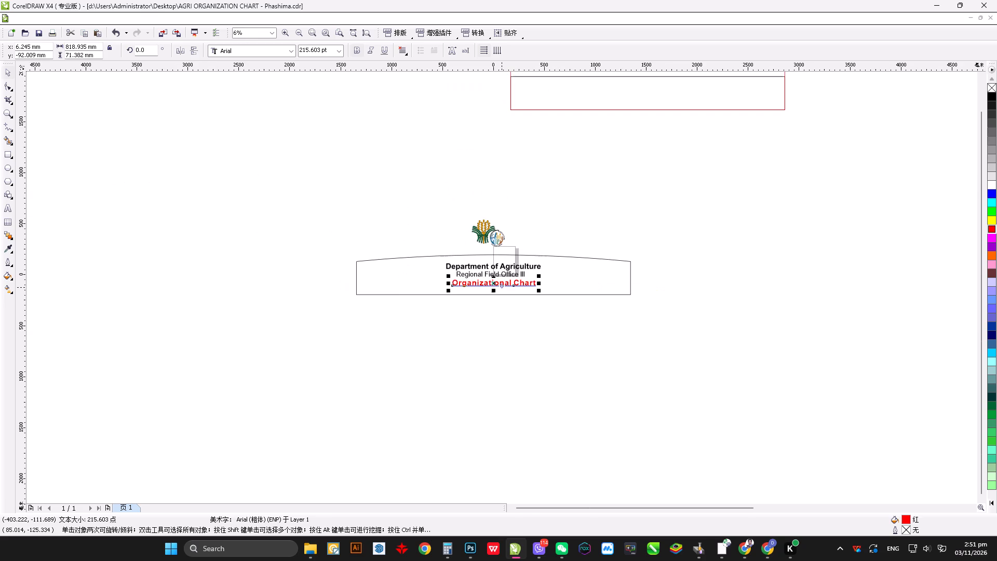
scroll(502, 282, up, 1)
key(plus)
drag(477, 293, 456, 105)
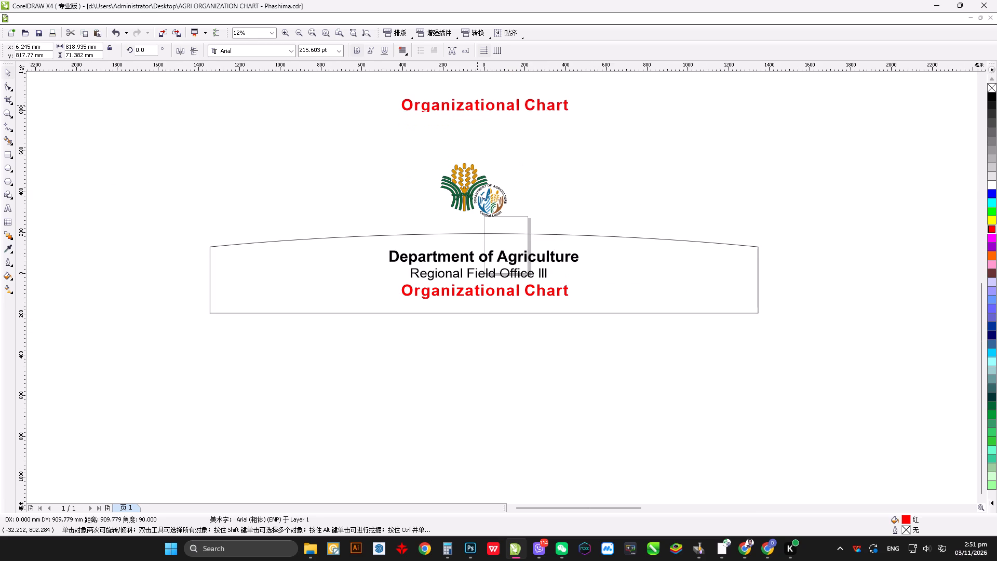
drag(456, 105, 456, 104)
Convert the Organizational Chart line inside the arch to curves and centre it horizontally on the arched outline.
click(476, 292)
key(ctrl+q)
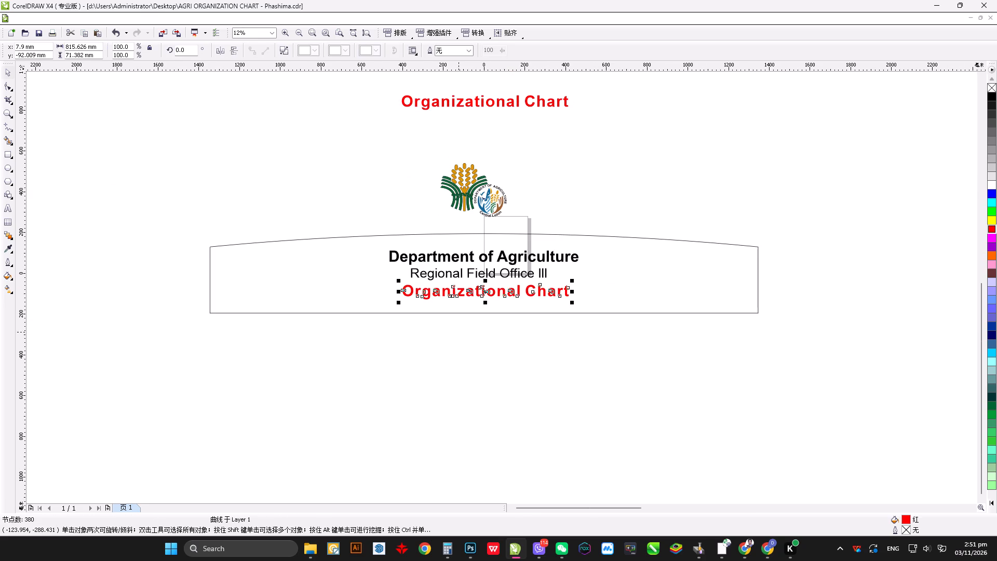
scroll(462, 306, up, 1)
shift+click(795, 151)
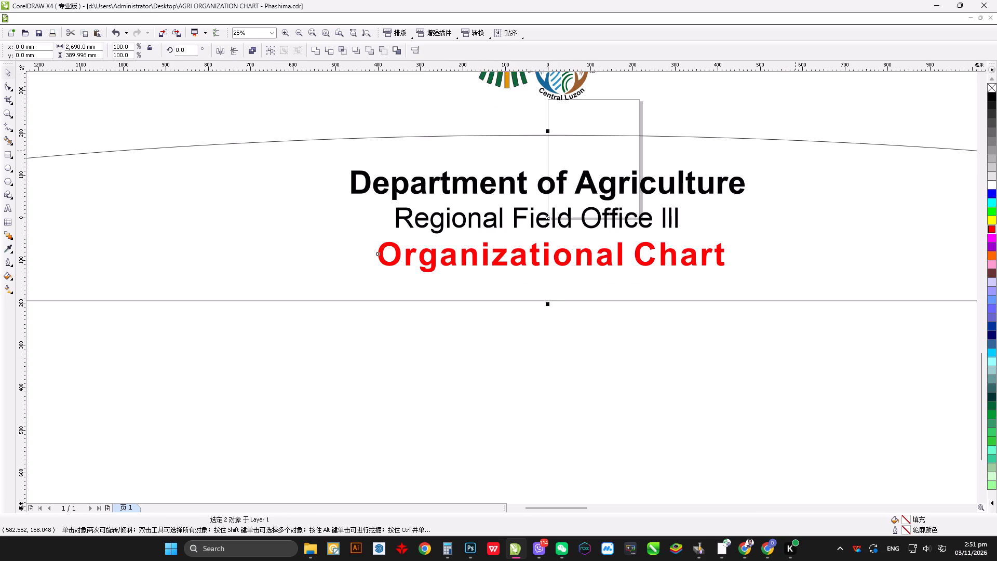
key(c)
drag(534, 383, 534, 379)
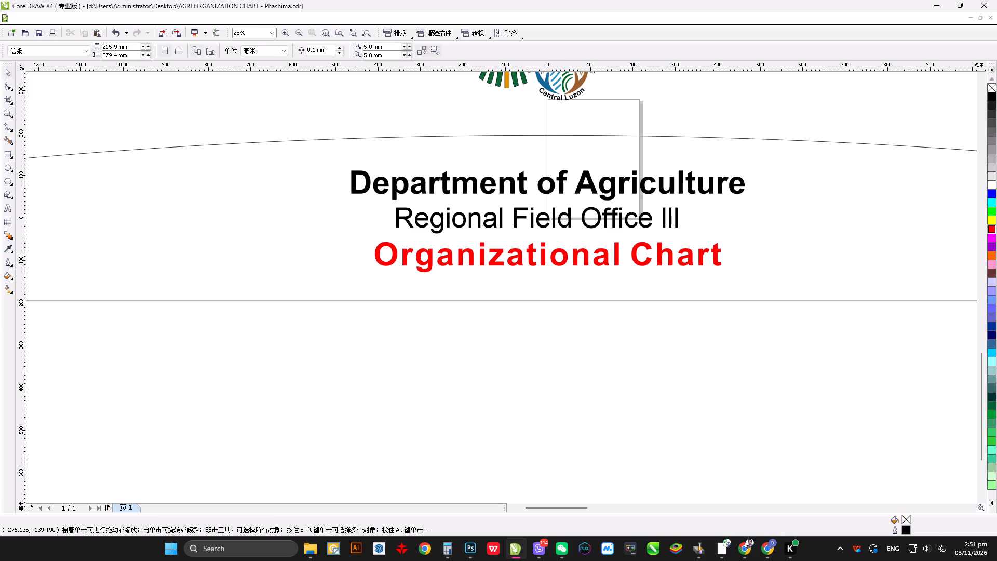
Group the Regional Field Office III line and centre it horizontally on the arched outline.
scroll(542, 257, down, 1)
click(493, 230)
drag(356, 343, 703, 277)
scroll(516, 268, up, 1)
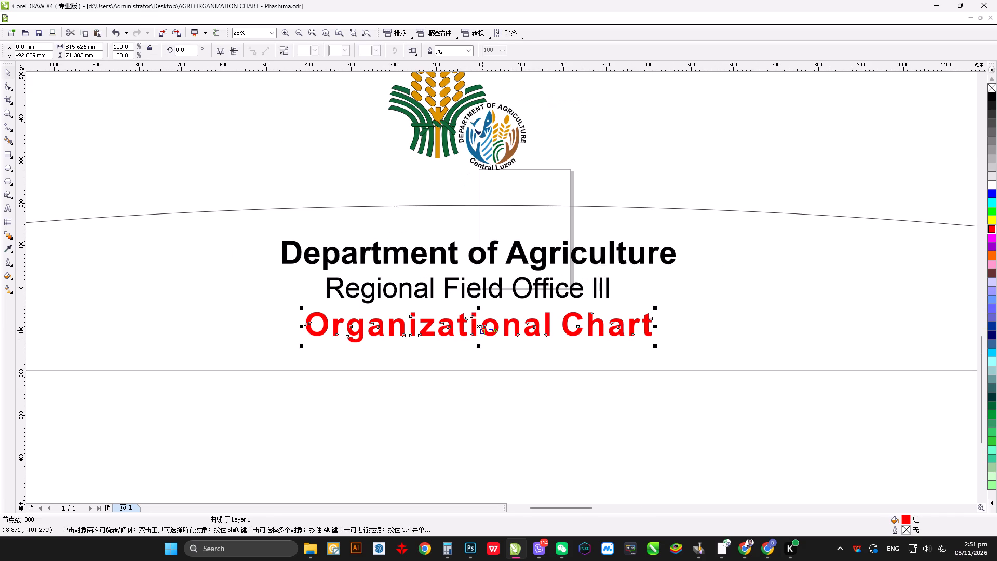
scroll(376, 300, down, 1)
scroll(533, 285, up, 1)
scroll(473, 285, down, 1)
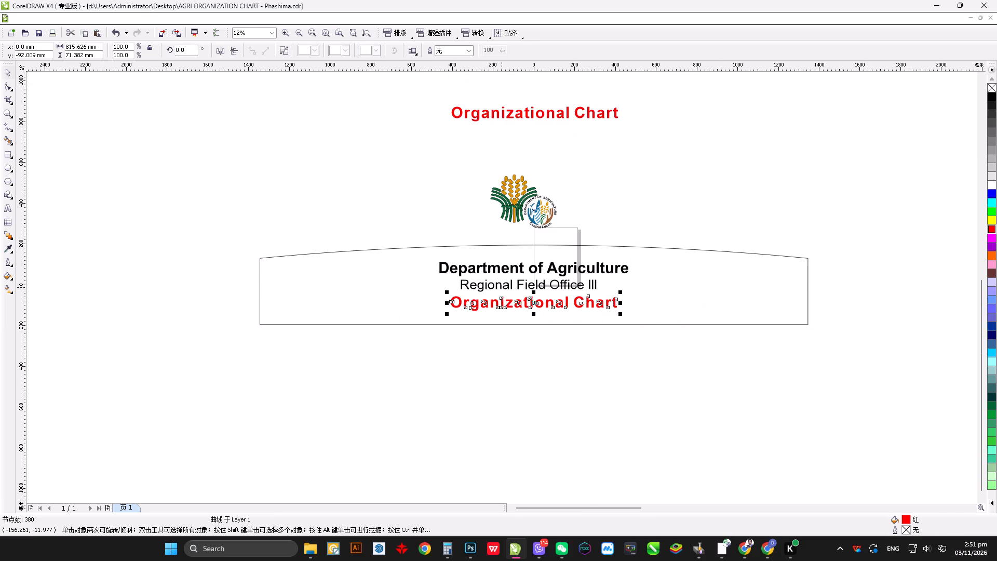
click(493, 350)
scroll(486, 299, up, 1)
drag(436, 372, 751, 239)
key(ctrl+g)
shift+click(835, 256)
key(c)
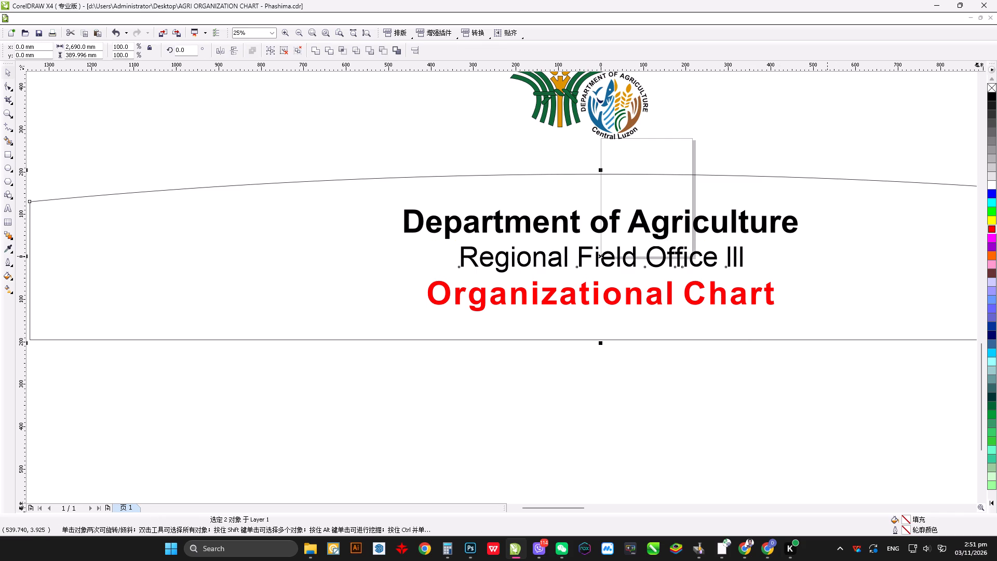
drag(481, 396, 478, 377)
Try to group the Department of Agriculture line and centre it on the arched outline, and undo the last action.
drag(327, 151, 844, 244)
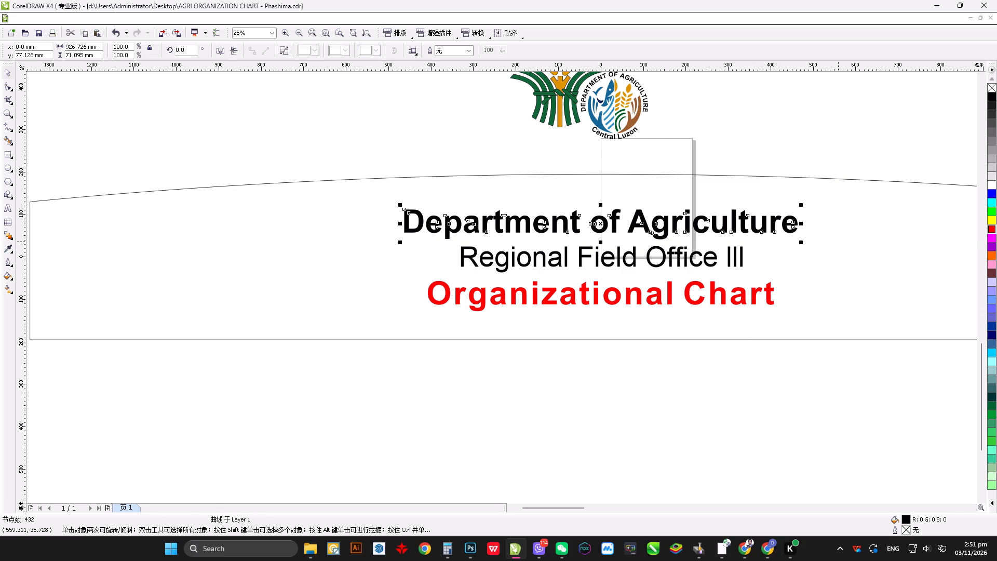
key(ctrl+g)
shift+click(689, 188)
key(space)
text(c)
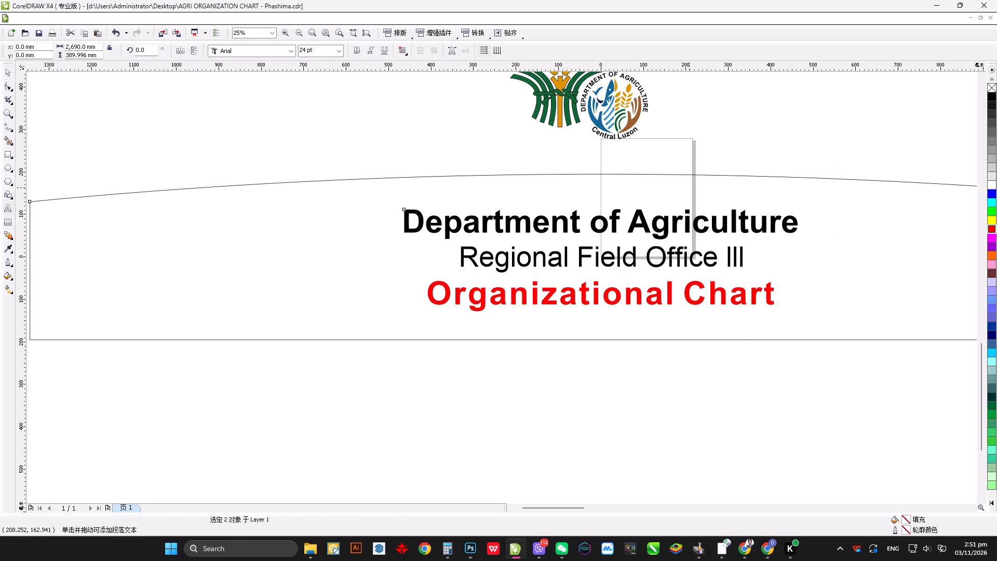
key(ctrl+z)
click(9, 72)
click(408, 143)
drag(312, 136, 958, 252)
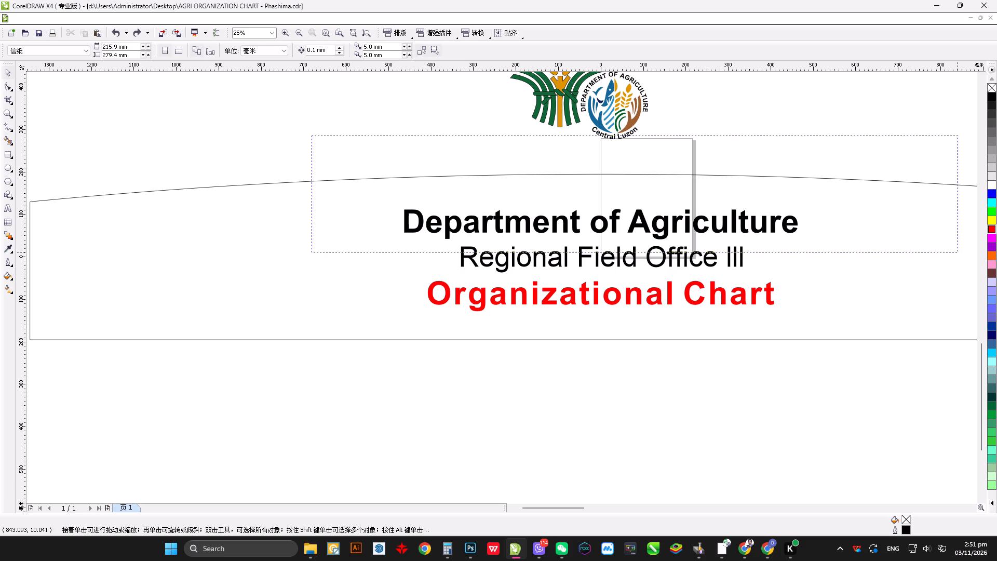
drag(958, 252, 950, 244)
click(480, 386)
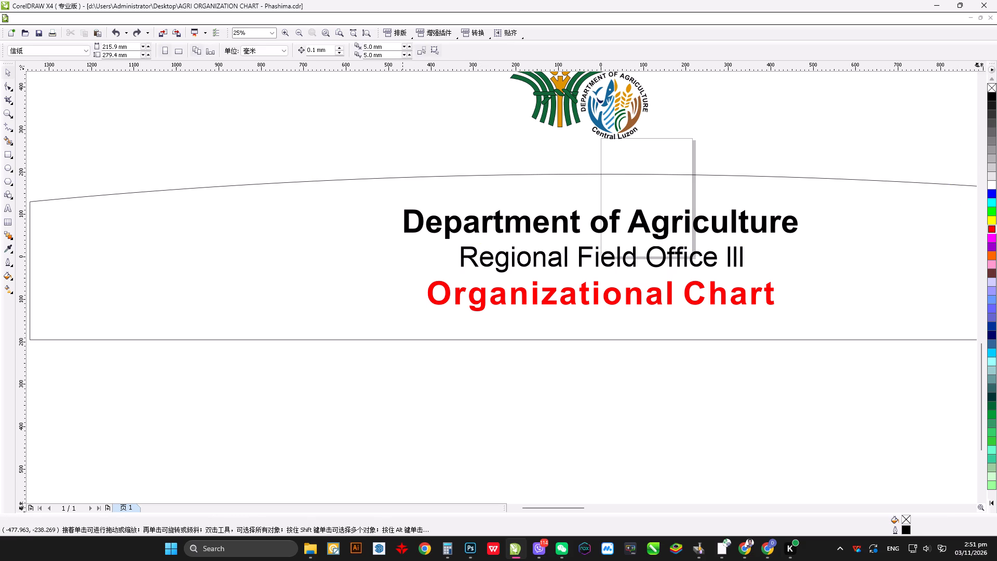
Recolour the Organizational Chart line inside the arch to black.
drag(335, 381, 908, 276)
click(630, 368)
drag(365, 354, 925, 277)
click(990, 98)
click(714, 85)
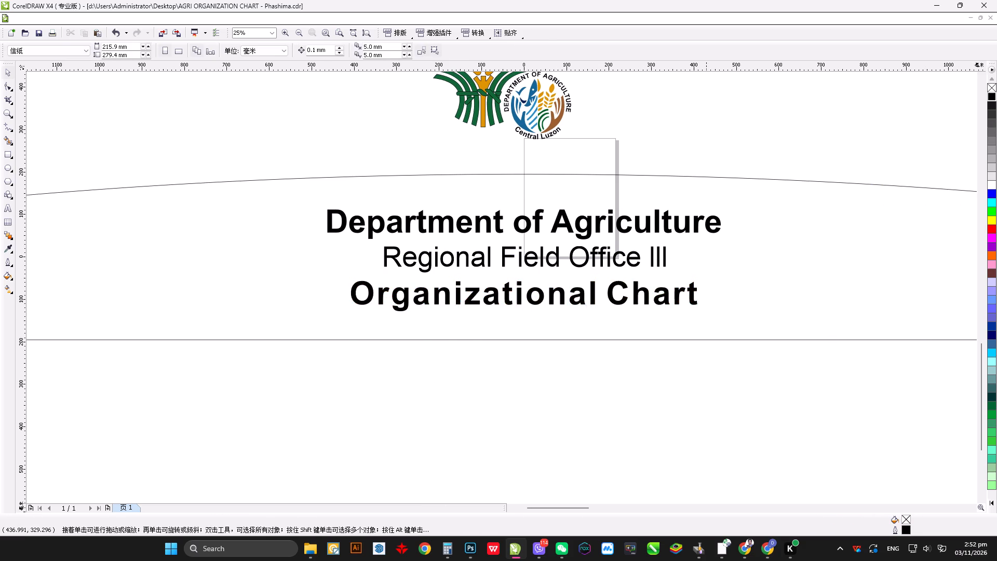
Duplicate the logo group above the arch and place the copy about 481 mm to its right, at the same height.
scroll(667, 176, down, 1)
scroll(440, 276, up, 1)
scroll(484, 243, up, 1)
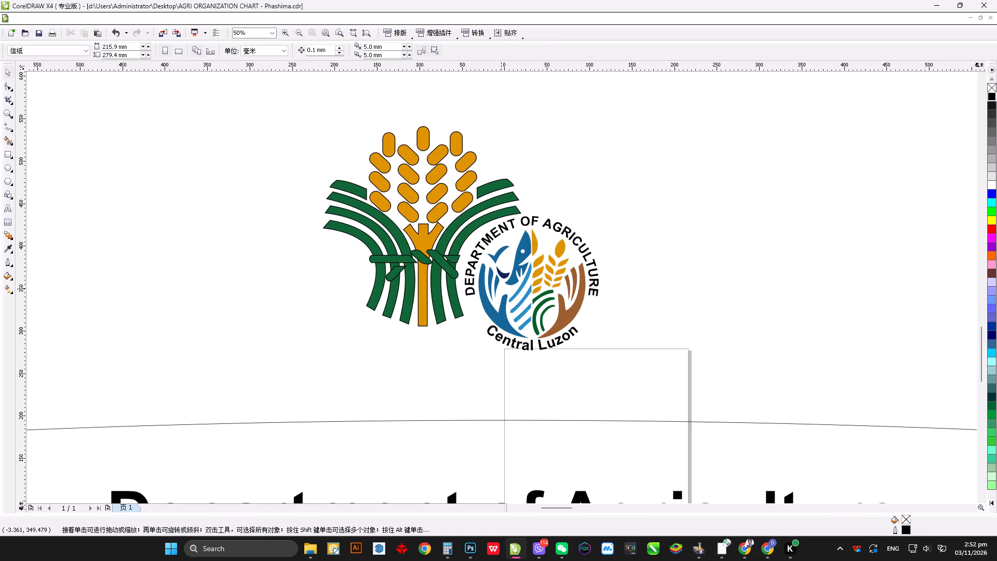
click(551, 343)
scroll(709, 327, down, 1)
drag(545, 252, 537, 246)
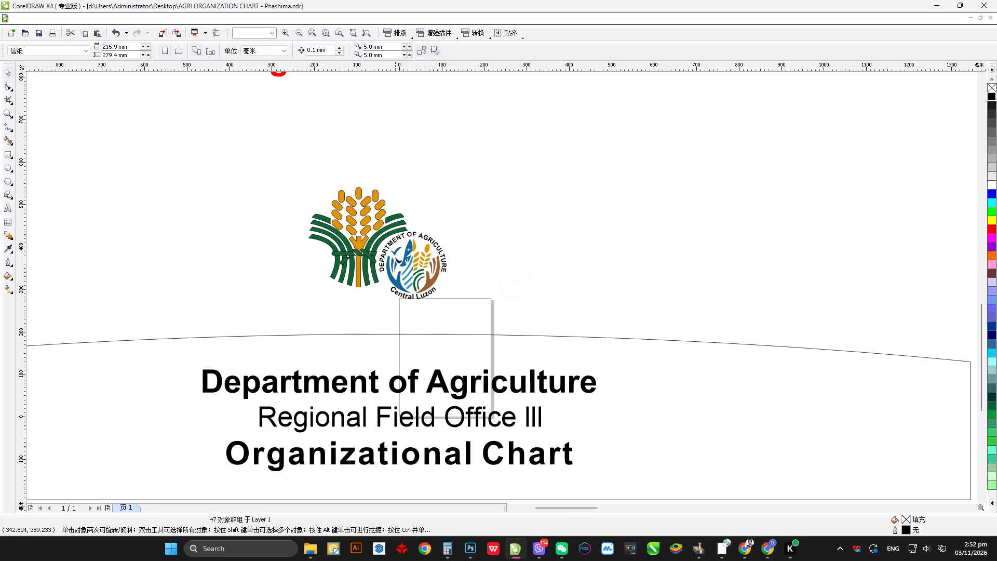
drag(201, 137, 565, 326)
scroll(526, 263, down, 1)
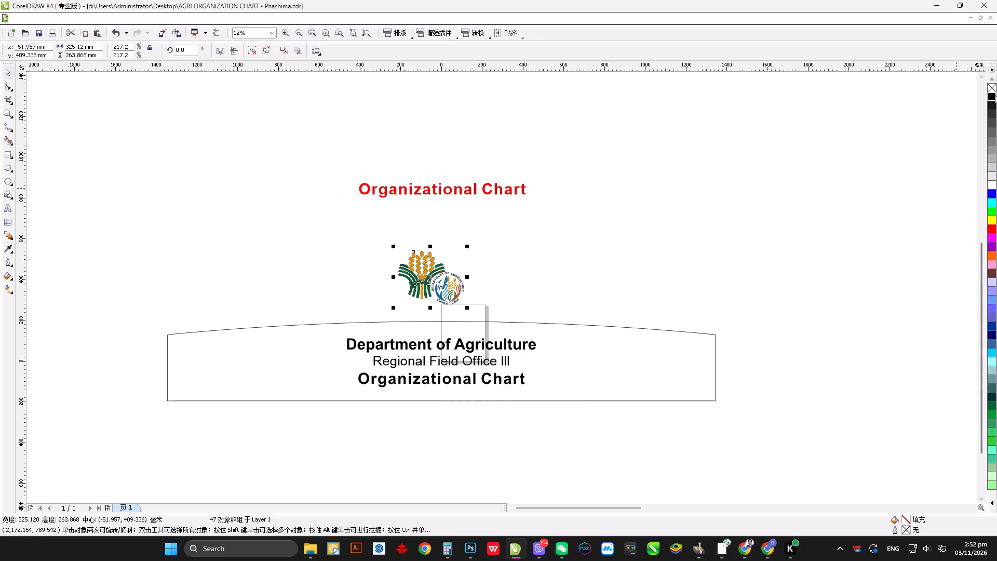
key(plus)
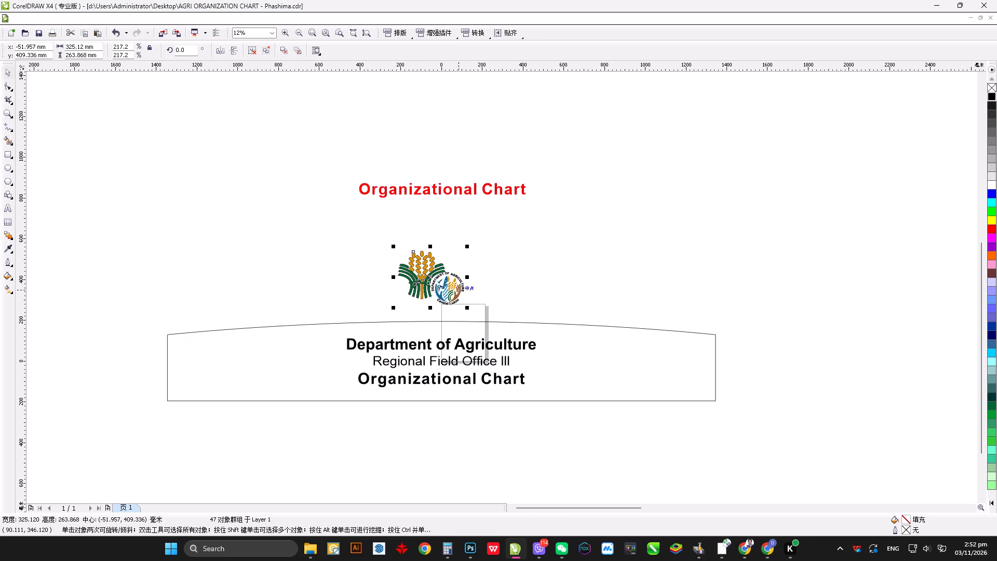
drag(435, 283, 532, 282)
Give the copied logo group a black outline with no fill and inspect its line work.
click(993, 92)
right_click(993, 92)
click(993, 92)
right_click(993, 92)
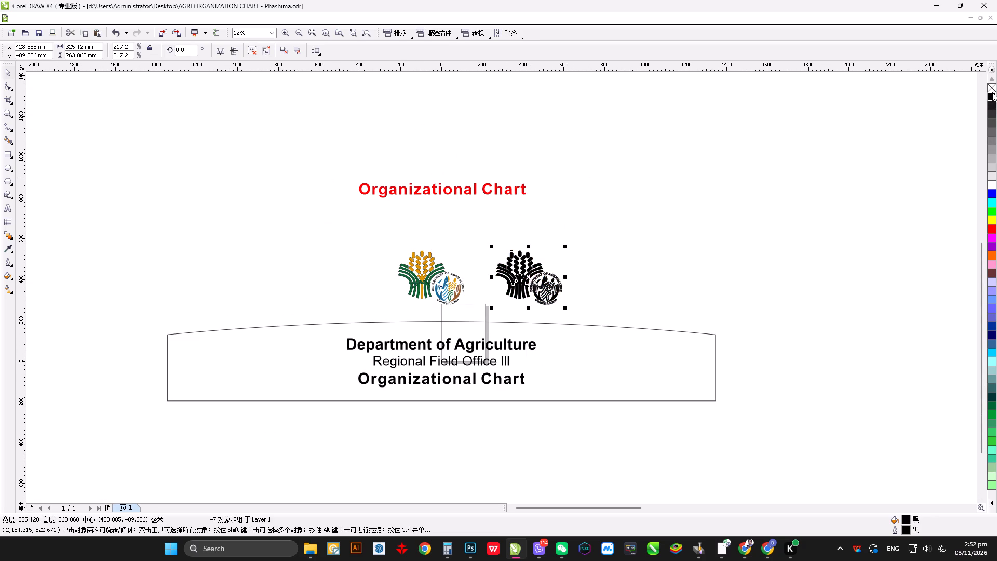
click(992, 86)
click(648, 261)
scroll(528, 275, up, 3)
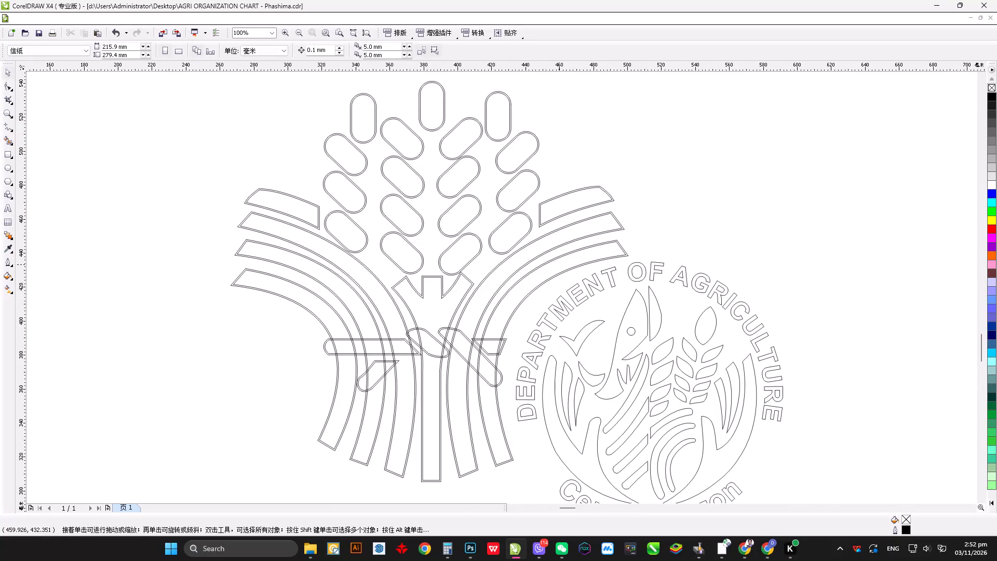
scroll(494, 290, down, 2)
scroll(500, 287, up, 2)
scroll(502, 287, down, 2)
Export the drawing with the outlined logo group selected to the Desktop as an EPS file named 1, keeping the default EPS options.
drag(393, 186, 639, 342)
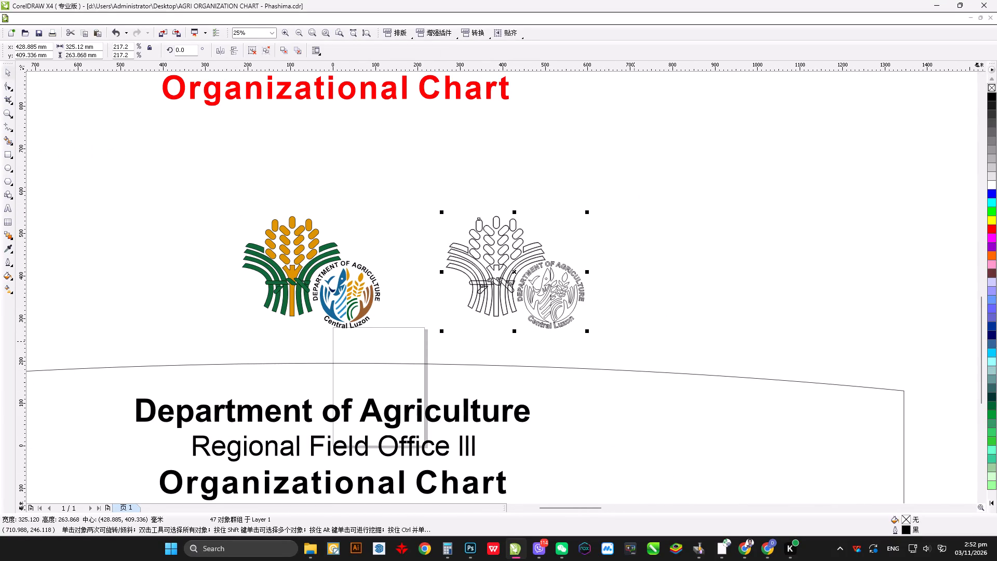
scroll(571, 286, up, 2)
scroll(501, 286, down, 1)
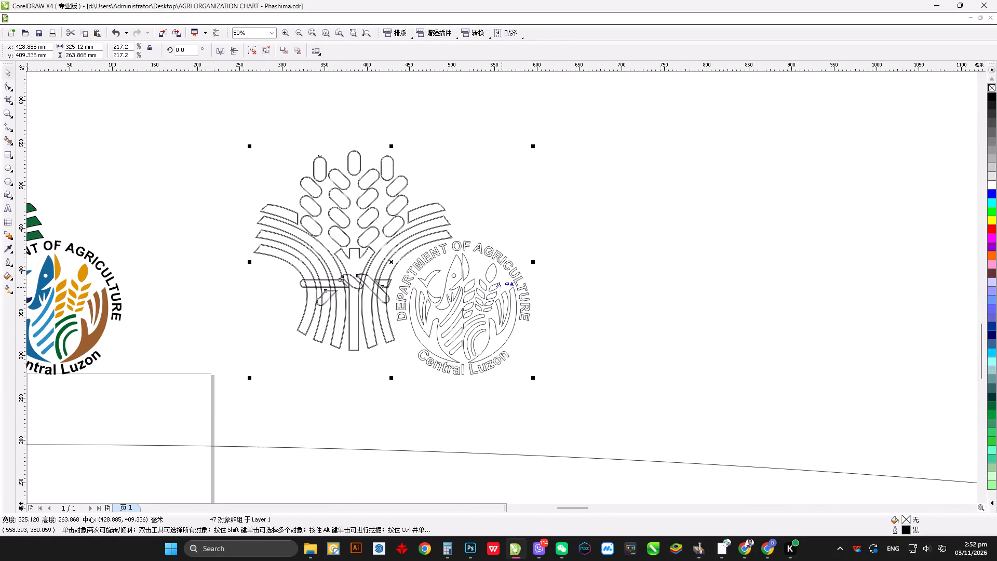
key(ctrl+e)
drag(546, 378, 524, 383)
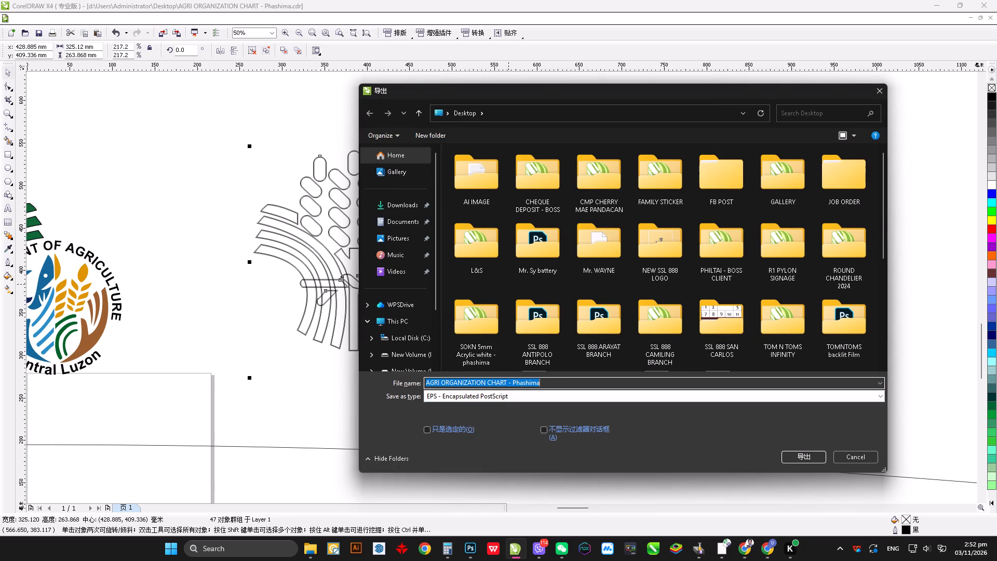
drag(546, 378, 537, 381)
drag(542, 382, 373, 408)
key(1)
click(389, 416)
click(789, 455)
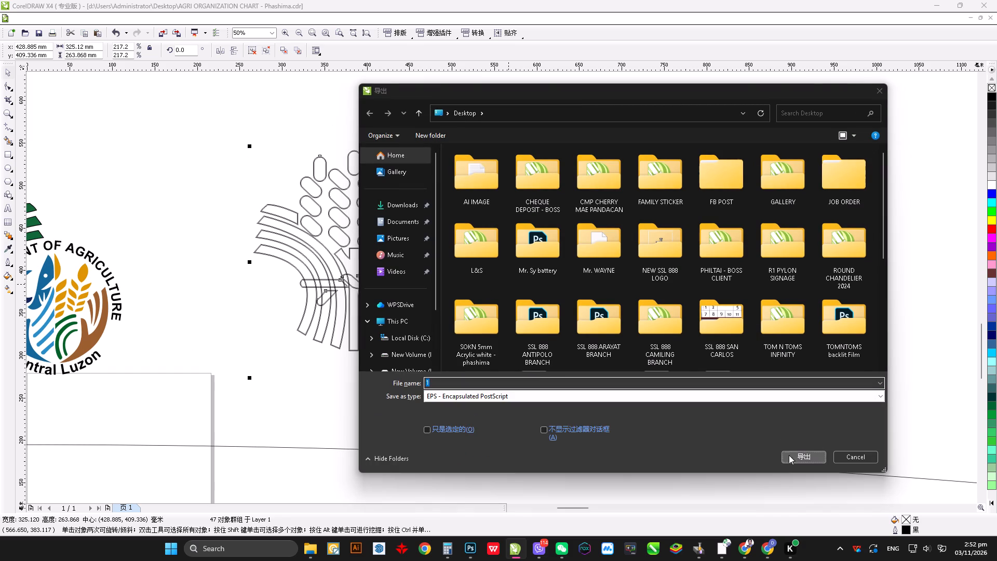
click(531, 276)
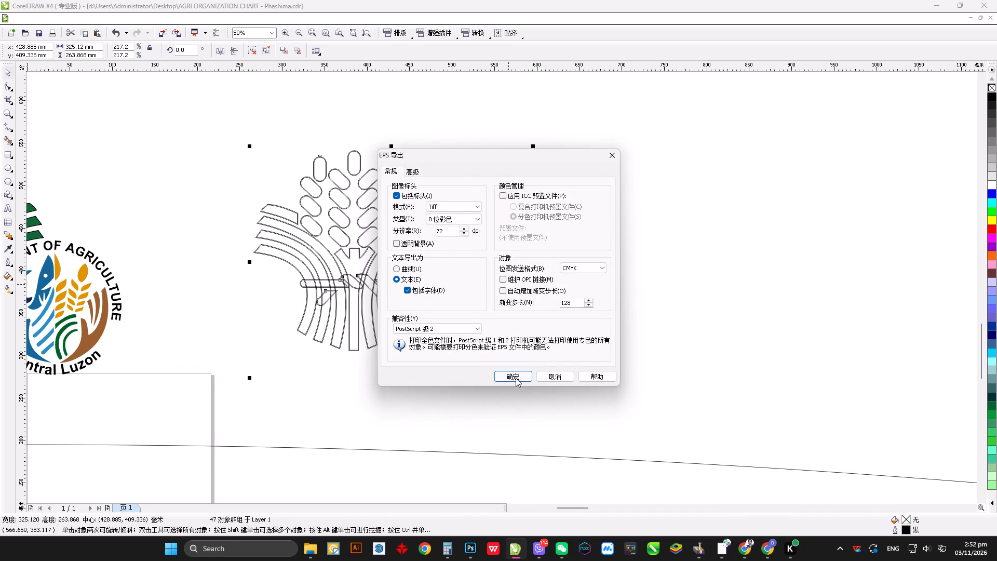
click(516, 376)
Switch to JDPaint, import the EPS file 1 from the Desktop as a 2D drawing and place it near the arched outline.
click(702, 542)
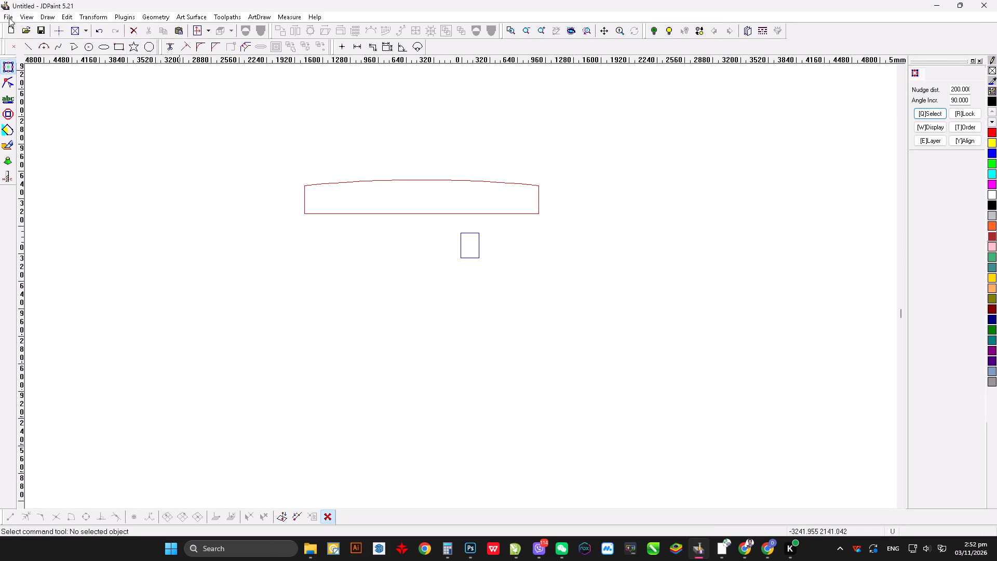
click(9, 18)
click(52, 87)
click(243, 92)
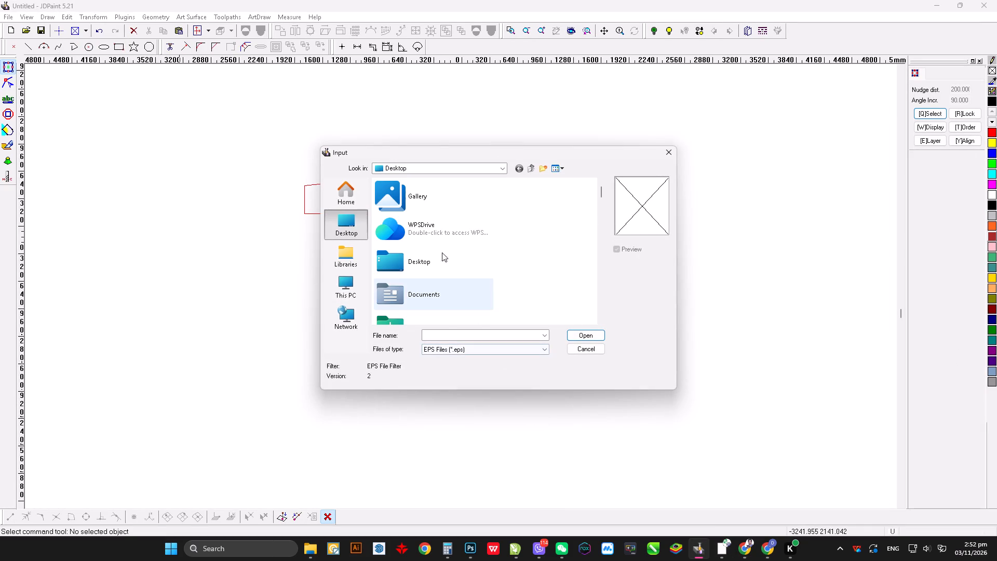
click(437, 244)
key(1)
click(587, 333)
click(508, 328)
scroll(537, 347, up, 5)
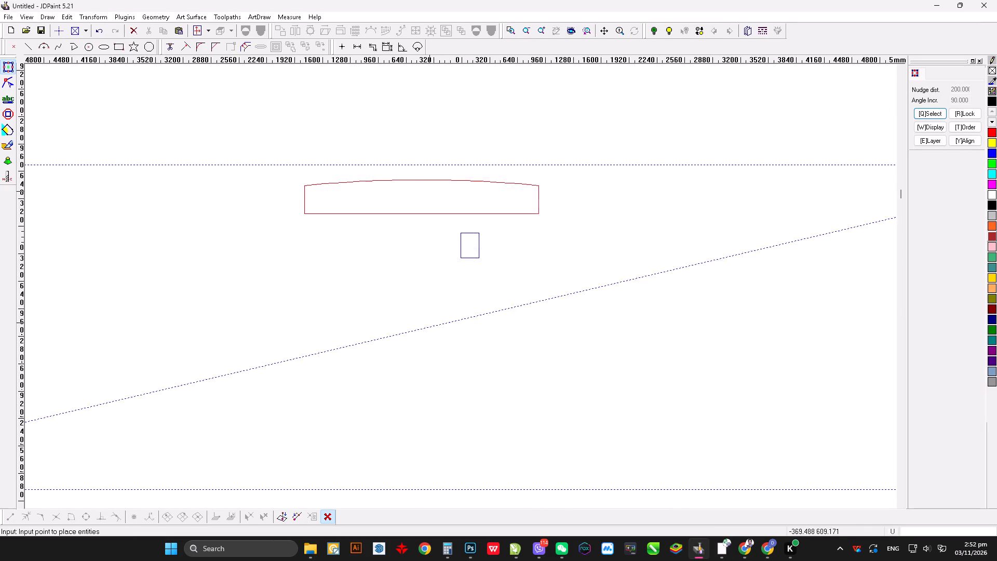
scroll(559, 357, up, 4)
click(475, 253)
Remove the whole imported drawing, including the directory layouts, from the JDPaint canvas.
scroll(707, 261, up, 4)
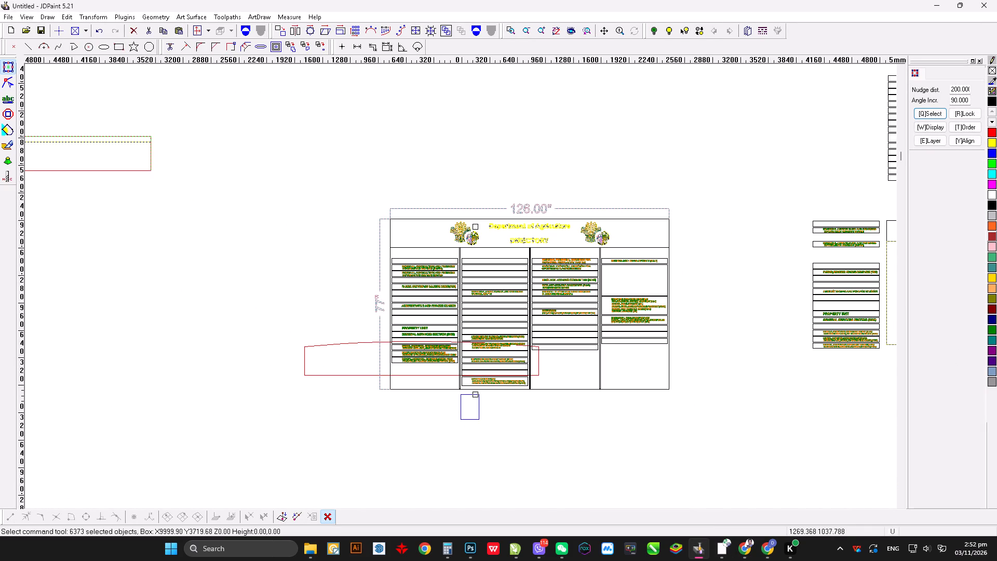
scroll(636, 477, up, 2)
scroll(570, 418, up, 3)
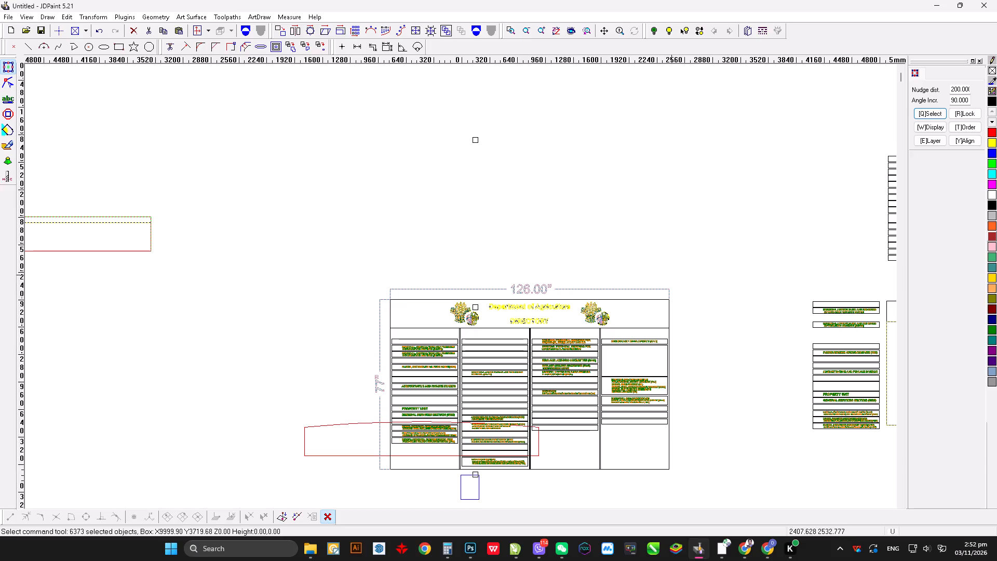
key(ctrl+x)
Switch to CorelDRAW and cut all directory layouts and the red rectangle, keeping the arched Organizational Chart heading and both logo groups.
key(alt+Tab)
scroll(551, 306, down, 2)
scroll(459, 281, down, 2)
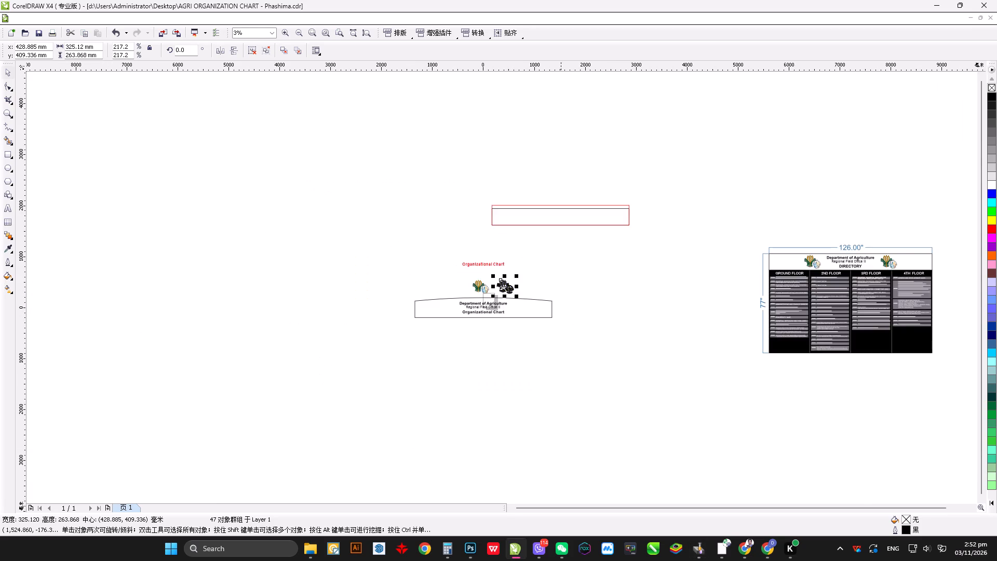
scroll(713, 345, down, 2)
scroll(591, 268, down, 1)
drag(415, 101, 968, 376)
key(ctrl+x)
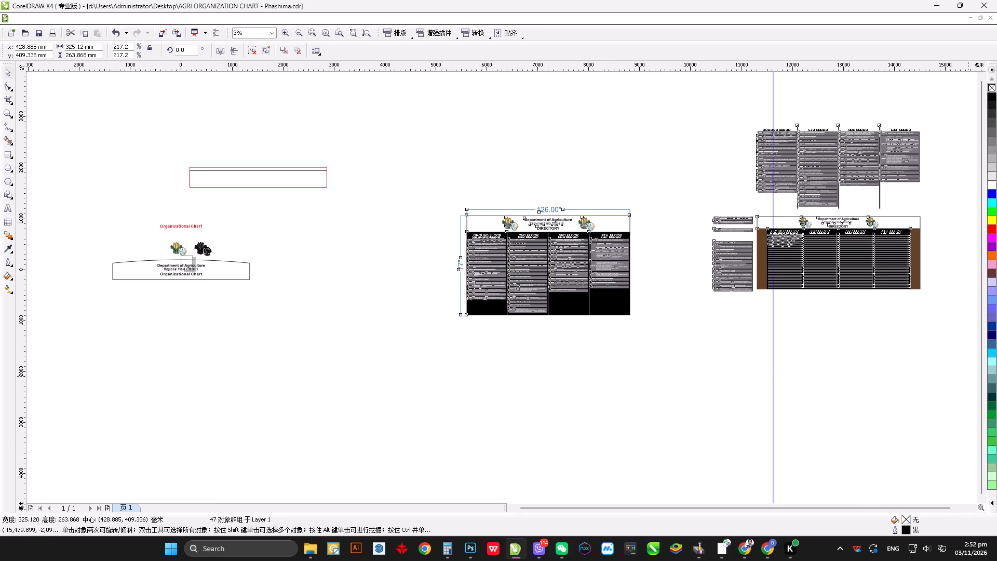
drag(138, 142, 336, 178)
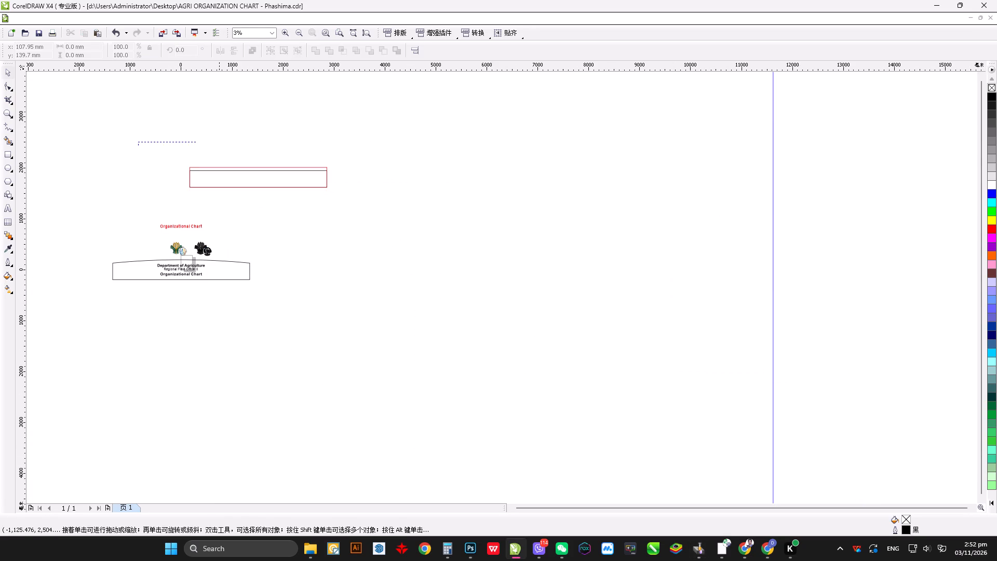
drag(336, 178, 398, 212)
key(ctrl+x)
Export the reduced drawing to the Desktop as EPS file 1, replacing the existing file and keeping the default EPS options.
scroll(210, 227, up, 3)
drag(410, 314, 666, 511)
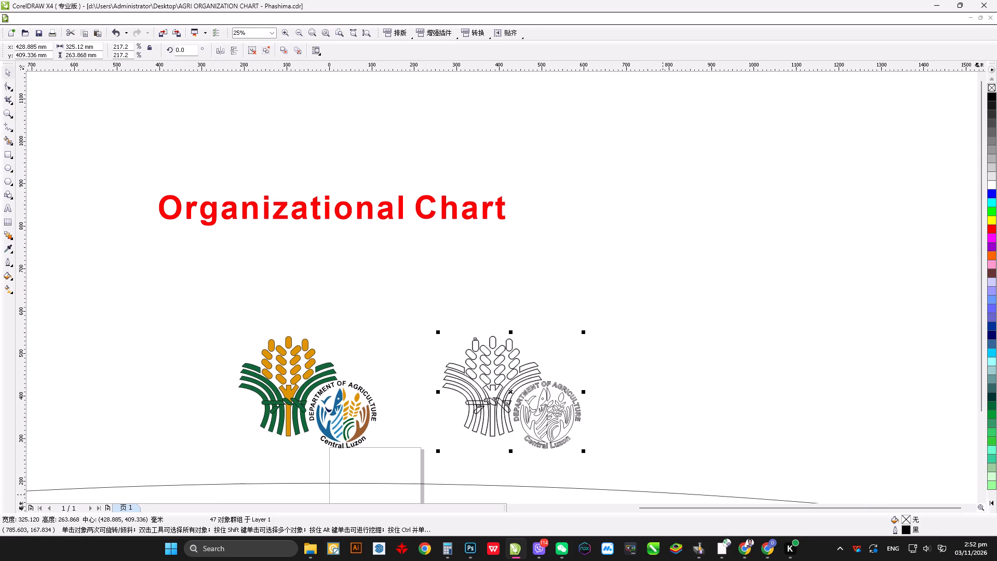
key(ctrl+e)
drag(560, 387, 388, 417)
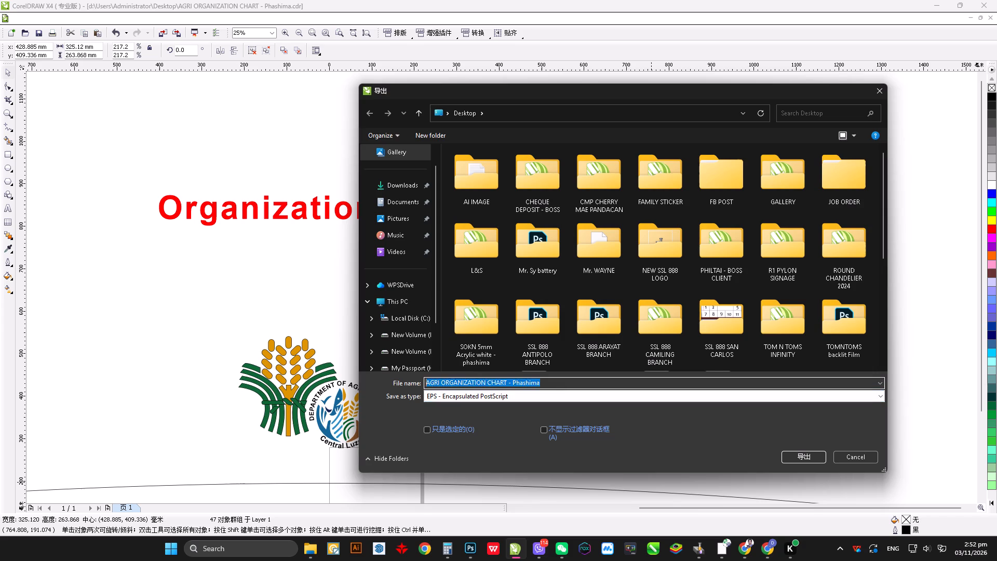
key(1)
drag(404, 422, 419, 426)
click(789, 455)
click(542, 279)
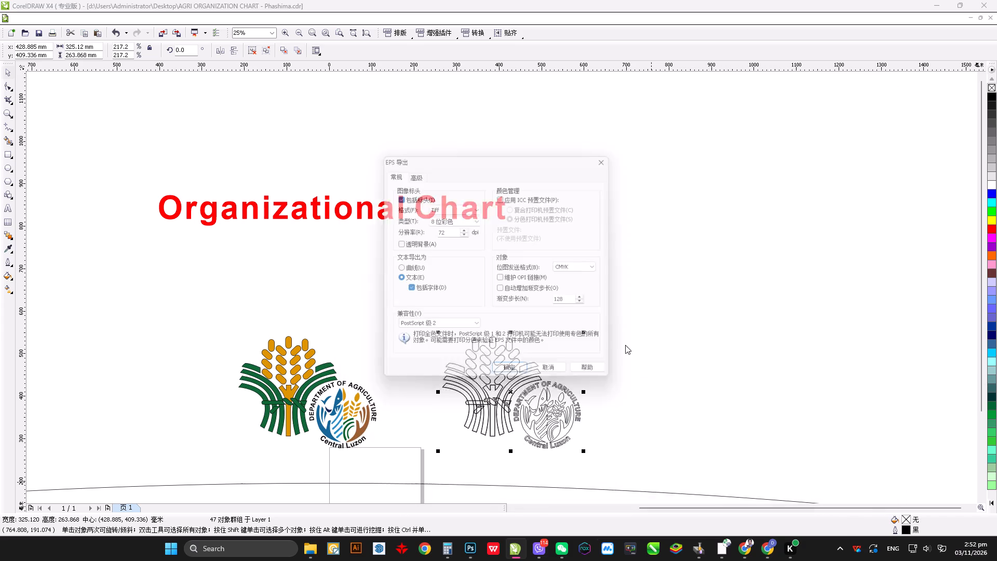
click(521, 377)
Undo the two cuts to restore the red rectangle and the directory layouts.
scroll(554, 346, down, 1)
scroll(496, 287, down, 2)
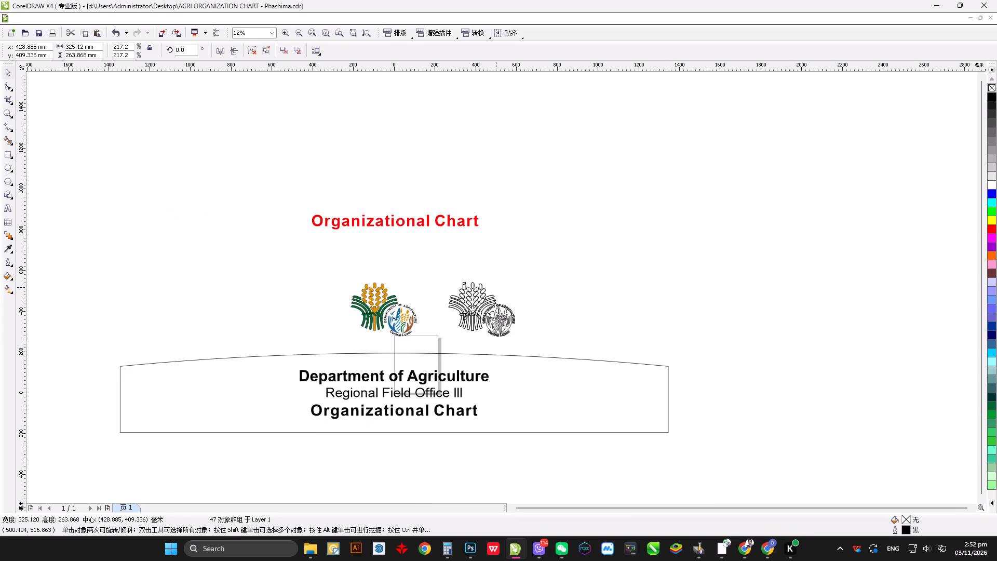
scroll(496, 287, down, 2)
key(ctrl+z)
key(ctrl+z)
click(690, 394)
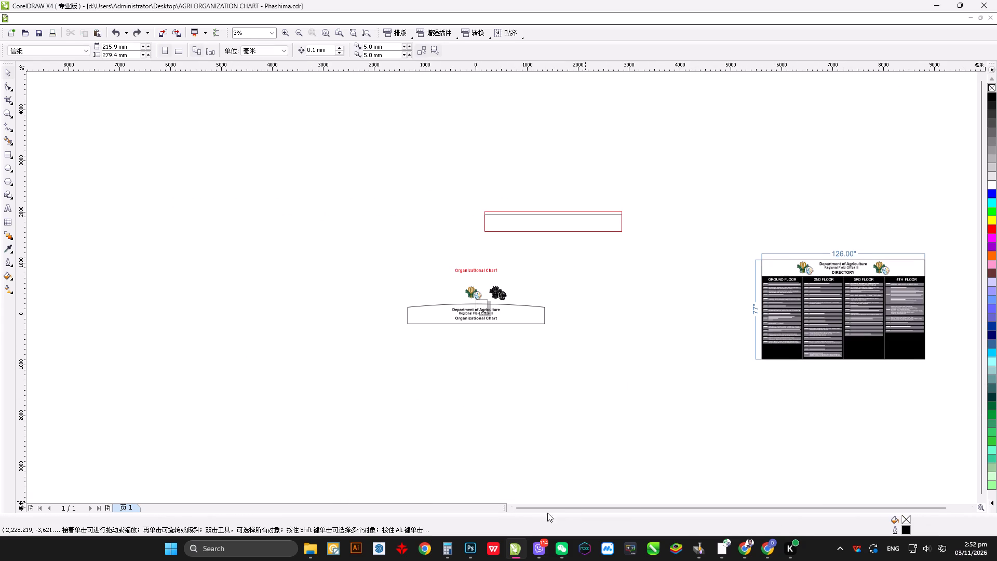
Switch to JDPaint and undo the last two operations there.
click(691, 547)
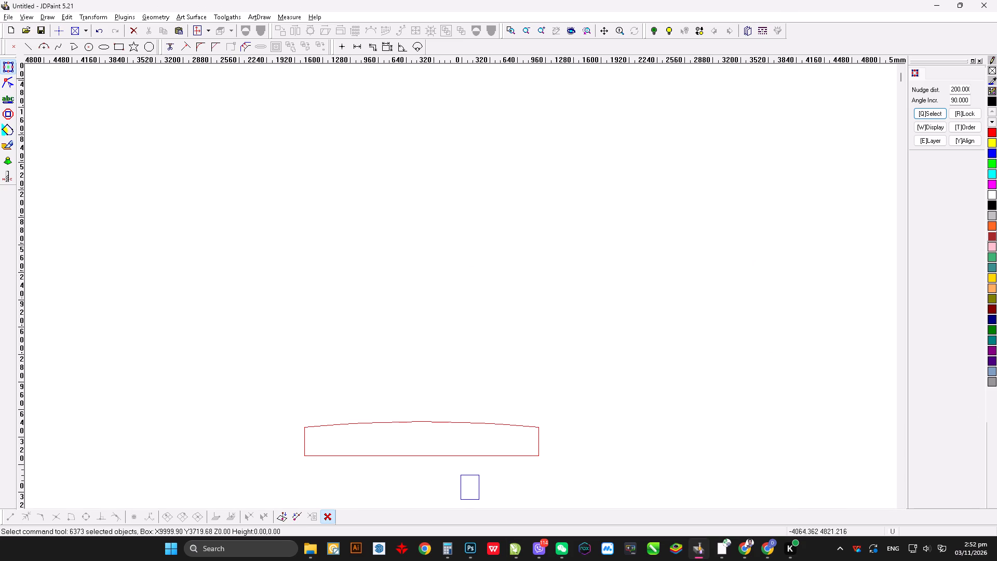
key(ctrl+z)
key(ctrl+z)
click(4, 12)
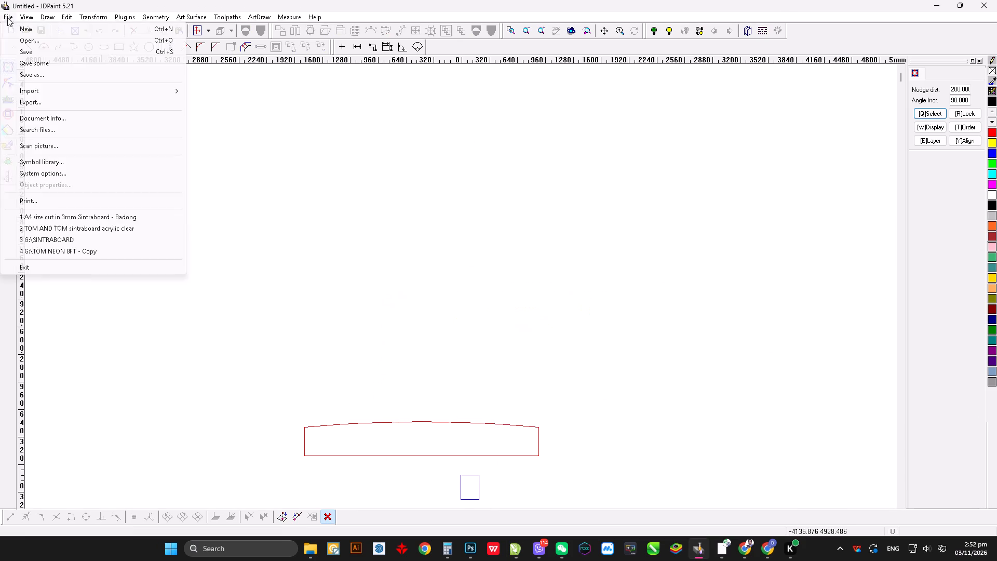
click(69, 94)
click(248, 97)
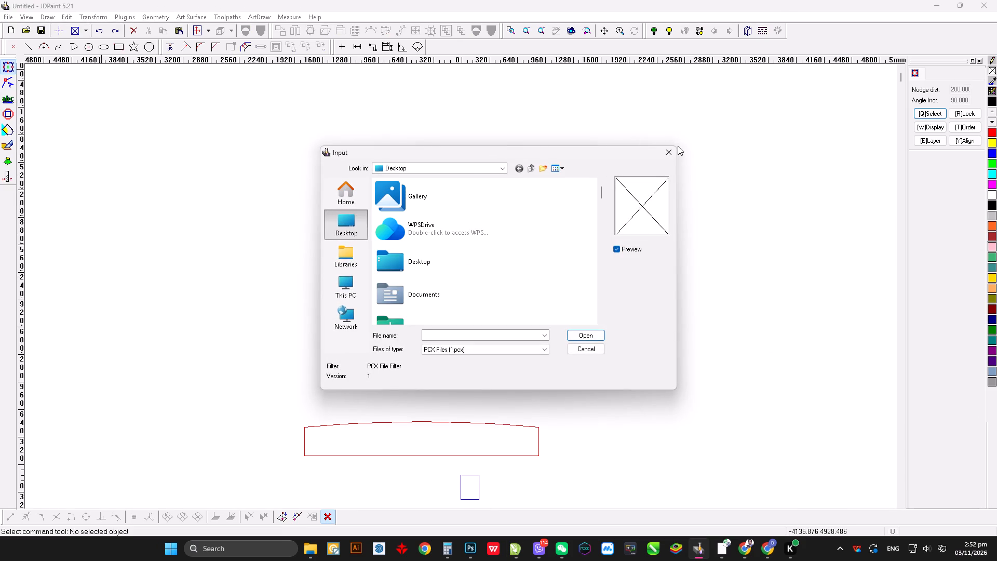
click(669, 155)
Import the replaced EPS file 1 from the Desktop as a 2D drawing, place it above the existing arched outline and deselect it.
click(5, 17)
click(60, 90)
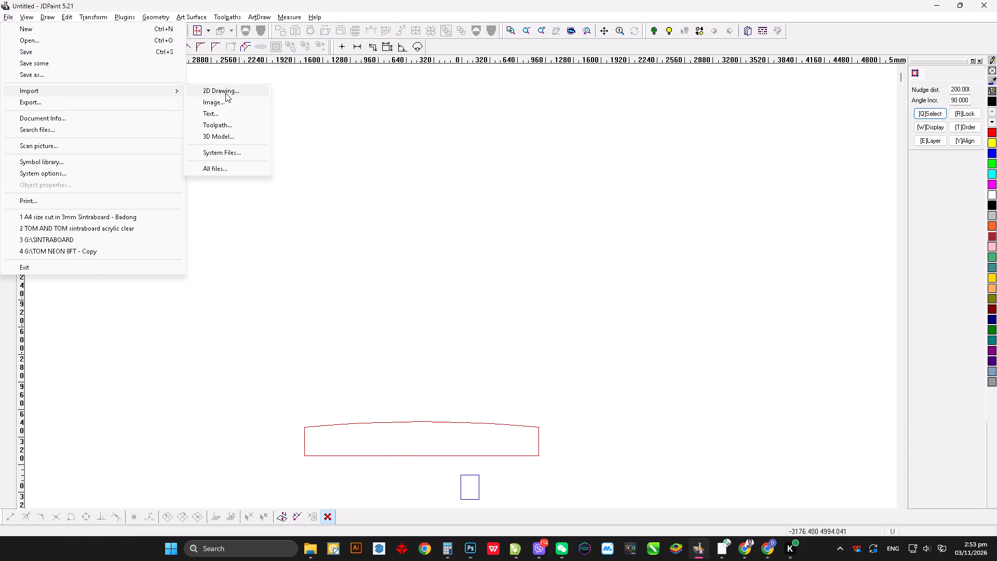
click(225, 93)
click(413, 242)
key(1)
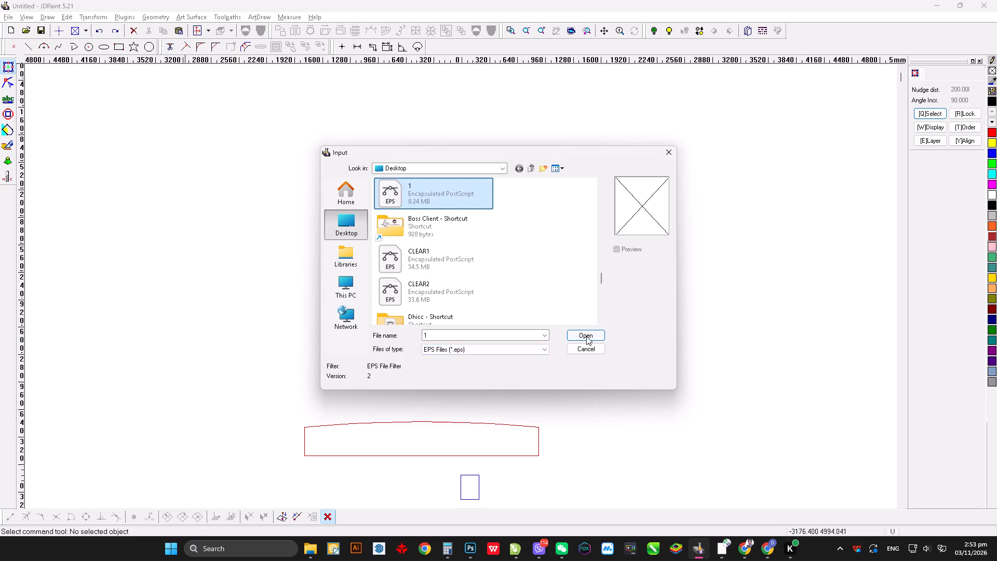
click(586, 336)
click(507, 327)
scroll(491, 351, up, 2)
click(437, 314)
click(598, 374)
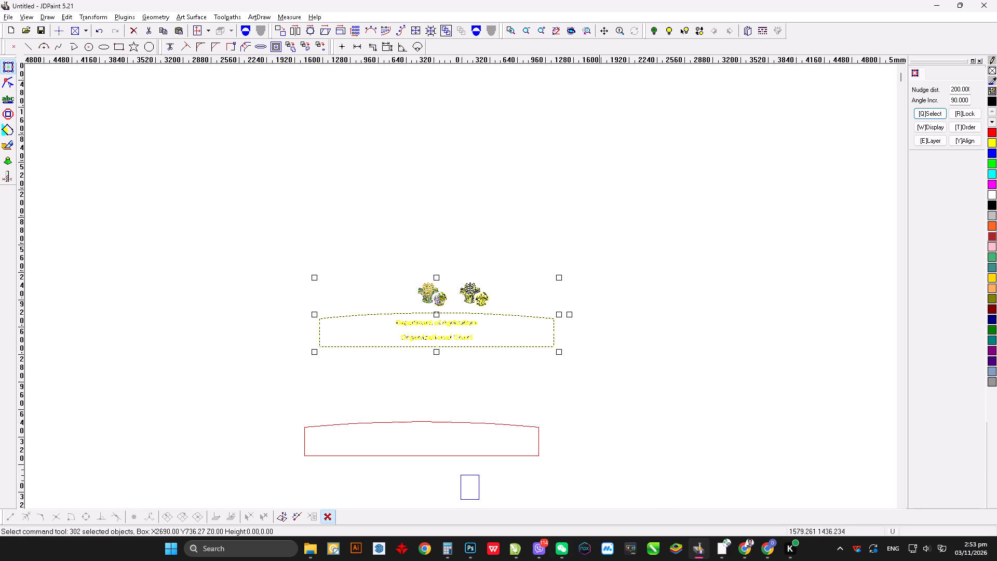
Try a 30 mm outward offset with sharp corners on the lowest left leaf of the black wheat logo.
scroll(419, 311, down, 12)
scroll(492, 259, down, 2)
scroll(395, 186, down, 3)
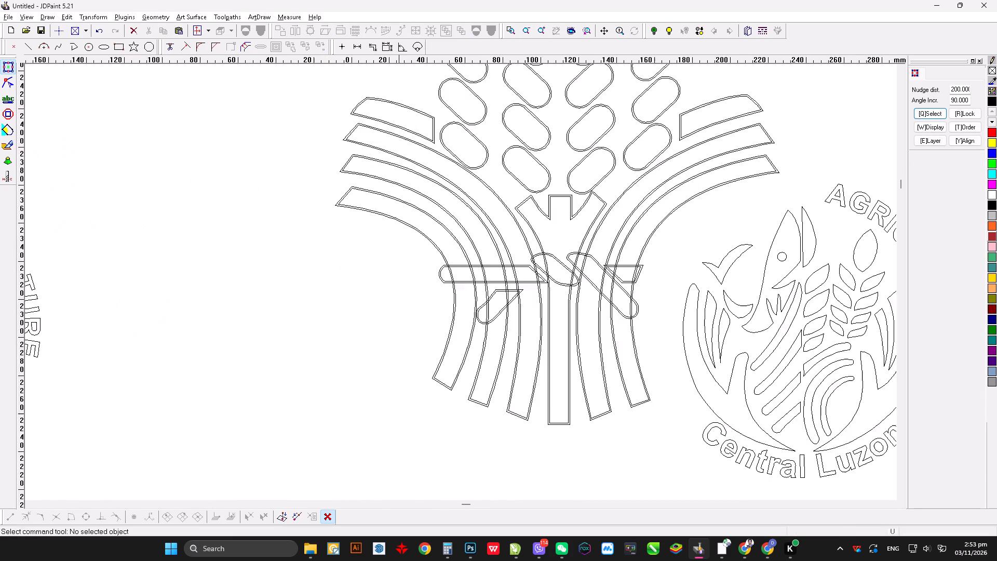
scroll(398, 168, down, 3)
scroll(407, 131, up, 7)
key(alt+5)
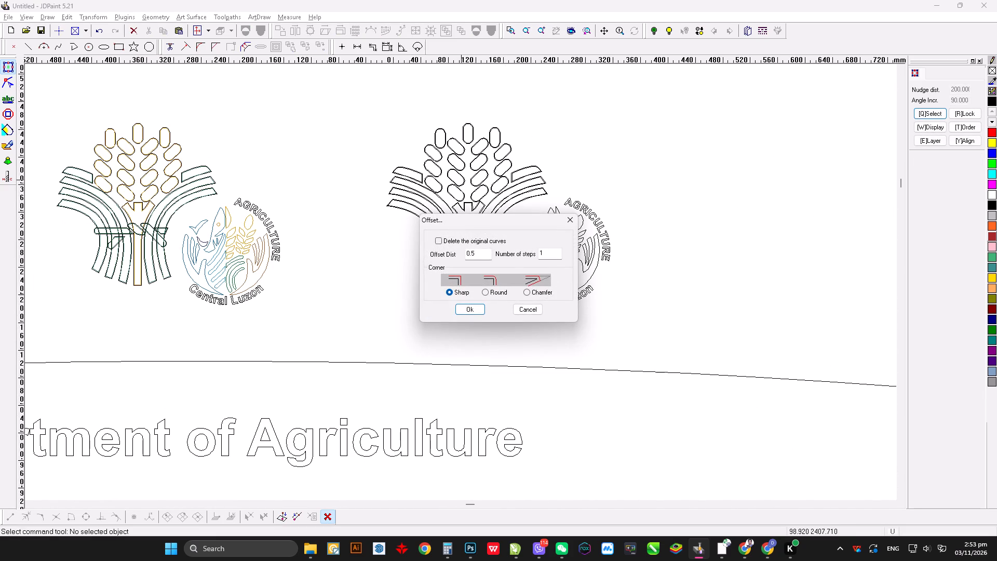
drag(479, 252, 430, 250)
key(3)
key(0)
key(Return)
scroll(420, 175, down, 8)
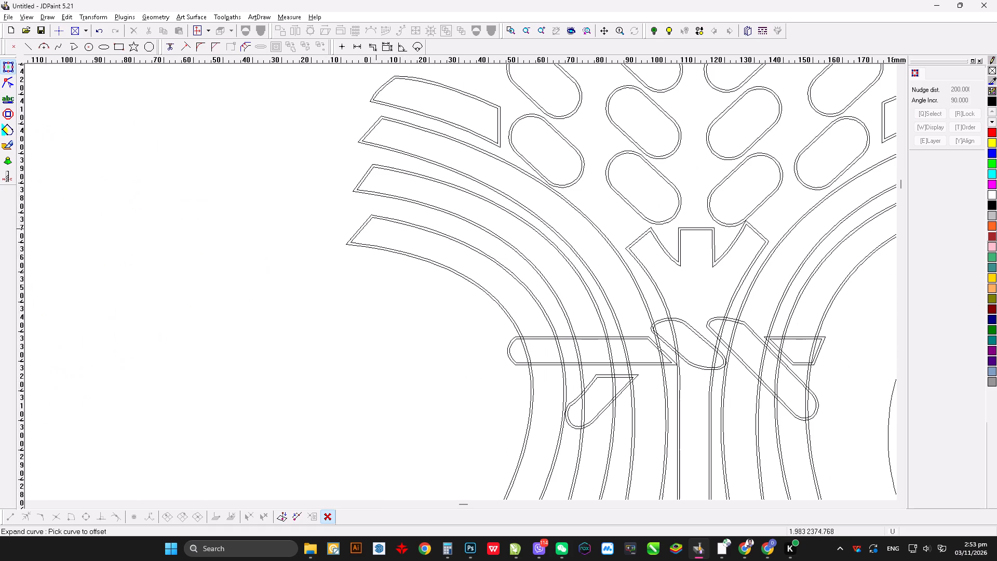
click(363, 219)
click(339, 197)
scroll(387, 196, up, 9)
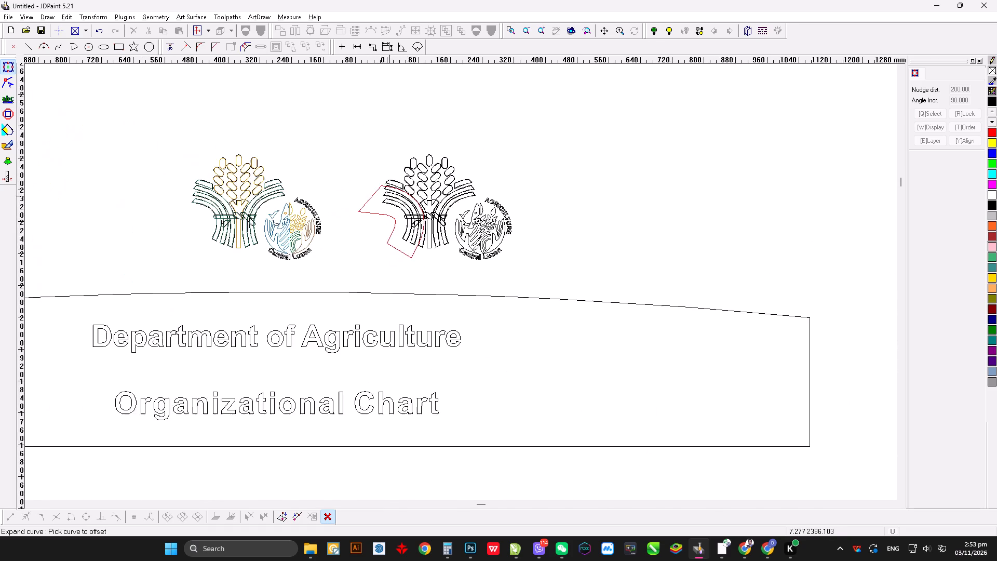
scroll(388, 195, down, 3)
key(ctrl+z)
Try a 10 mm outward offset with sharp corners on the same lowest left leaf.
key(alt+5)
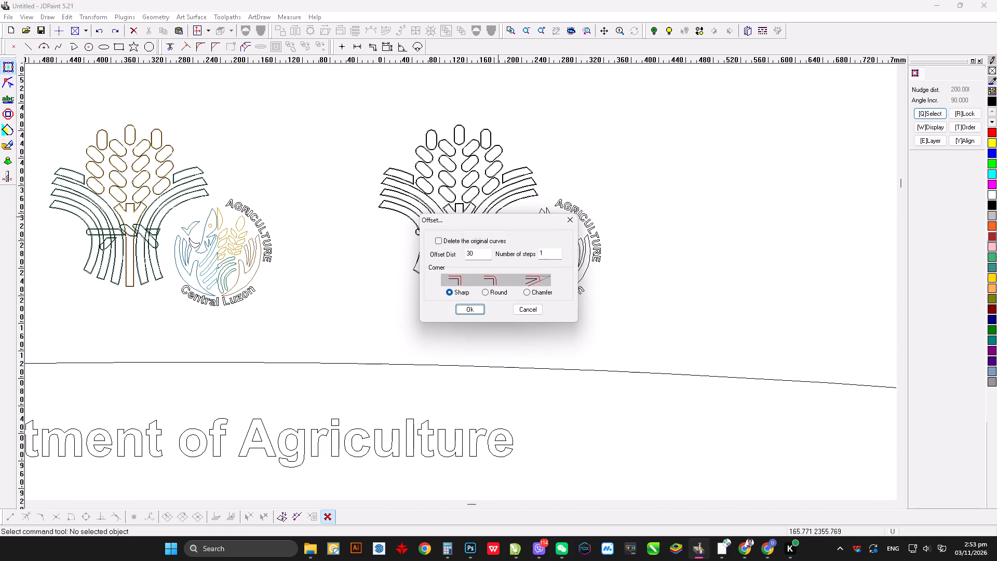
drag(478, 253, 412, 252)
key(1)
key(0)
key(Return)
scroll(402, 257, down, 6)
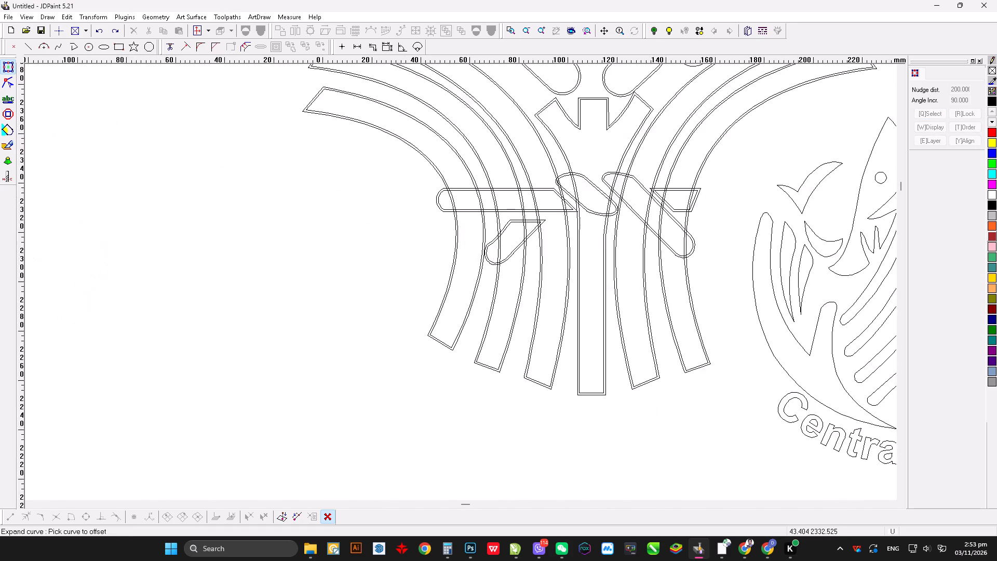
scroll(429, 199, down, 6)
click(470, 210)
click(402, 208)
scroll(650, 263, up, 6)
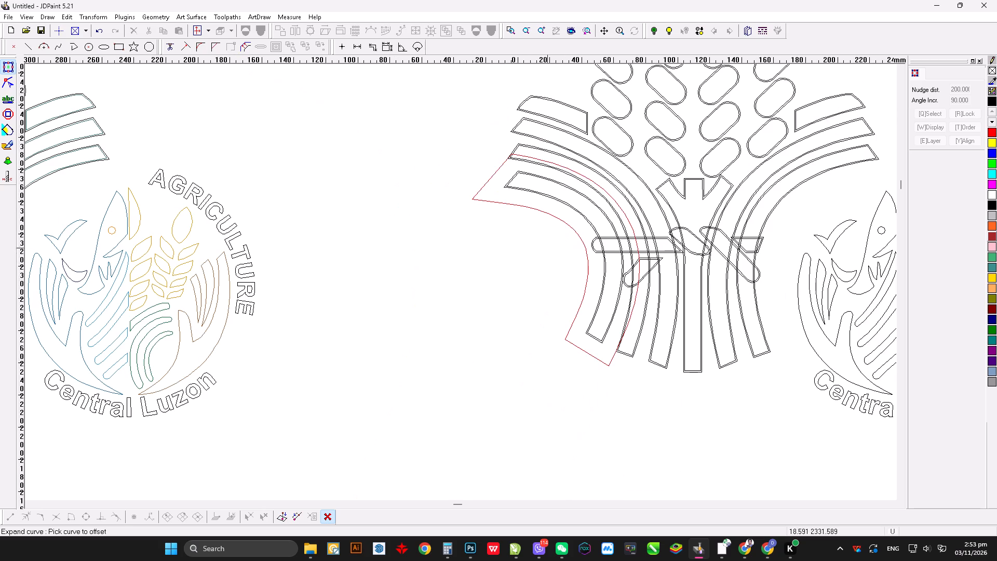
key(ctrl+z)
Offset the lowest left leaf of the black wheat logo outward by 5 mm with sharp corners, keeping the original curve.
key(alt+5)
drag(482, 254, 444, 249)
key(5)
key(Return)
scroll(528, 161, down, 8)
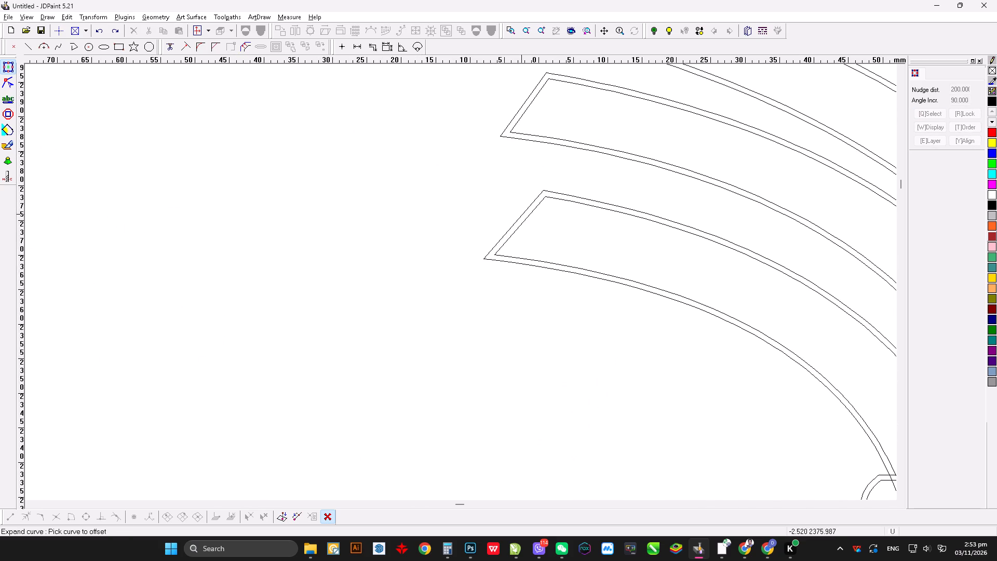
click(521, 214)
click(504, 188)
Offset the outer contours of the other three left leaves outward by the same 5 mm distance.
scroll(593, 260, up, 5)
scroll(562, 185, down, 7)
click(576, 228)
drag(546, 206, 545, 205)
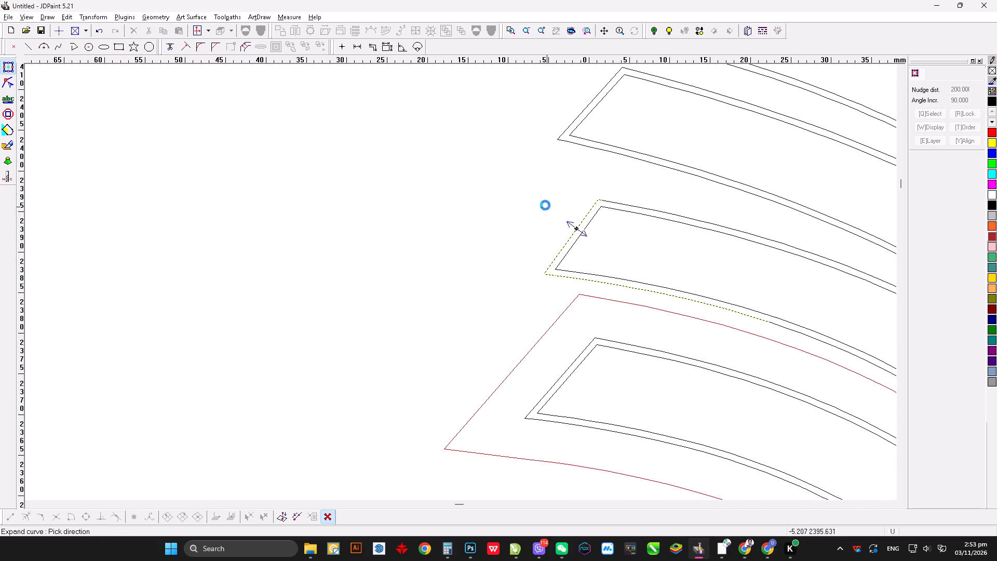
drag(545, 205, 553, 188)
click(583, 111)
click(556, 97)
scroll(376, 278, up, 6)
scroll(474, 161, down, 7)
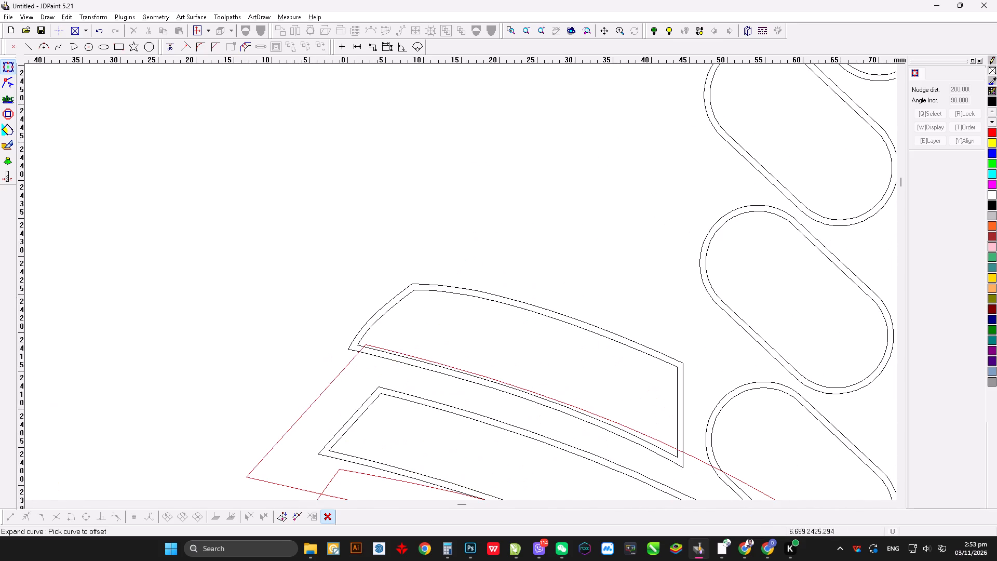
click(396, 296)
click(388, 272)
Offset the upper two slanted grains of the outer left column and the left upright grain outward by 5 mm.
click(703, 245)
click(649, 221)
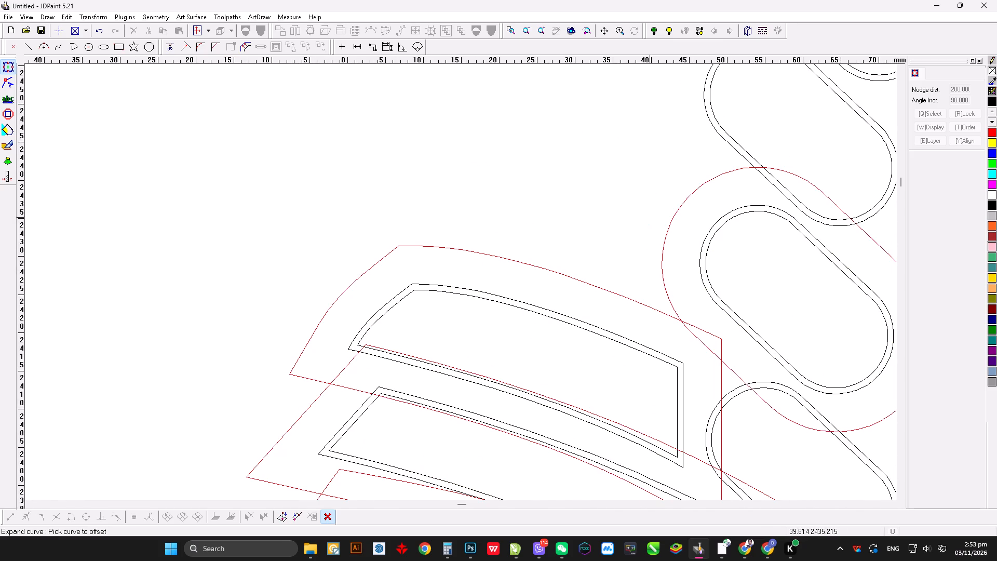
scroll(702, 182, up, 4)
click(708, 131)
click(685, 113)
scroll(523, 304, up, 4)
scroll(681, 162, down, 2)
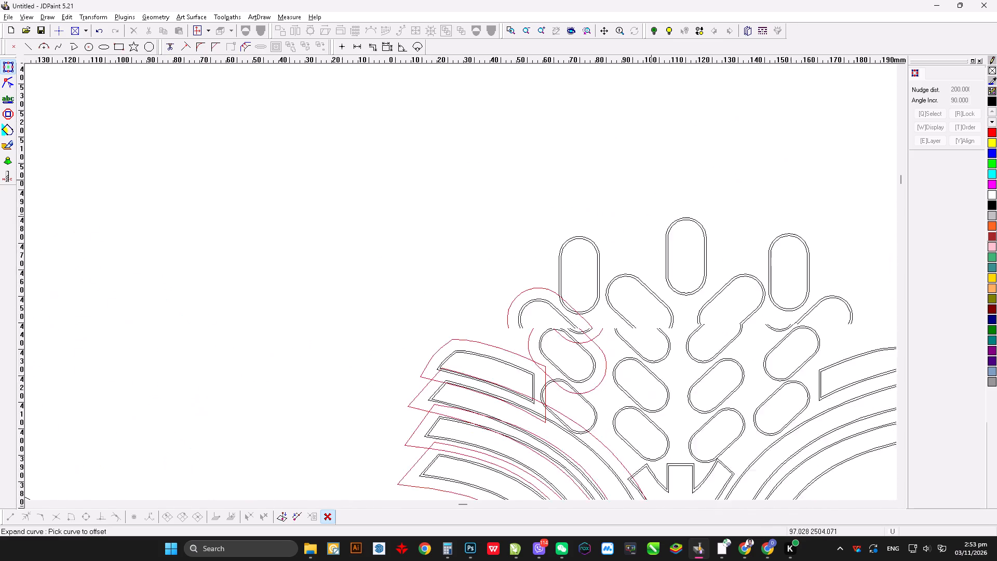
scroll(639, 188, down, 5)
triple_click(576, 219)
drag(584, 199, 610, 221)
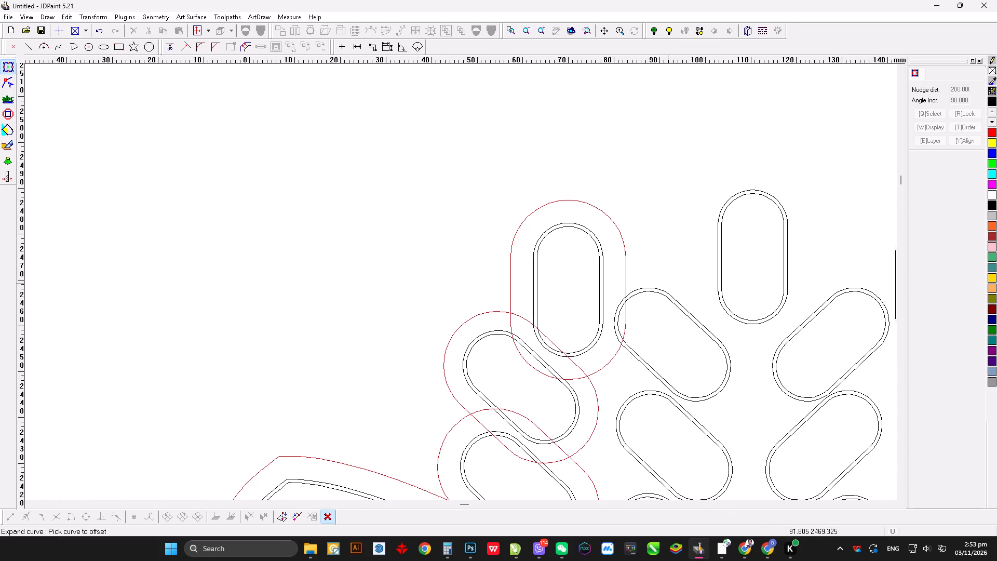
Offset the top slanted grains of both inner columns and the centre and right upright grains outward by 5 mm.
click(662, 287)
drag(668, 267, 688, 260)
click(718, 241)
click(703, 238)
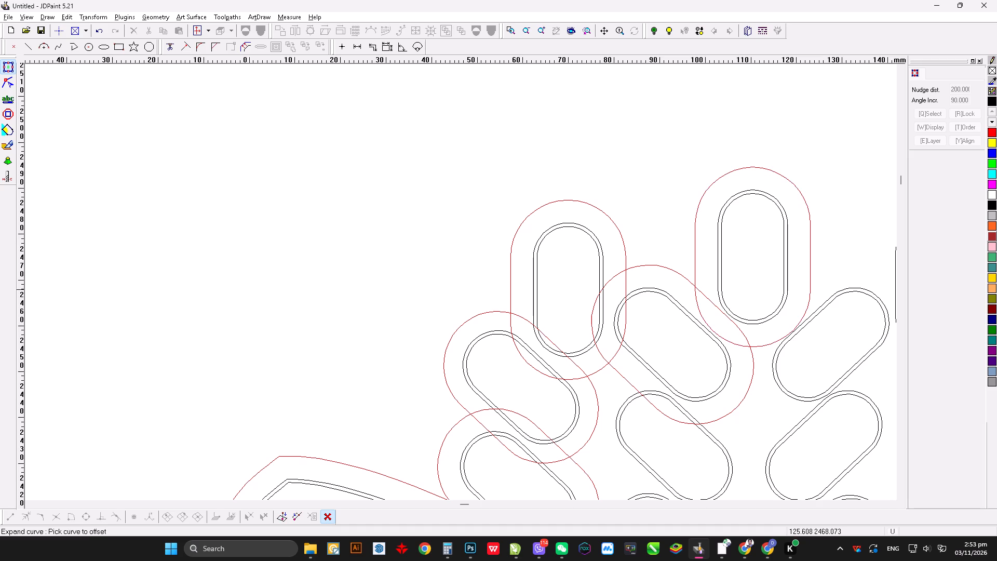
click(827, 295)
click(815, 273)
click(826, 298)
click(820, 281)
scroll(529, 215, up, 5)
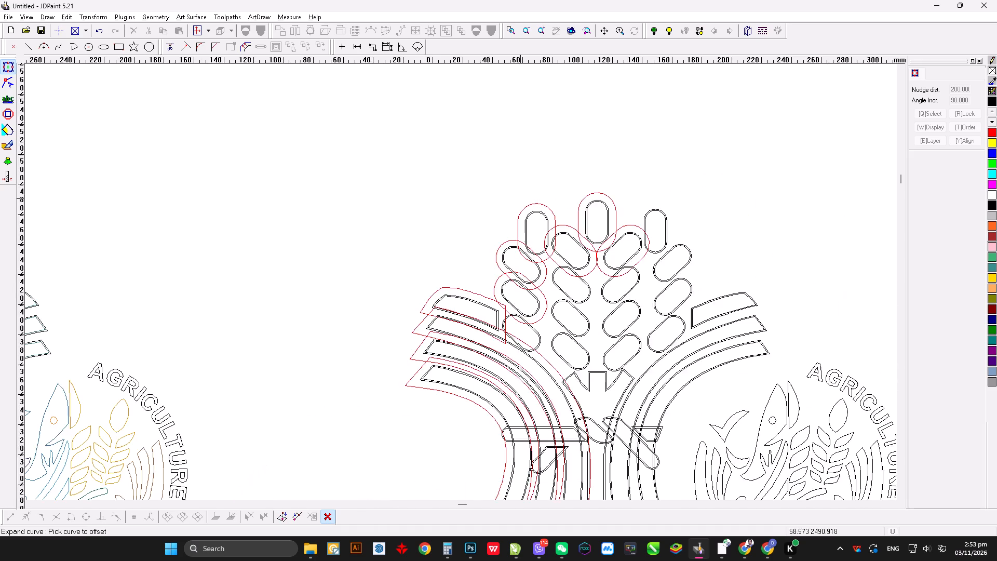
scroll(746, 296, down, 4)
scroll(560, 176, down, 3)
drag(531, 131, 526, 130)
click(506, 127)
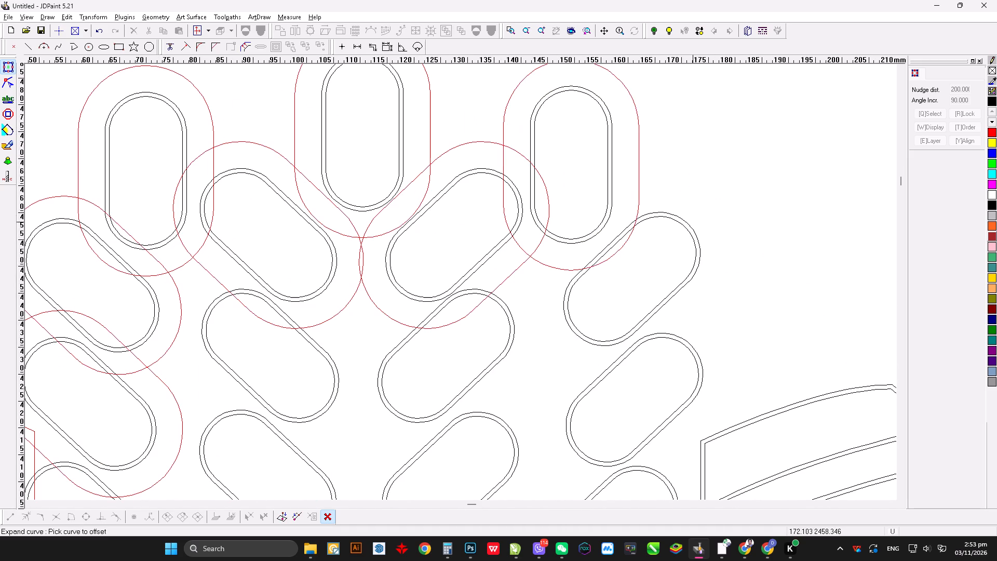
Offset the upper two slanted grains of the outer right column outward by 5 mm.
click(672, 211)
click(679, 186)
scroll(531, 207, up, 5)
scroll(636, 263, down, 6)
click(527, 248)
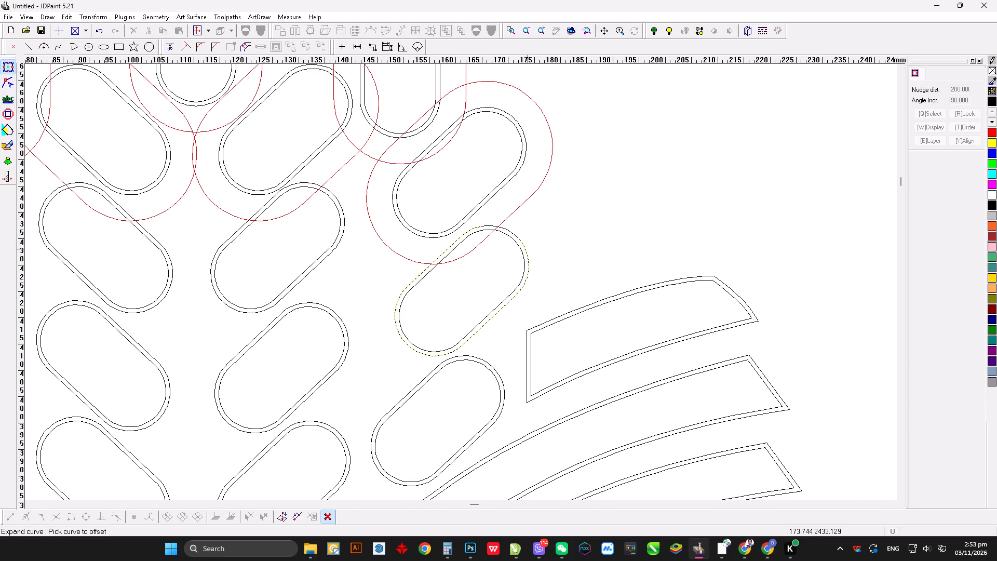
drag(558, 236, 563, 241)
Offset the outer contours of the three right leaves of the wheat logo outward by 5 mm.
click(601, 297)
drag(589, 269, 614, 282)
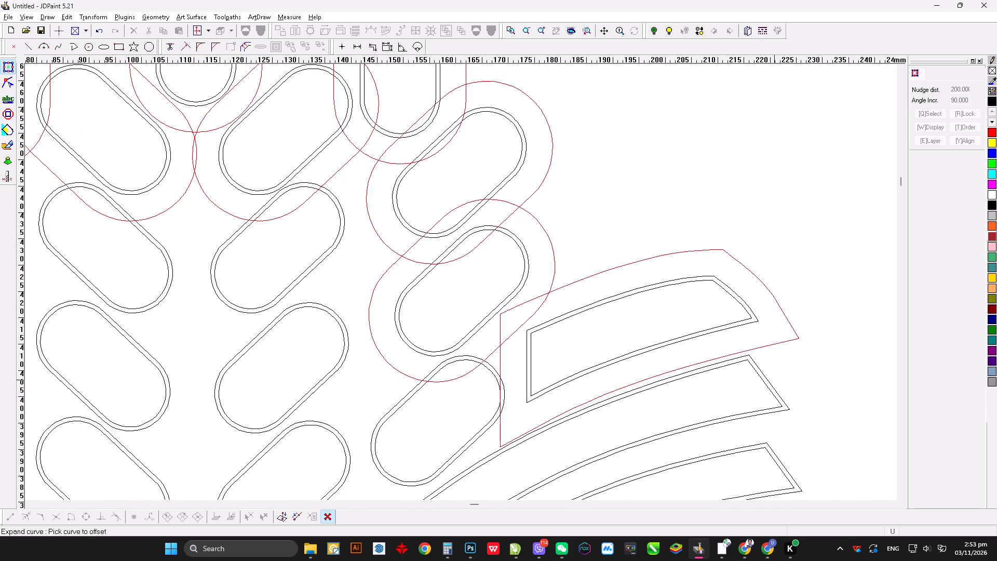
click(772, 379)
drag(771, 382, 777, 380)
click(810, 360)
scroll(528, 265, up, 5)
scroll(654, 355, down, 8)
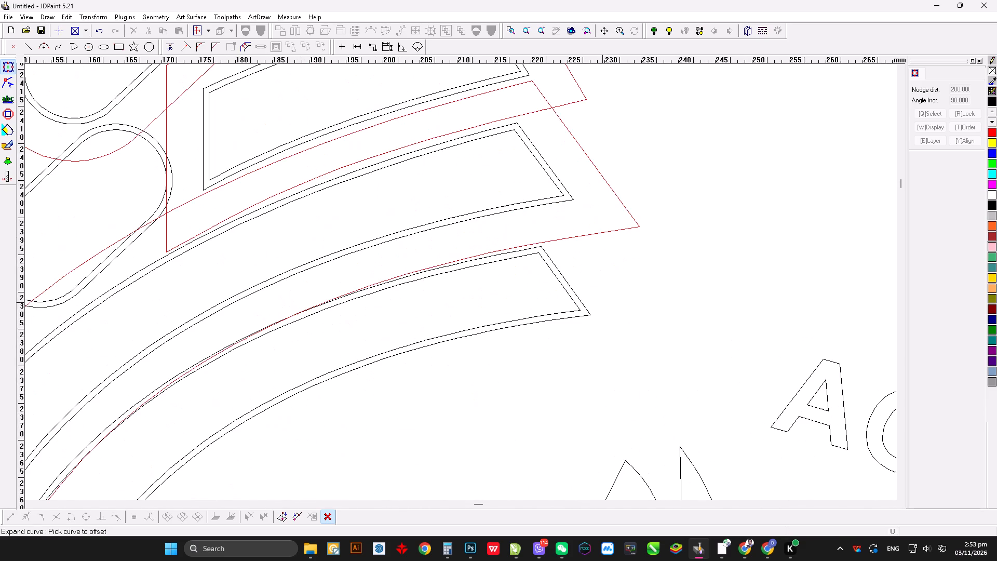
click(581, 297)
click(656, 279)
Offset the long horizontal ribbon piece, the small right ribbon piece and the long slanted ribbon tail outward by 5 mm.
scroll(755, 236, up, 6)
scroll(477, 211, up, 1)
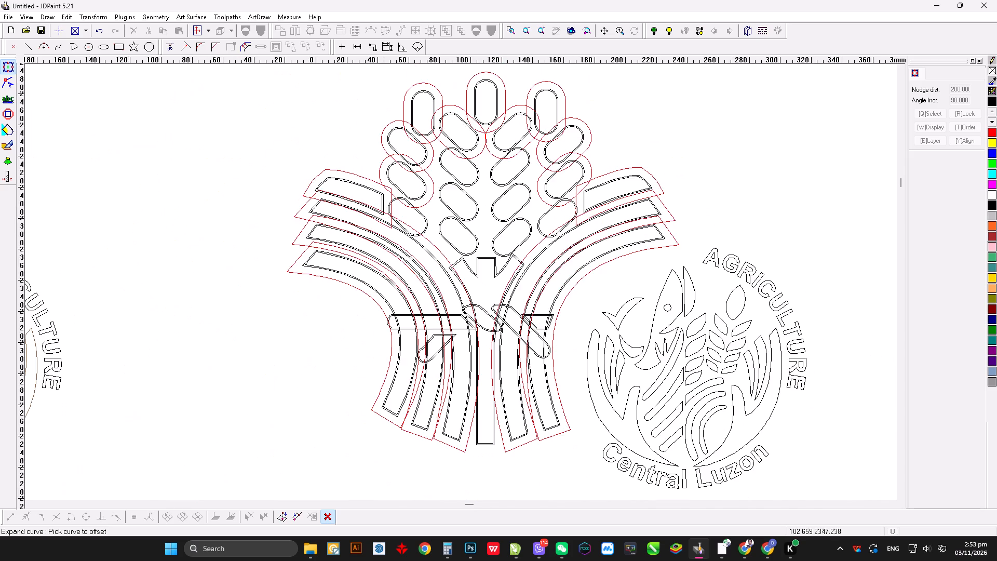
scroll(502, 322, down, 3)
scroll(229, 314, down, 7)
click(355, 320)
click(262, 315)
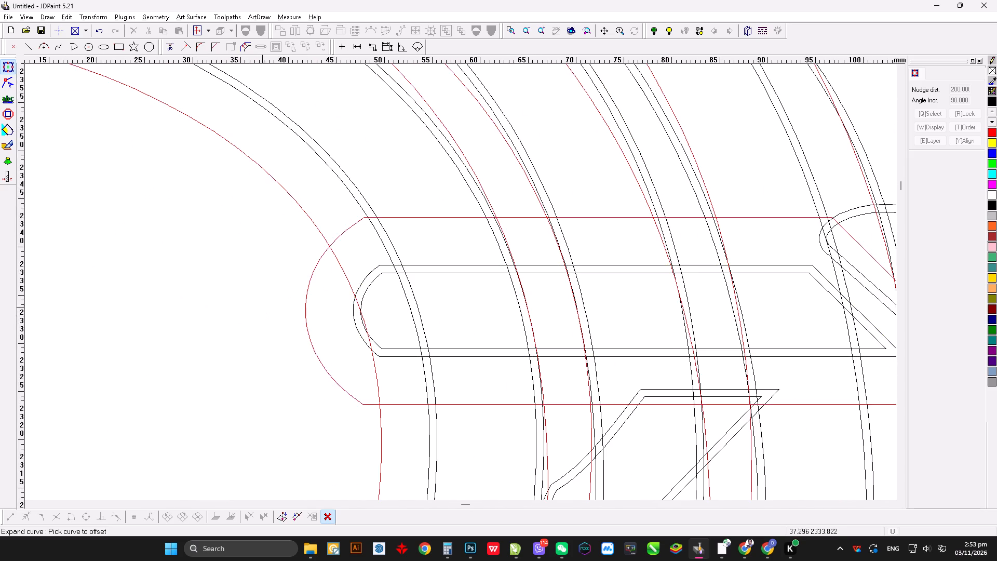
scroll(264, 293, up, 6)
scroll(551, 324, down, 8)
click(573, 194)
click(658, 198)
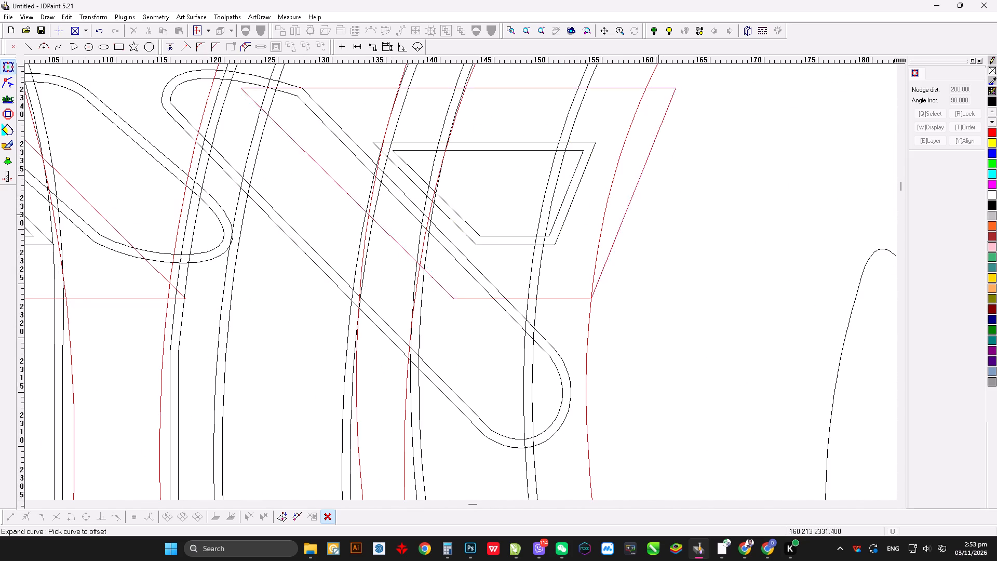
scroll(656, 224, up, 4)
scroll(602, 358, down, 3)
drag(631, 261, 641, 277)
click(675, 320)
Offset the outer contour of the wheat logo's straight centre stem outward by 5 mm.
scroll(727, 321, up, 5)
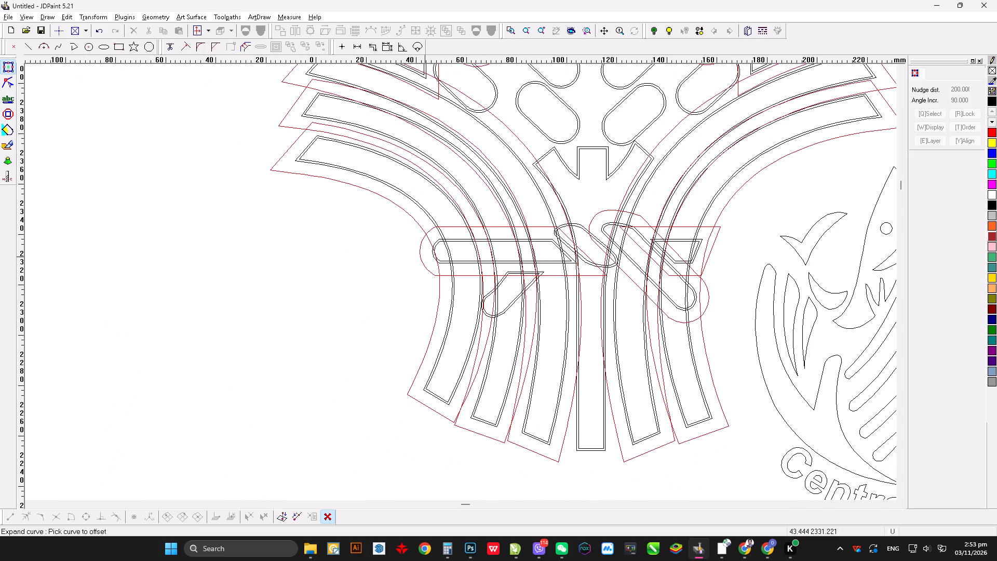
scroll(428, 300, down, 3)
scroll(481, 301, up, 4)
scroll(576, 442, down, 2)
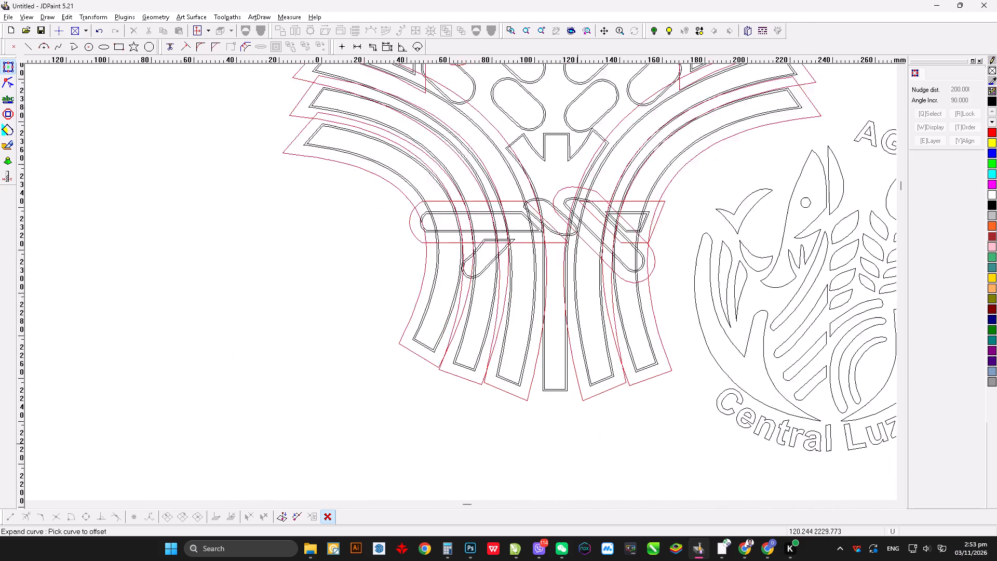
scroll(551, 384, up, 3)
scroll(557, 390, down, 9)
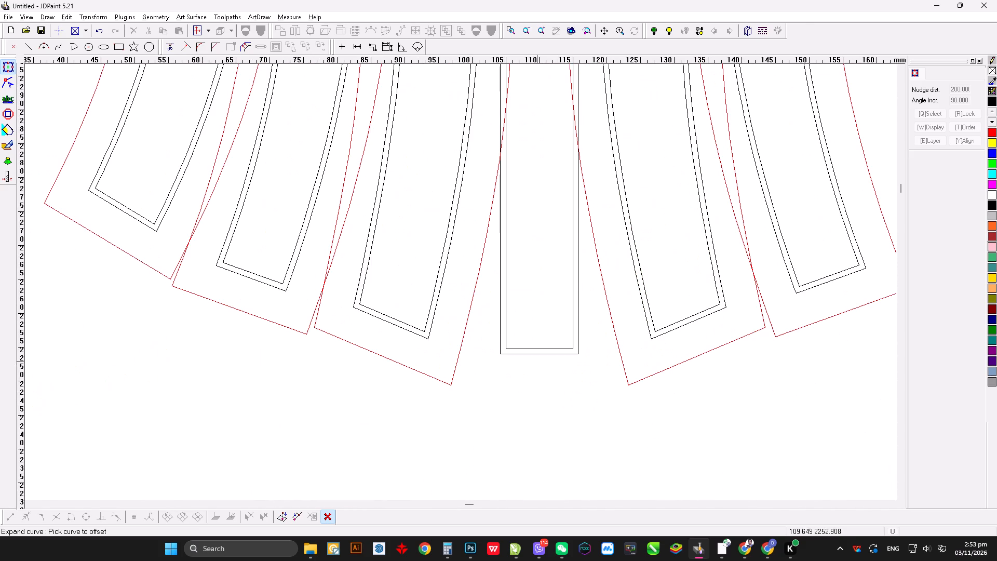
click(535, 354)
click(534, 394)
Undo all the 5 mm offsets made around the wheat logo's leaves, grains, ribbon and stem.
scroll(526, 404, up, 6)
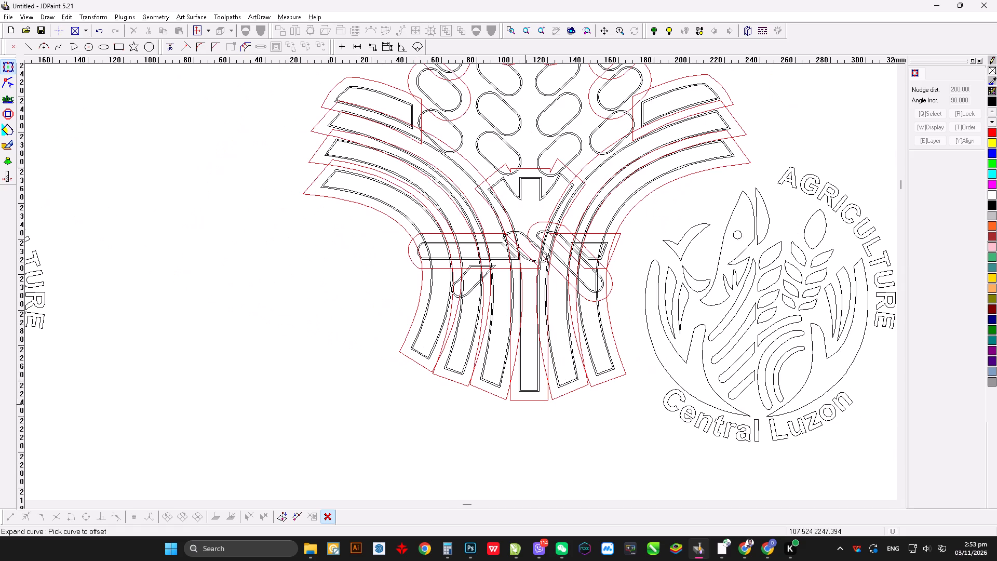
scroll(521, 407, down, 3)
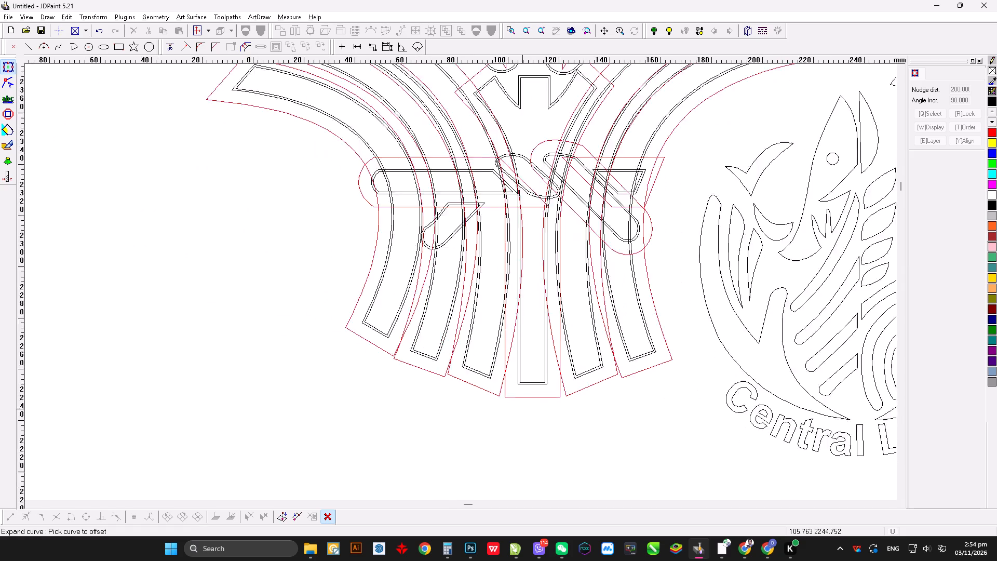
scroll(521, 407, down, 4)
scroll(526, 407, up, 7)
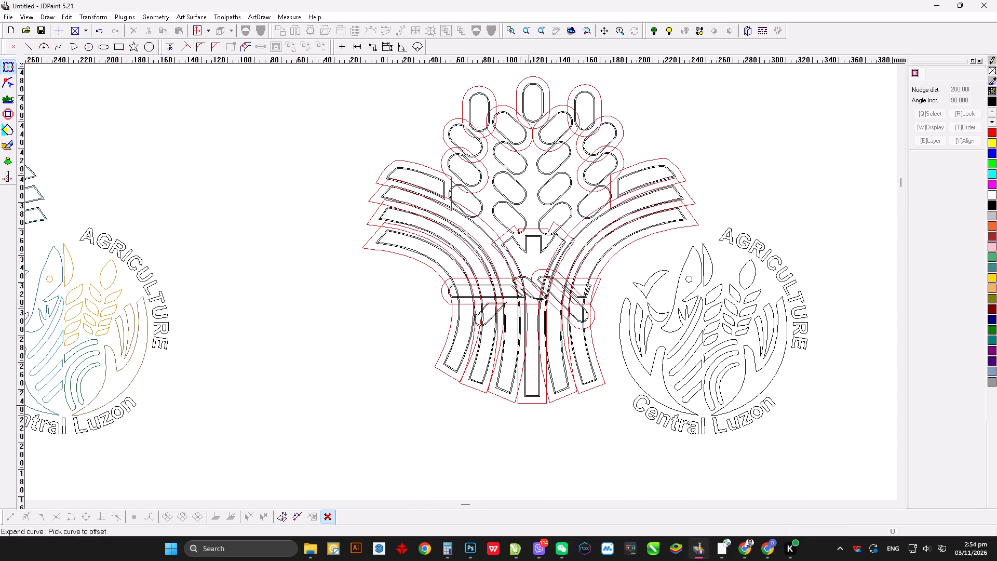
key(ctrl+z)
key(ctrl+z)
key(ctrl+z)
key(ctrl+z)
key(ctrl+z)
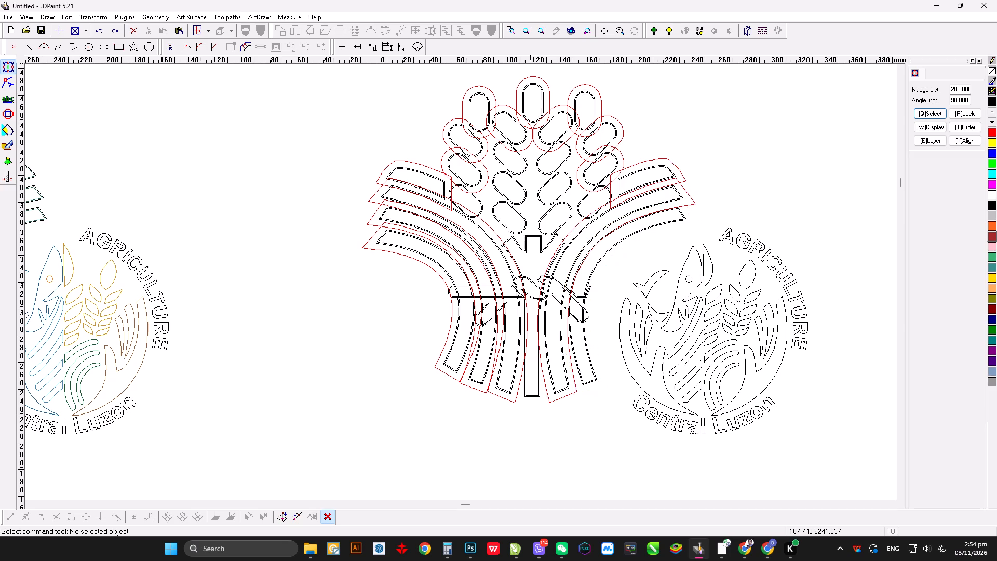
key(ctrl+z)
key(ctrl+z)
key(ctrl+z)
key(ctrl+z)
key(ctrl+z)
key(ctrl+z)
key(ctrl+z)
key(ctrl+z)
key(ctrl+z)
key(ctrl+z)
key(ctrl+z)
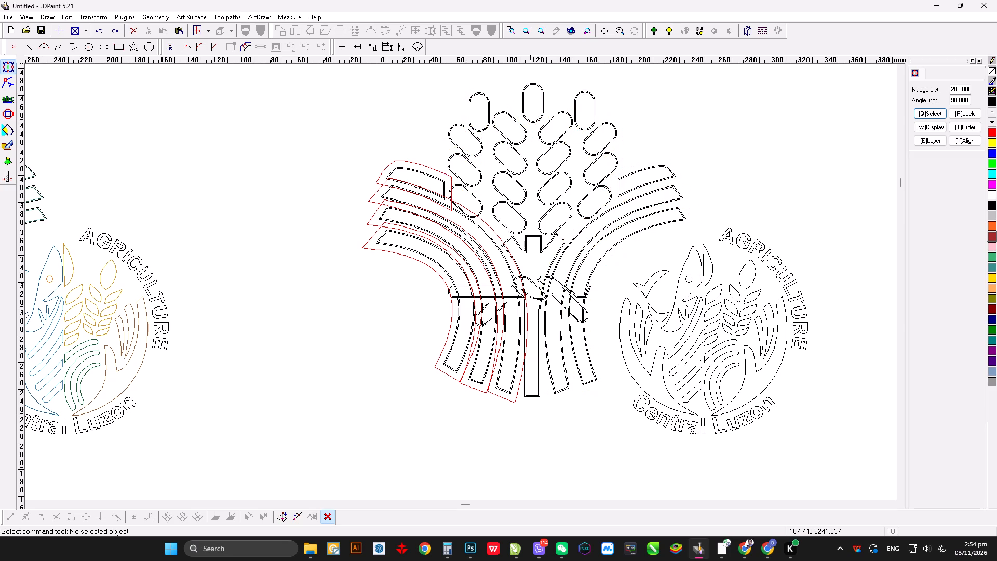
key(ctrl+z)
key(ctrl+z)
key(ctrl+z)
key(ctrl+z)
Offset the centre stem's outer contour outward by 8 mm with sharp corners, keeping the original curve.
scroll(550, 430, down, 6)
key(alt+5)
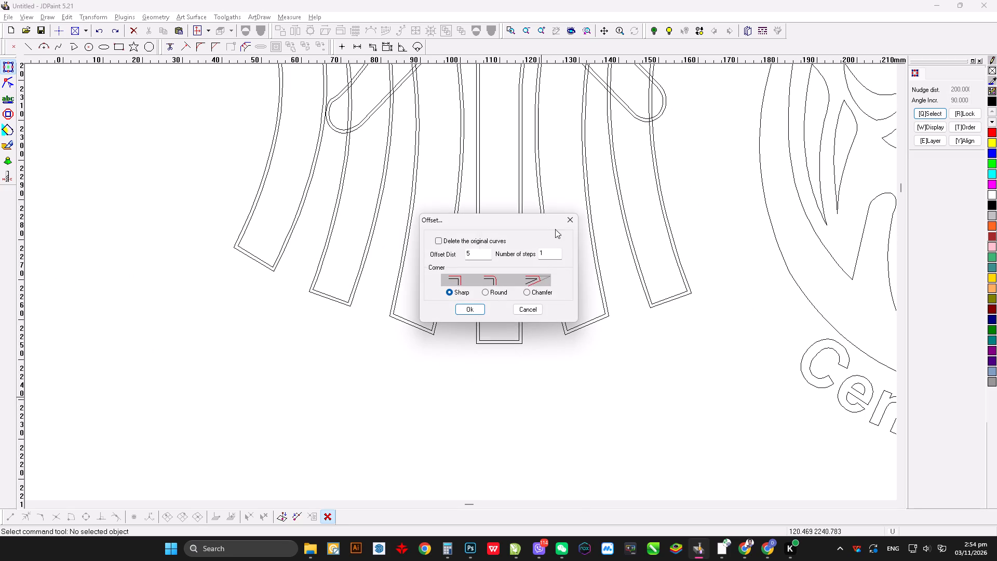
drag(480, 254, 440, 249)
key(8)
key(Return)
scroll(431, 286, down, 3)
click(489, 332)
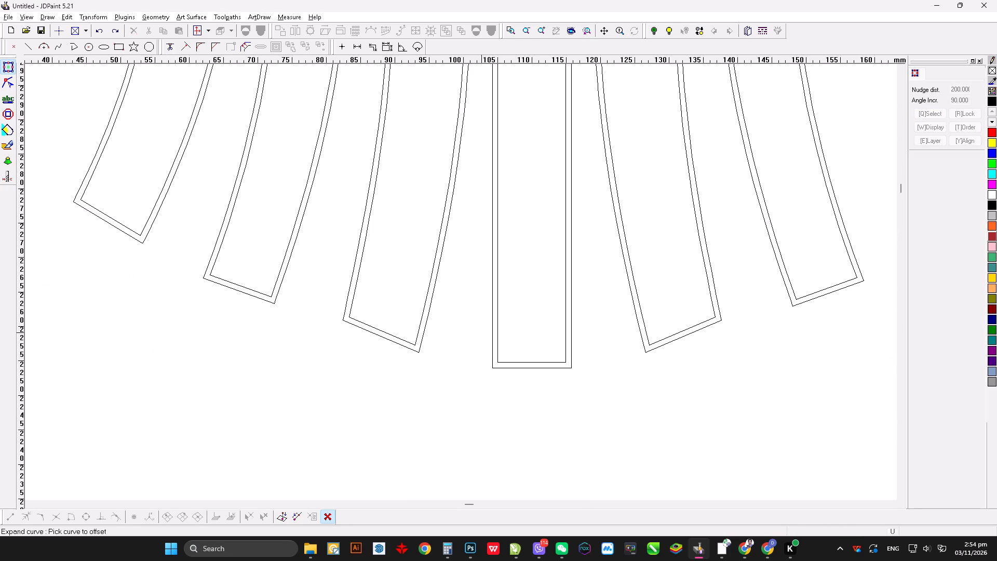
click(494, 317)
click(479, 321)
Offset the outer contours of the three long left leaves and two long right leaves outward by 8 mm.
drag(430, 307, 437, 307)
click(455, 315)
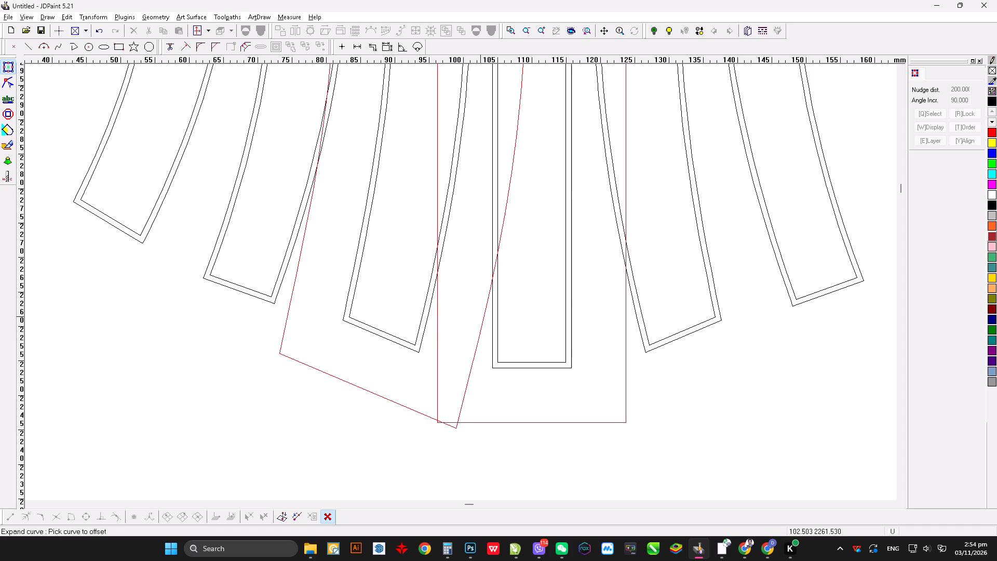
drag(639, 324, 632, 327)
click(609, 332)
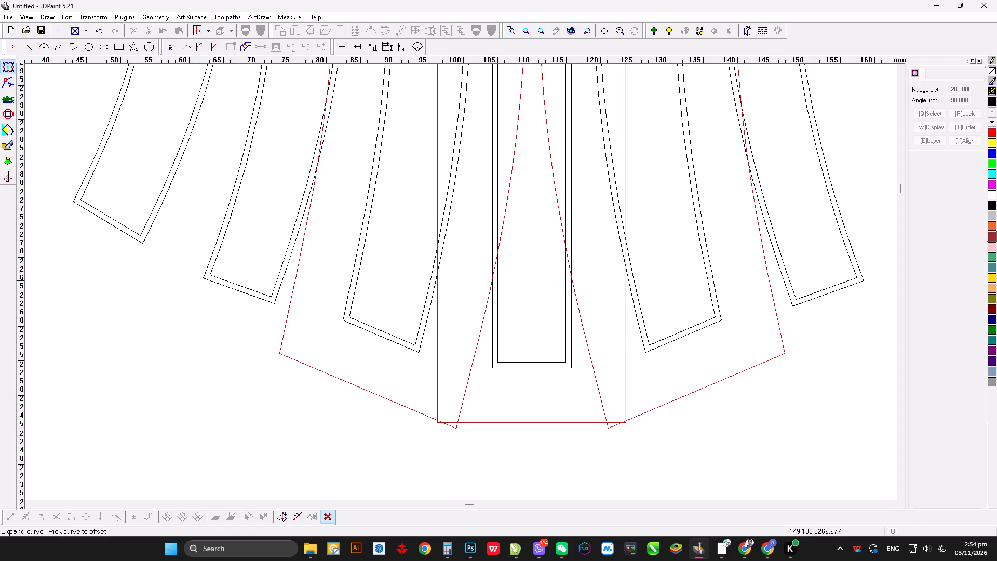
click(786, 288)
drag(735, 304, 730, 305)
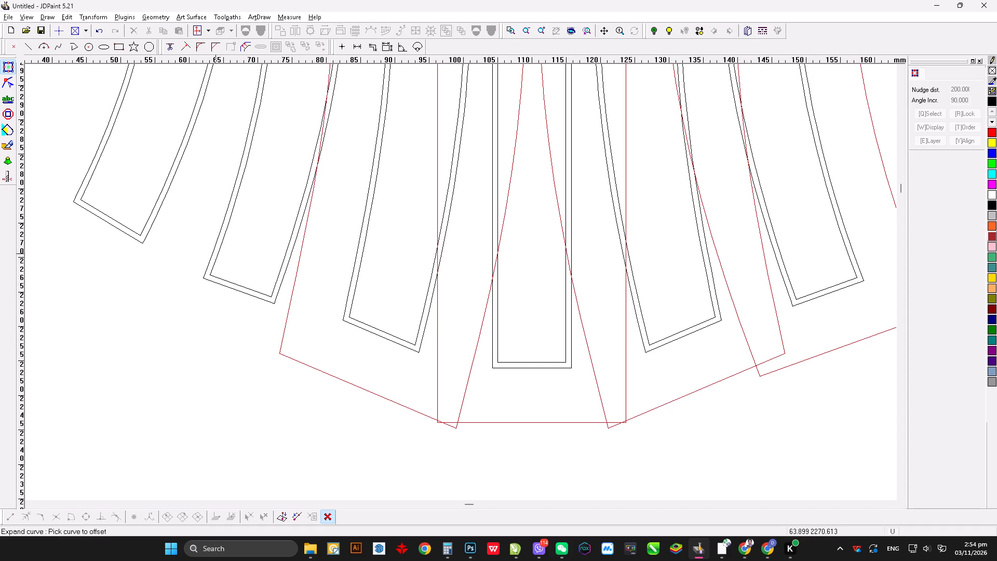
click(211, 249)
click(186, 242)
click(156, 217)
click(177, 227)
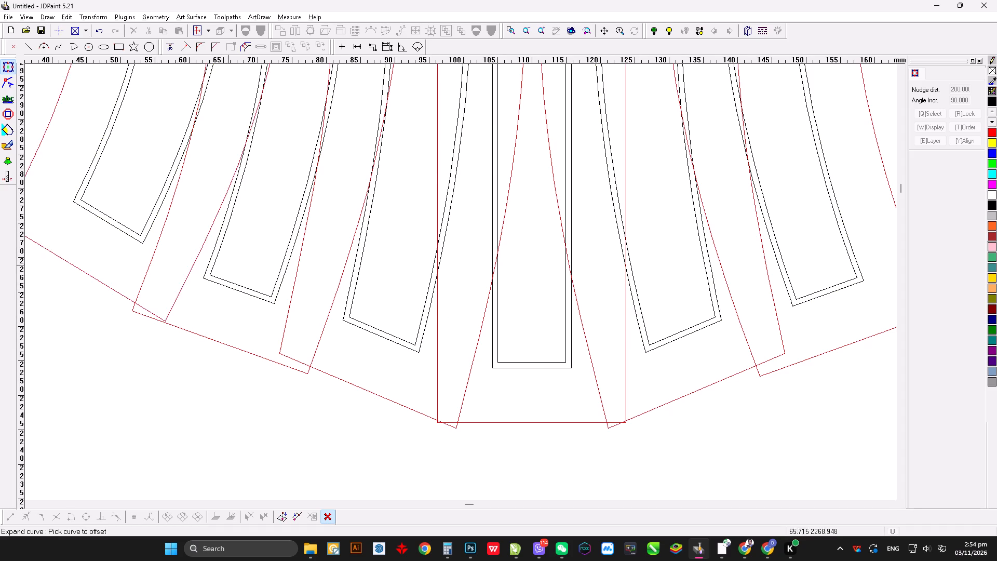
Offset the long horizontal ribbon piece, the short slanted left tail and the small right ribbon piece outward by 8 mm.
scroll(360, 402, up, 7)
scroll(357, 414, down, 1)
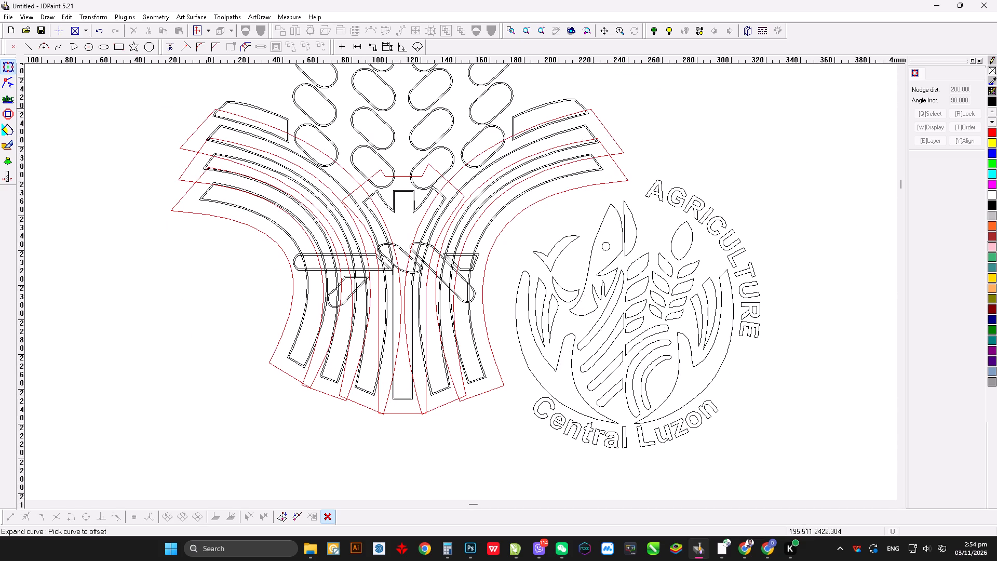
scroll(338, 277, down, 7)
click(246, 242)
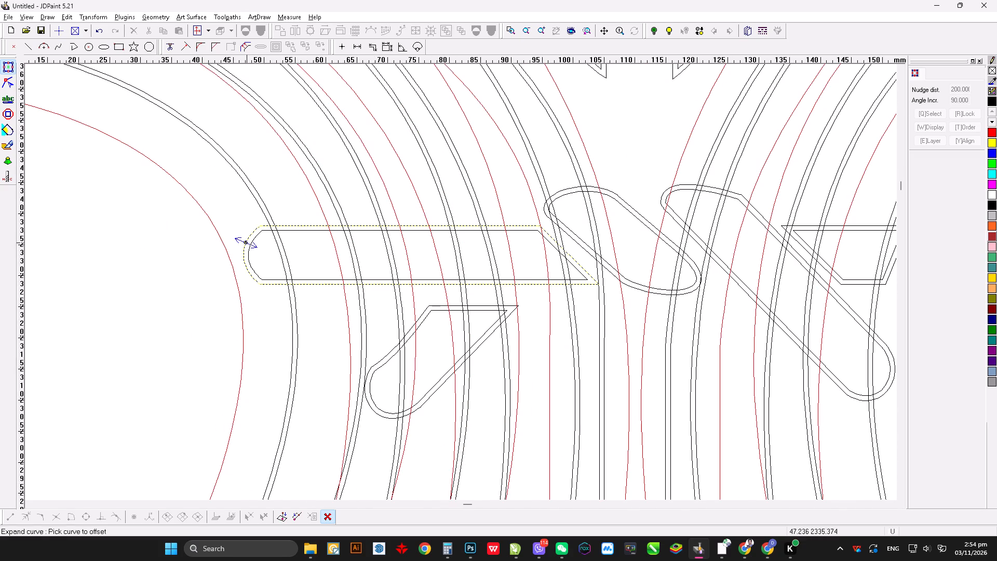
click(238, 242)
click(372, 407)
click(337, 422)
scroll(291, 380, up, 4)
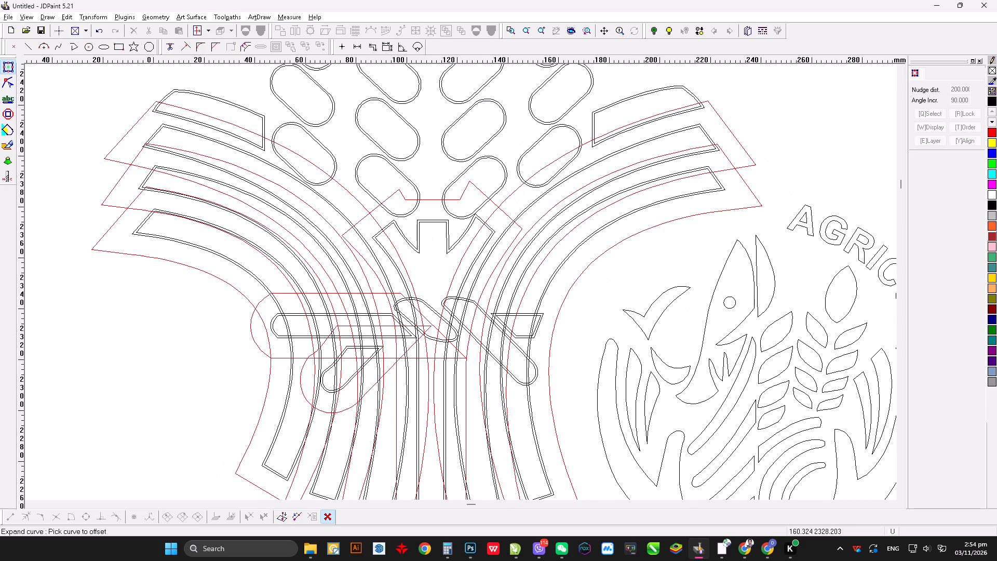
scroll(501, 333, down, 6)
click(608, 300)
drag(624, 326, 627, 336)
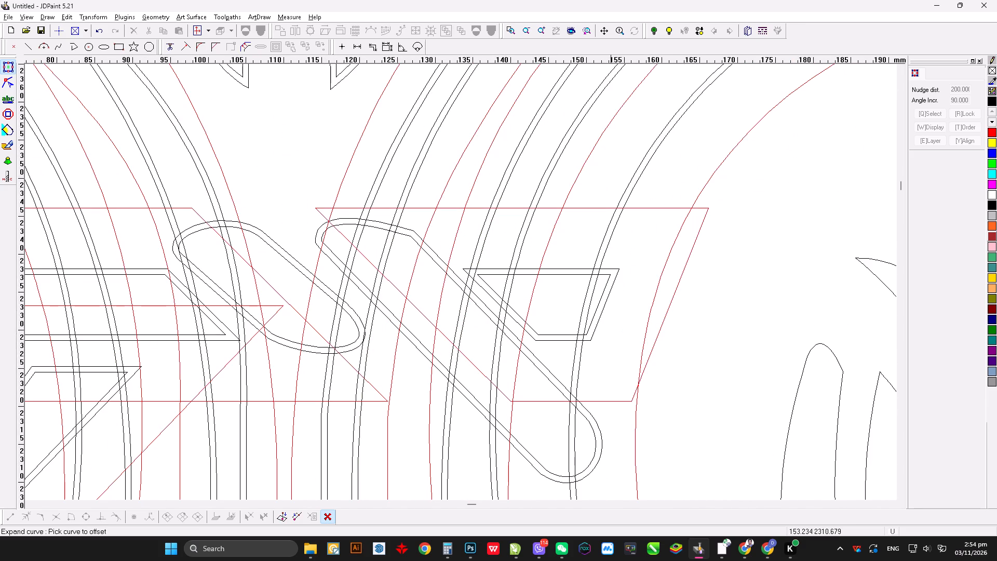
Offset the long slanted ribbon tail on the logo's right side outward by 8 mm.
click(604, 453)
click(637, 448)
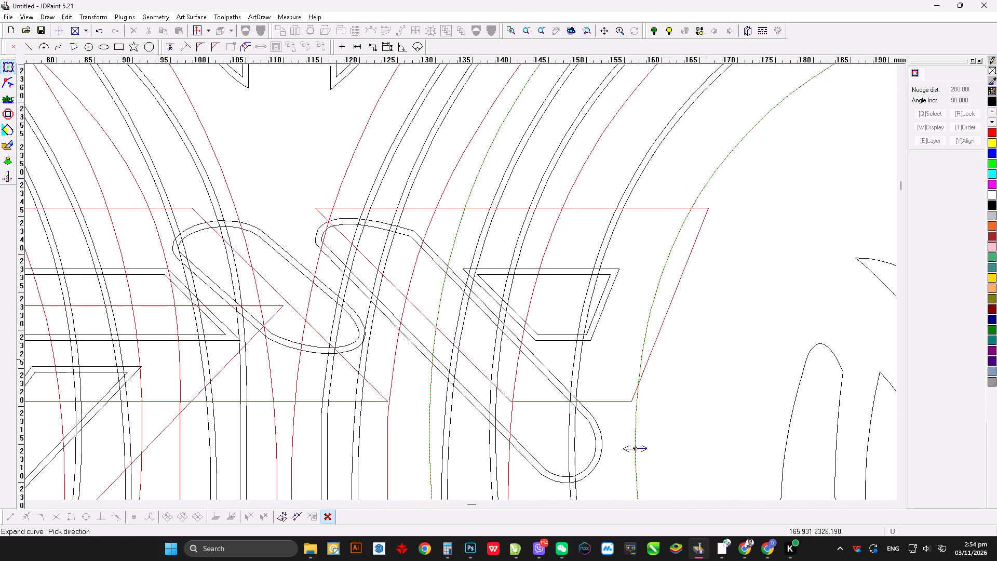
right_click(706, 358)
key(alt+5)
key(Return)
scroll(633, 475, down, 2)
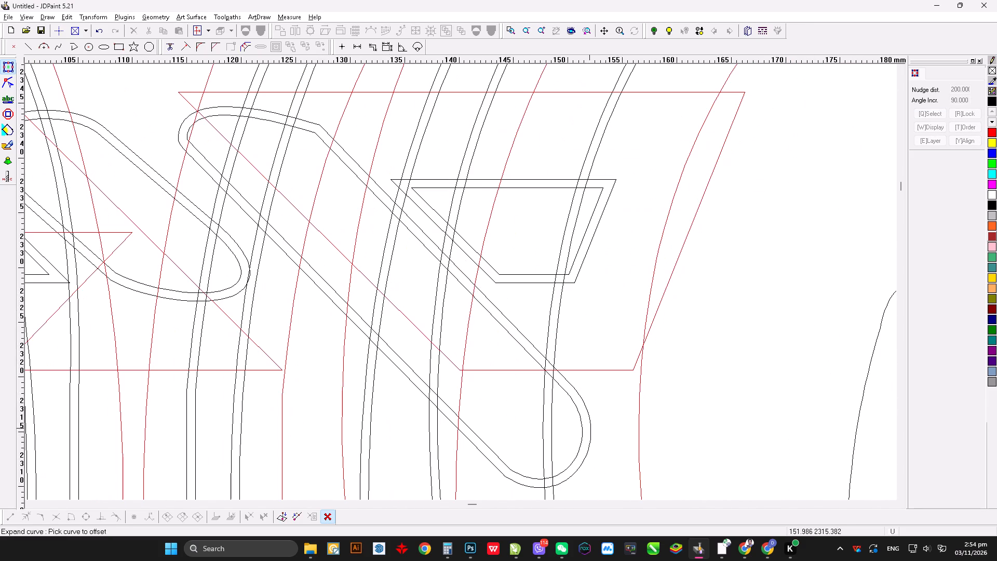
click(588, 426)
click(601, 419)
Offset the short top left leaf's outer contour outward by 8 mm.
scroll(606, 443, up, 10)
scroll(463, 325, down, 8)
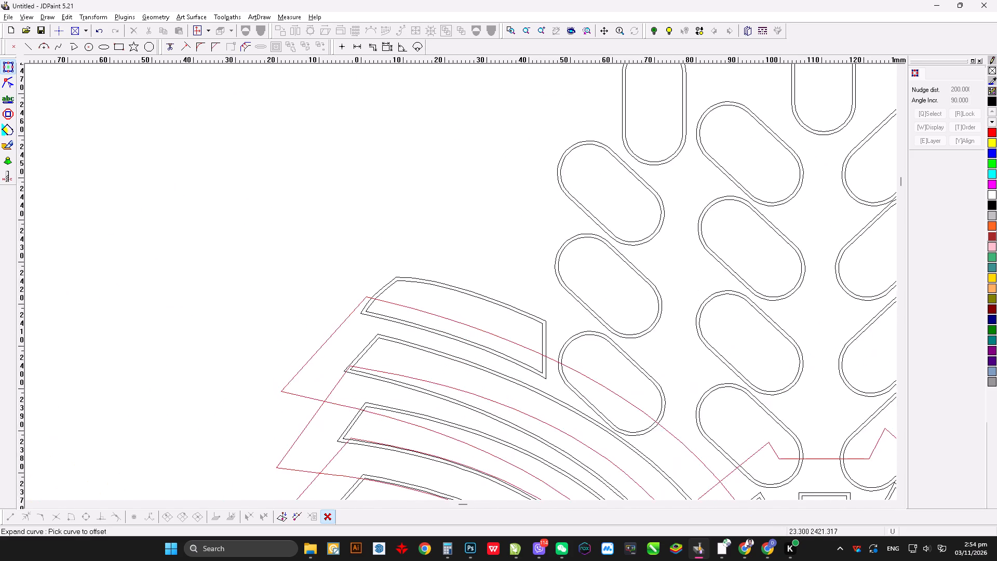
scroll(457, 298, down, 2)
click(457, 277)
drag(458, 264, 474, 248)
Offset the upper two slanted grains of the outer left column and the left upright grain outward by 8 mm.
click(643, 203)
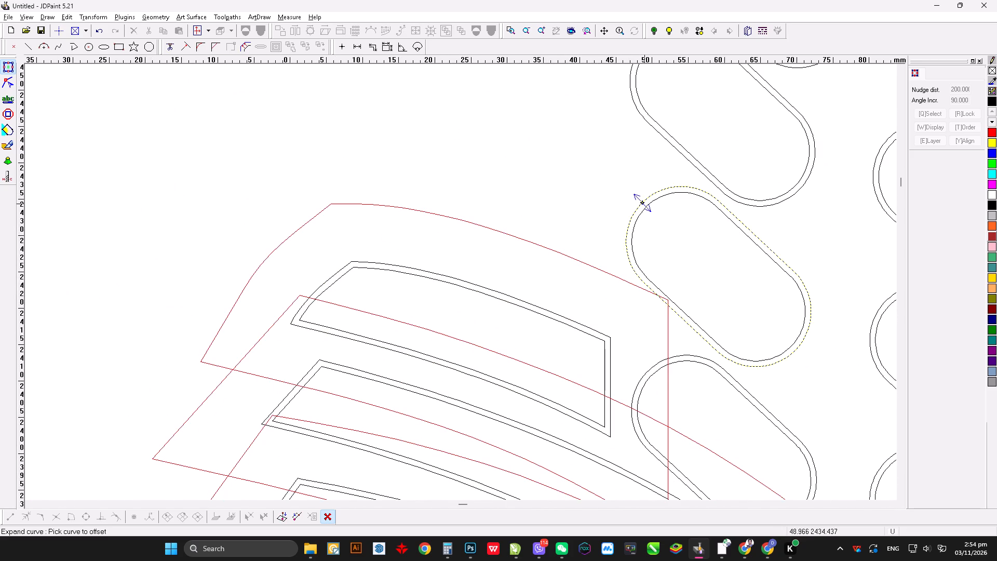
click(620, 188)
click(634, 92)
drag(594, 116, 590, 122)
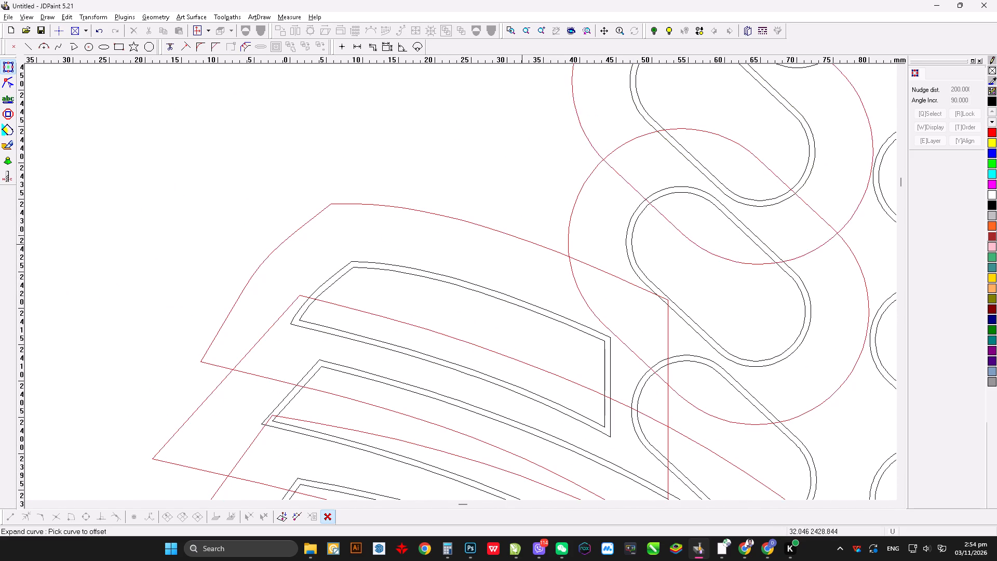
scroll(522, 308, up, 5)
scroll(583, 199, down, 5)
click(610, 156)
click(582, 154)
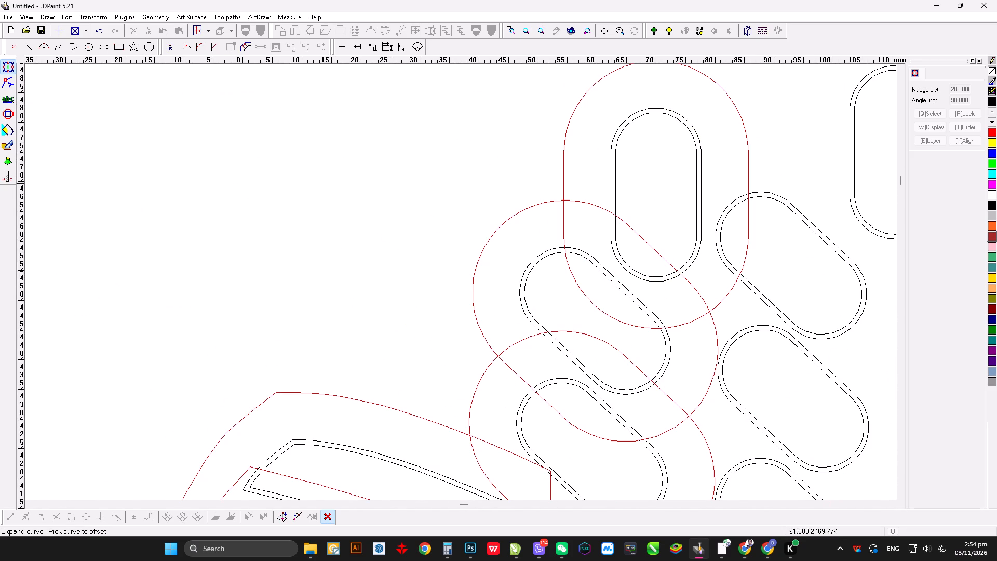
Offset the top slanted grains of both inner columns and the centre and right upright grains outward by 8 mm.
drag(770, 192, 770, 188)
drag(772, 171, 782, 165)
click(850, 135)
click(830, 140)
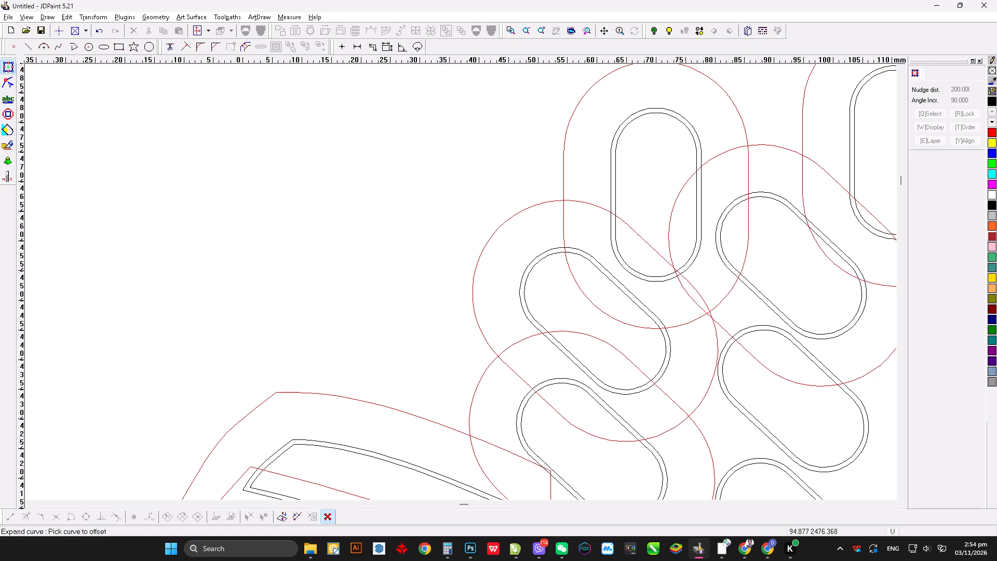
scroll(589, 187, up, 5)
scroll(712, 147, down, 7)
click(668, 269)
drag(682, 240, 695, 222)
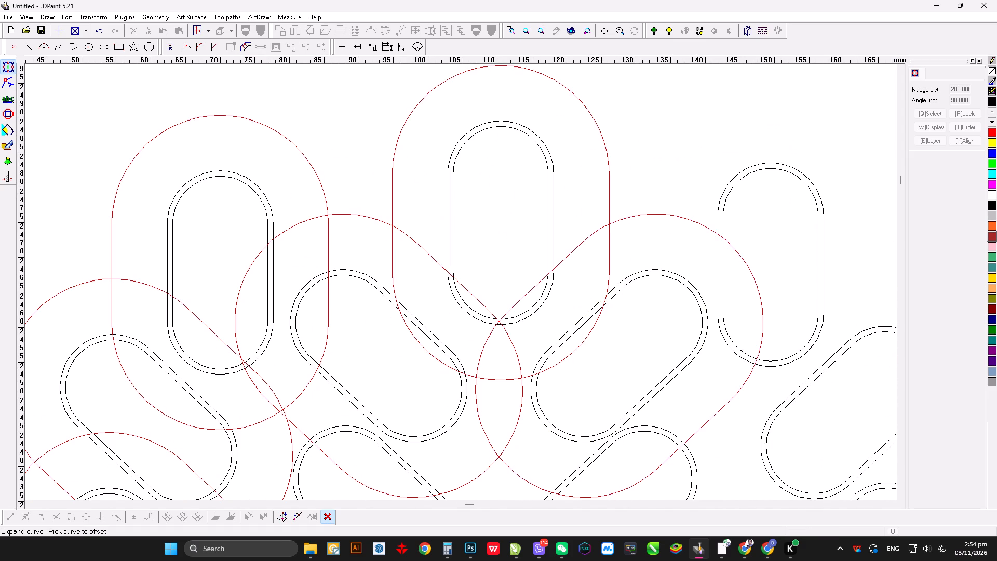
click(719, 196)
click(697, 190)
Offset the three slanted grains of the right outer column outward by 8 mm.
scroll(655, 195, up, 4)
scroll(761, 223, down, 3)
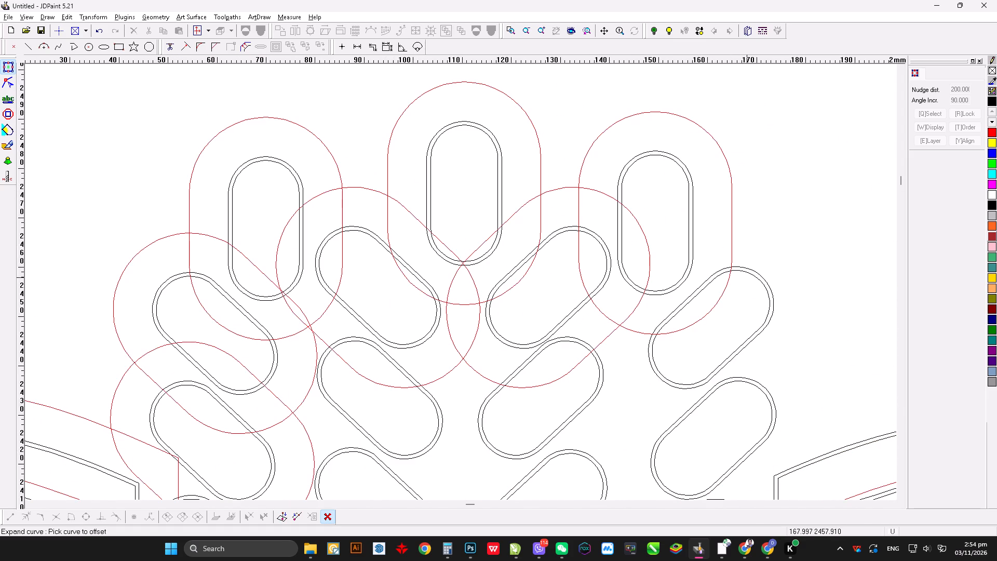
click(750, 269)
click(757, 246)
scroll(689, 241, up, 4)
scroll(732, 297, down, 8)
click(709, 318)
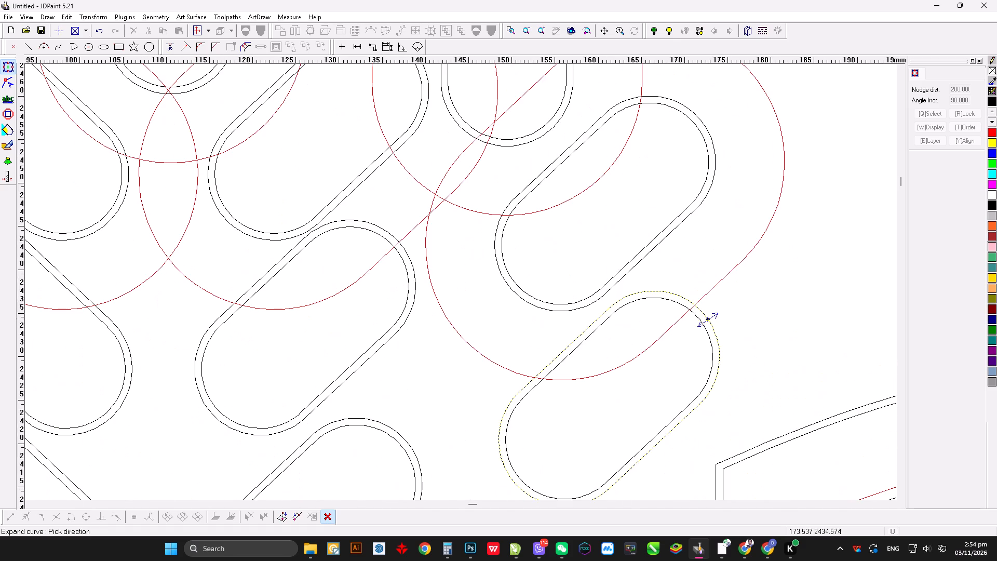
click(758, 292)
scroll(713, 255, up, 6)
scroll(731, 327, down, 8)
click(654, 358)
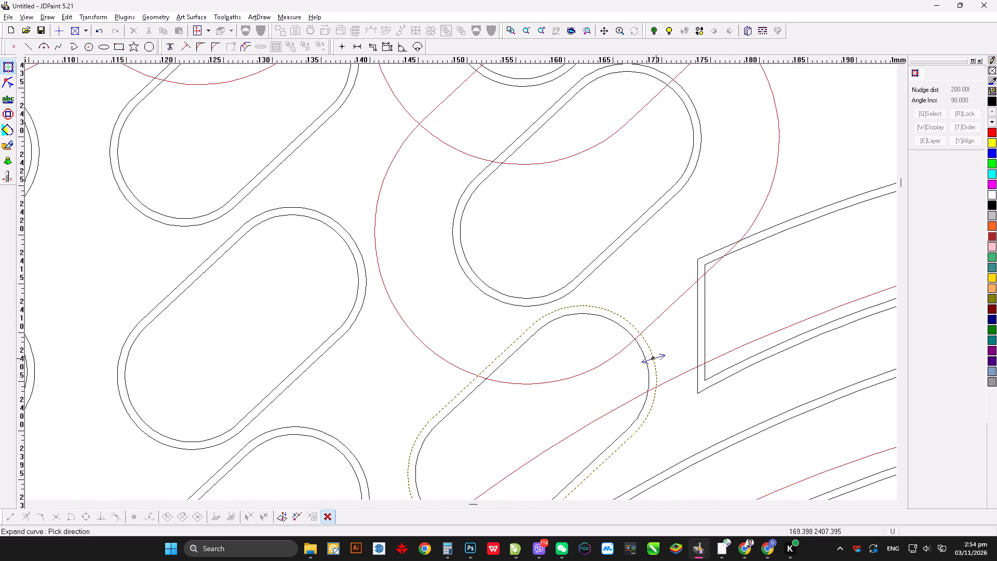
click(673, 340)
Offset the short top right leaf's outer contour outward by 8 mm.
scroll(668, 325, up, 4)
scroll(757, 259, down, 2)
click(755, 266)
click(748, 238)
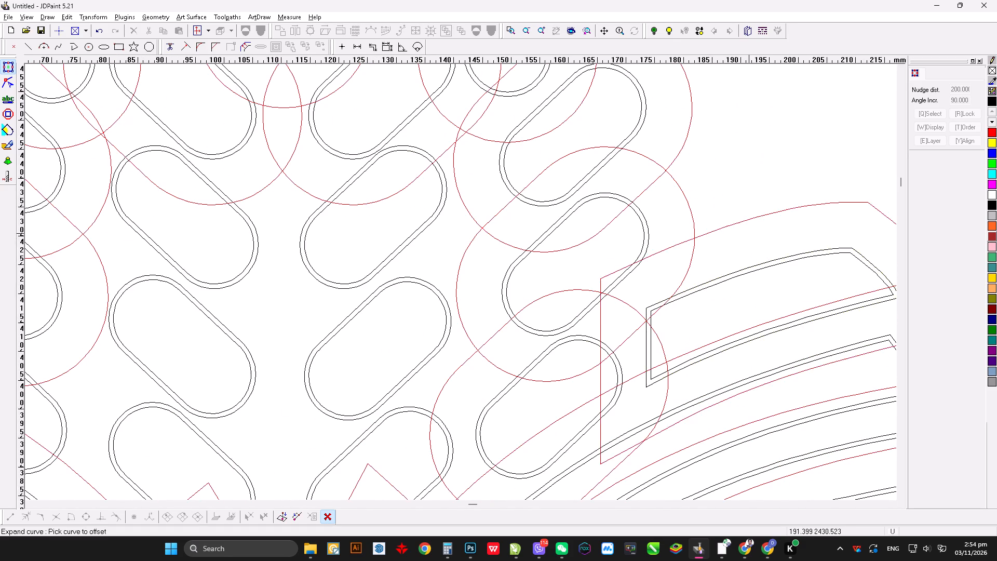
Examine the traced wheat logo and the original logo artwork in CorelDRAW, then return to JDPaint.
scroll(708, 233, up, 6)
scroll(780, 288, down, 3)
scroll(535, 181, up, 4)
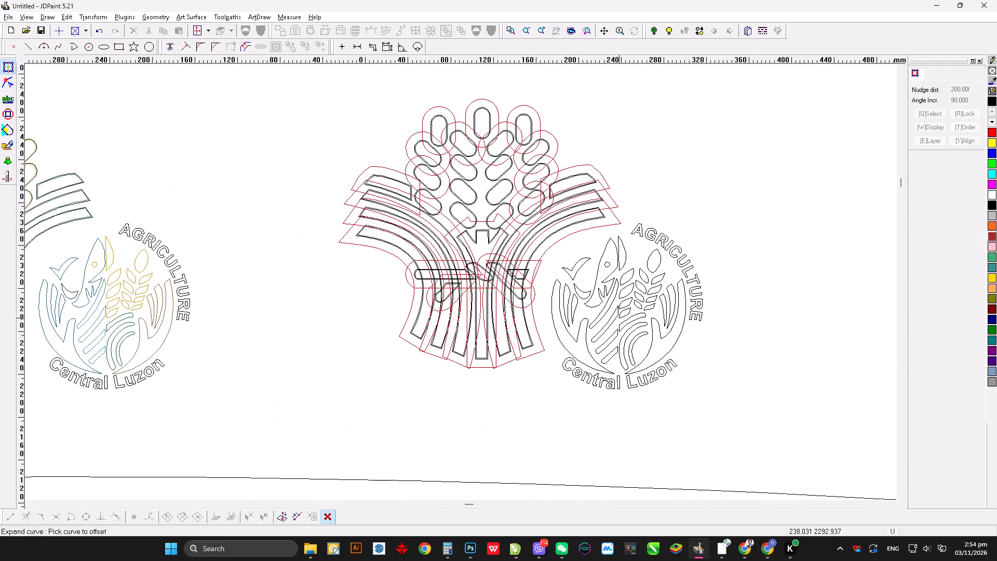
scroll(475, 232, up, 2)
key(alt+Tab)
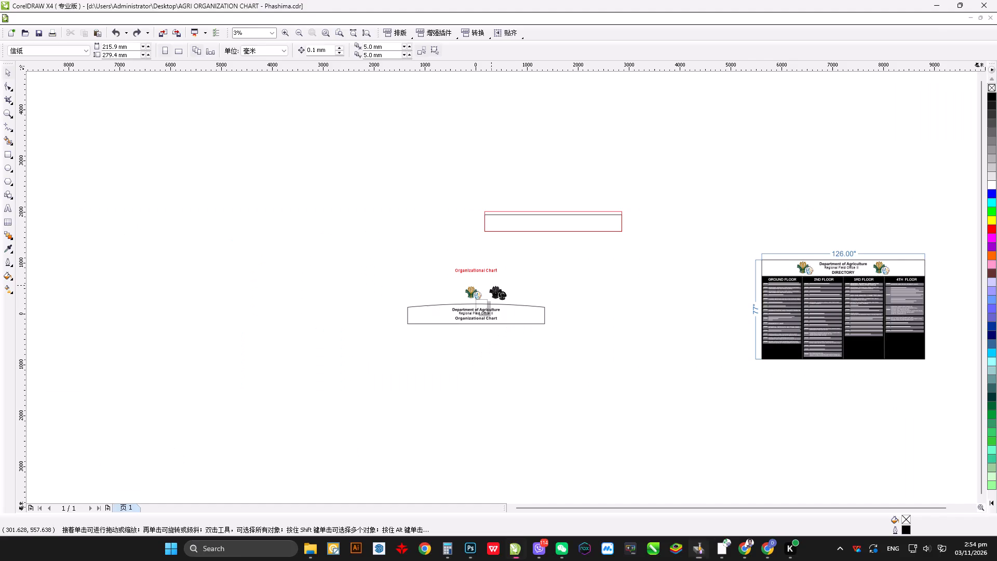
scroll(501, 291, down, 5)
scroll(501, 290, up, 5)
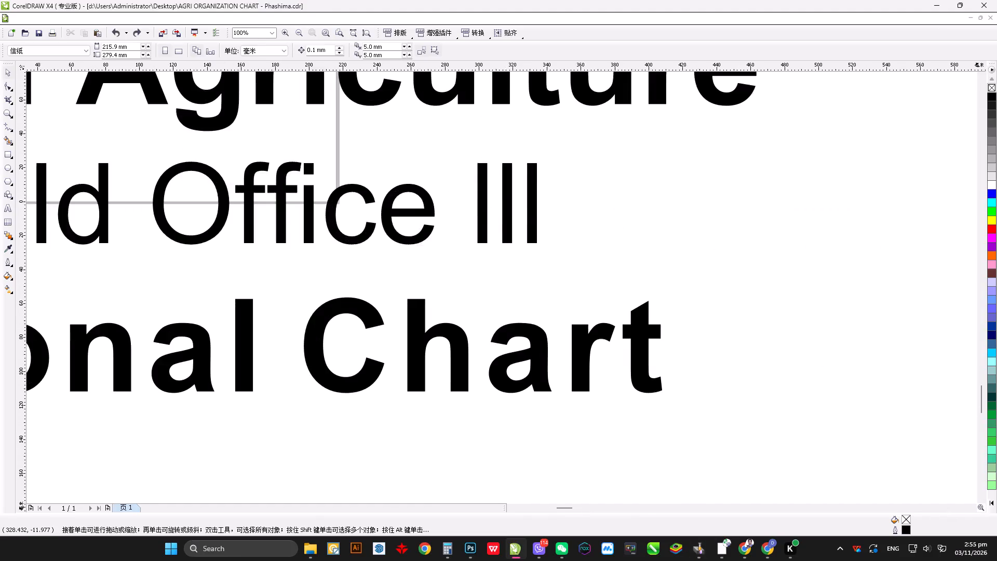
scroll(533, 179, down, 3)
scroll(522, 201, up, 4)
scroll(538, 381, down, 2)
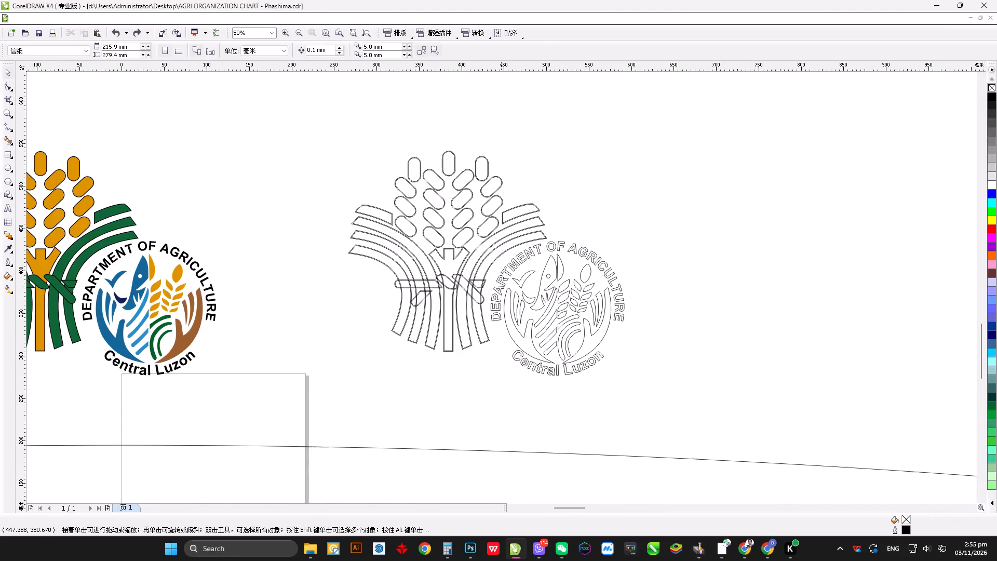
scroll(501, 302, up, 1)
key(alt+Tab)
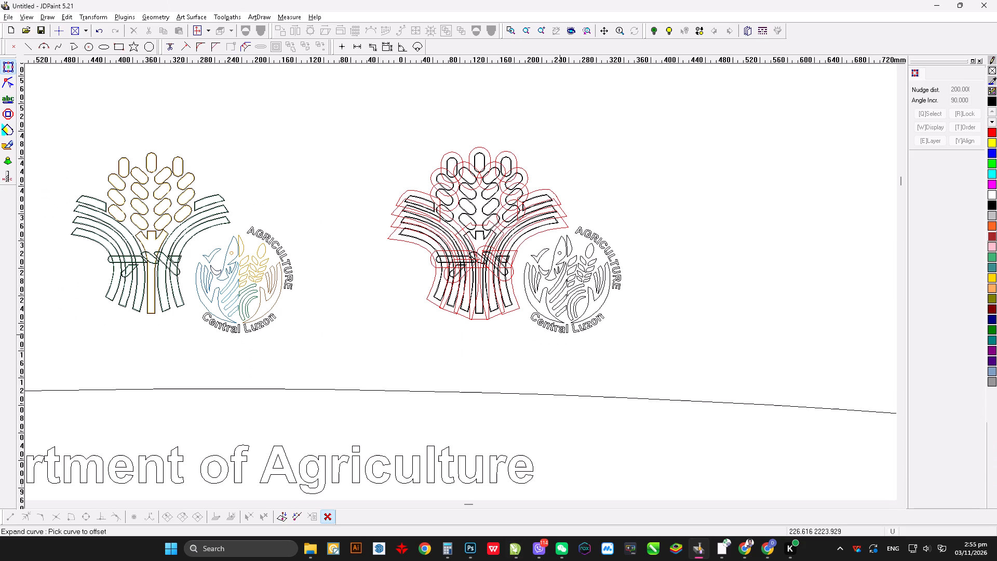
With object snapping enabled, draw a two-point circle about 157 mm in diameter enclosing the round seal and its curved lettering.
scroll(550, 319, up, 2)
scroll(550, 319, down, 6)
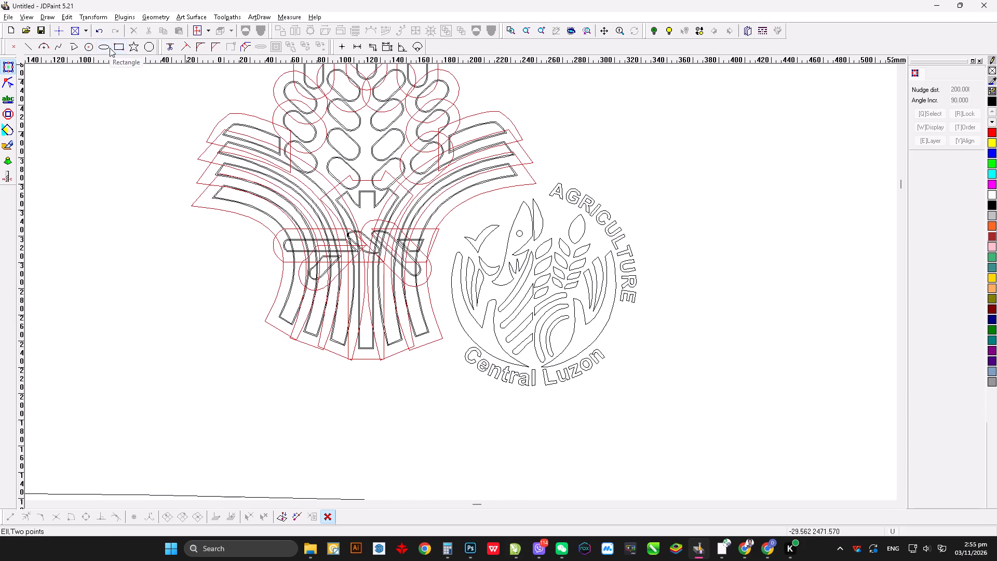
click(92, 47)
scroll(469, 374, up, 2)
scroll(469, 372, down, 2)
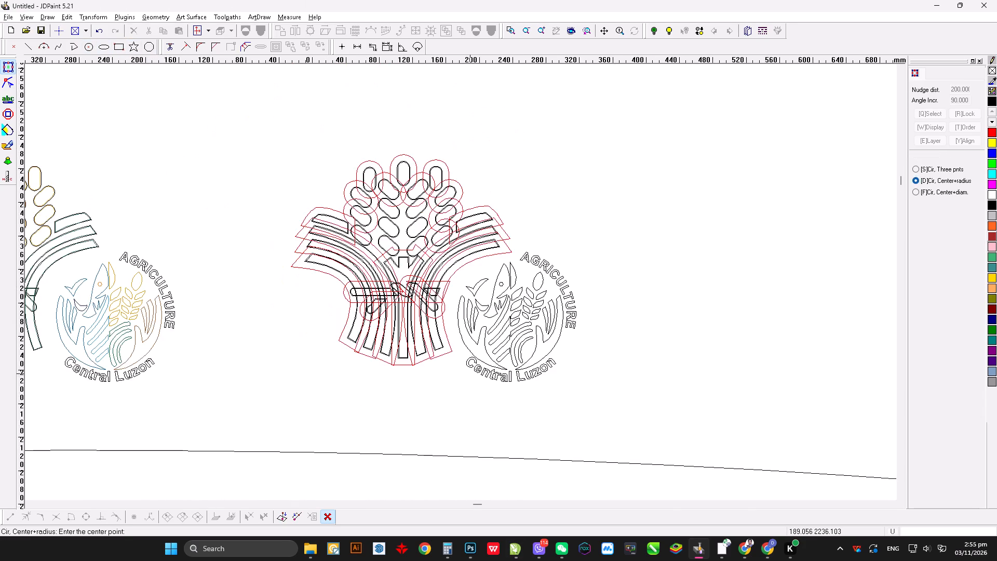
scroll(469, 372, down, 5)
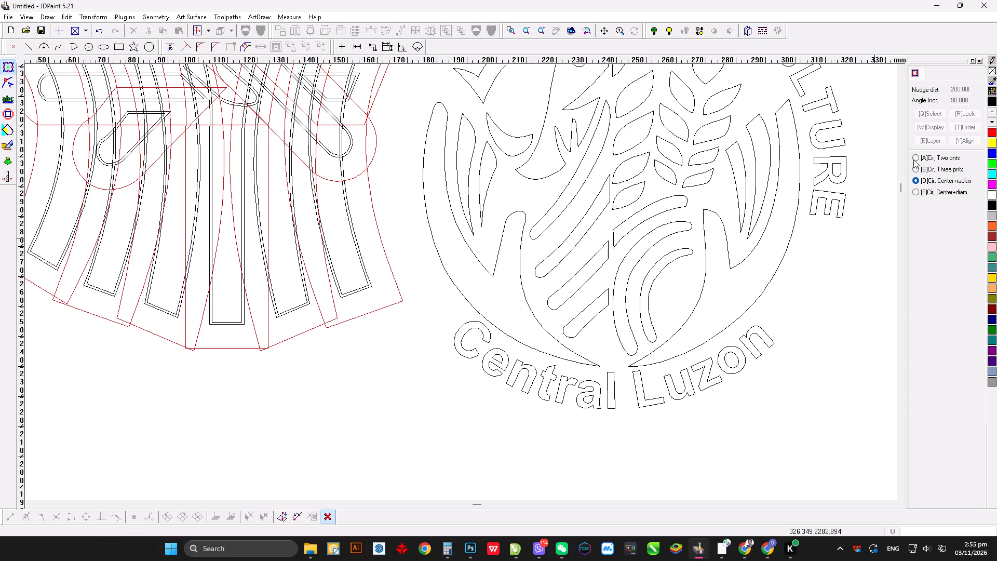
click(914, 159)
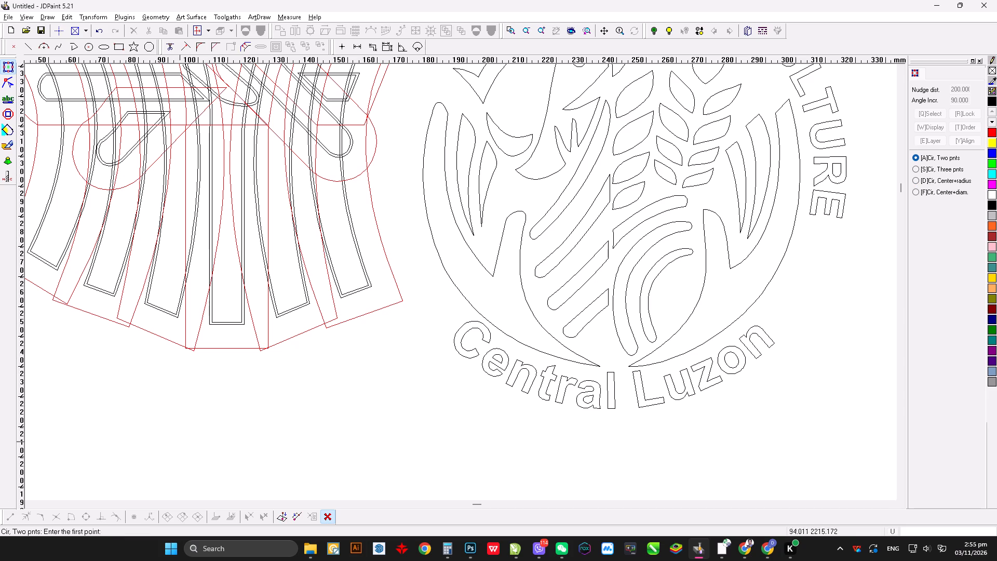
click(331, 515)
scroll(308, 524, up, 3)
scroll(465, 503, down, 4)
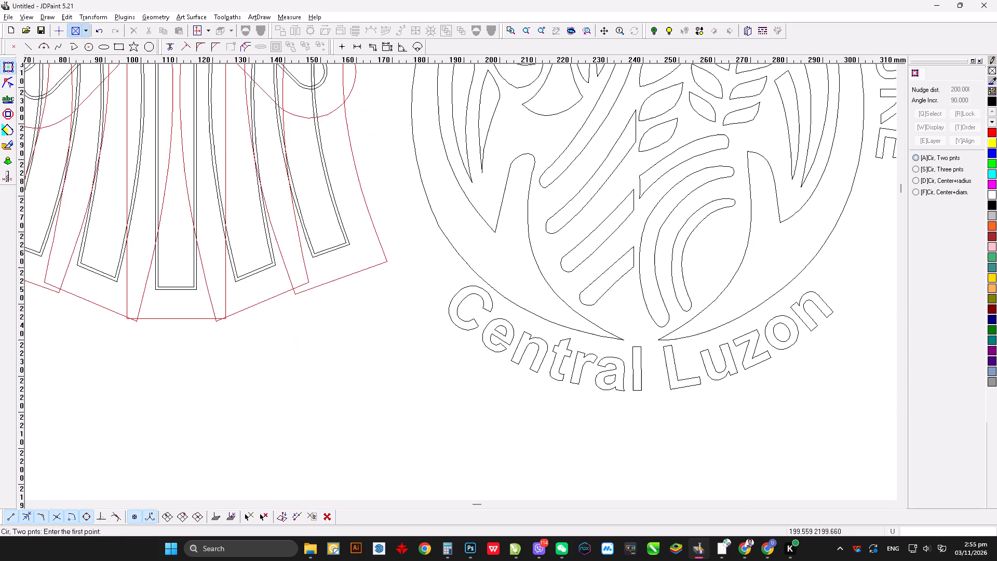
scroll(600, 382, up, 6)
scroll(600, 378, down, 3)
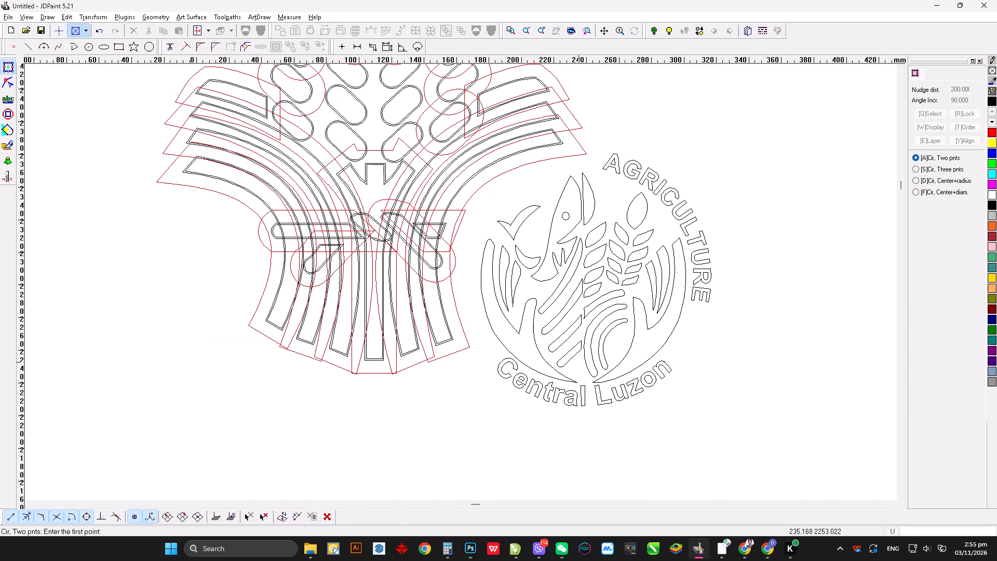
scroll(498, 377, down, 3)
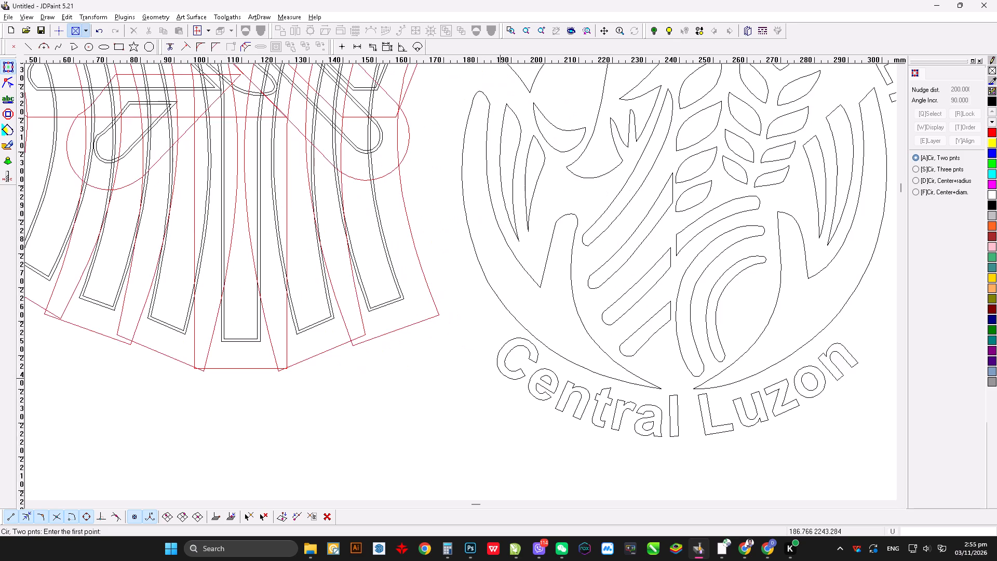
scroll(499, 377, down, 3)
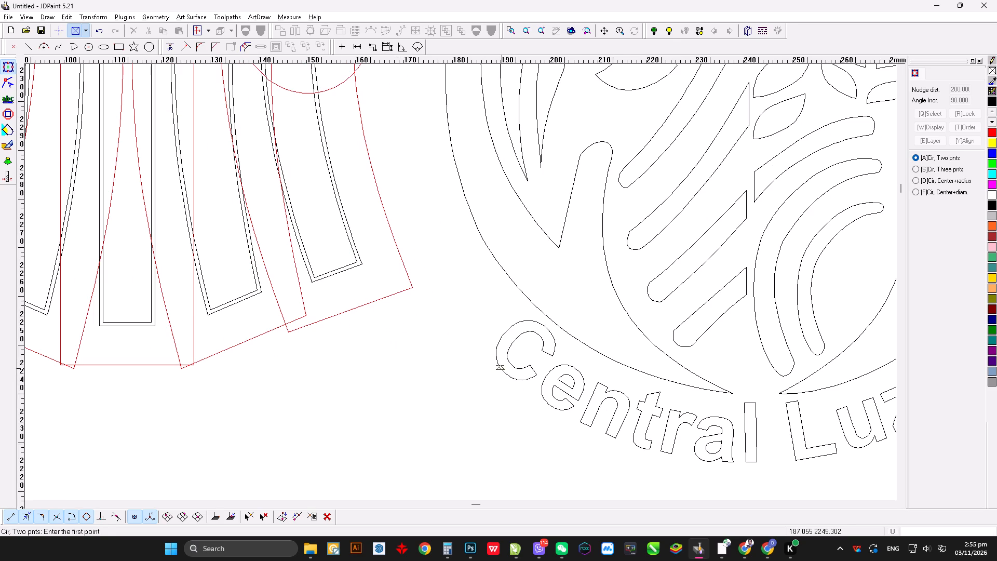
click(499, 368)
scroll(488, 382, up, 9)
scroll(560, 325, down, 9)
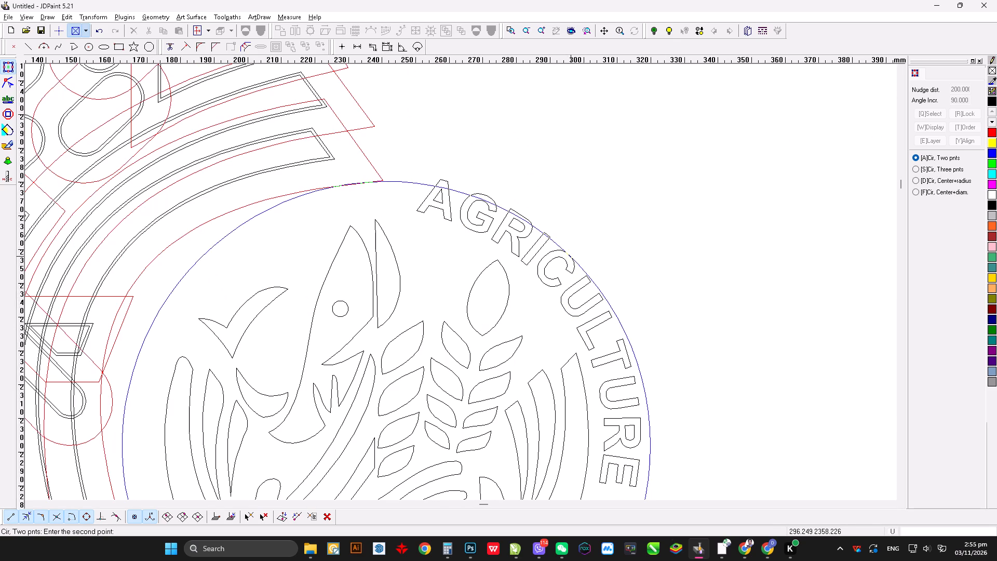
click(549, 237)
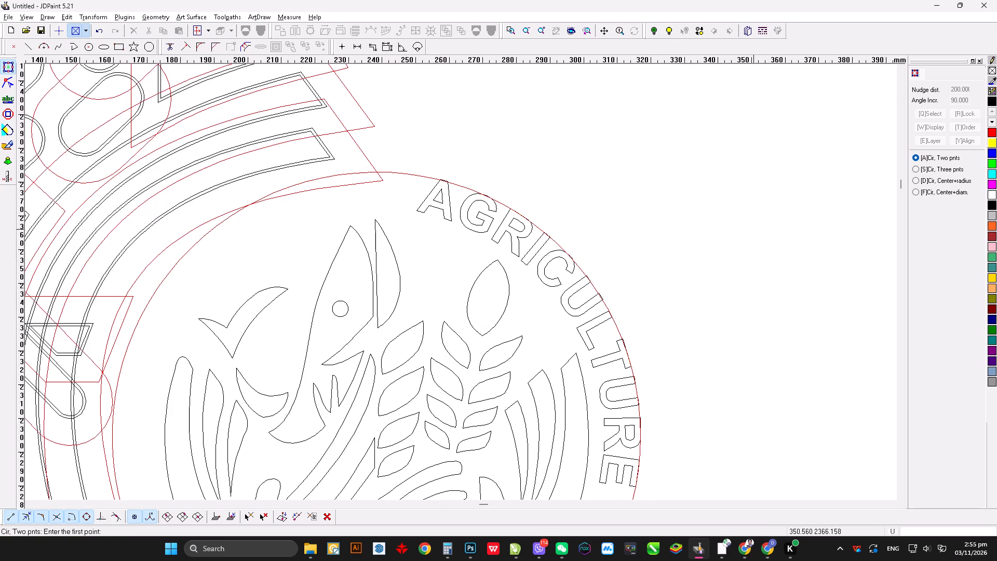
scroll(751, 221, up, 5)
scroll(625, 370, down, 7)
scroll(664, 407, up, 4)
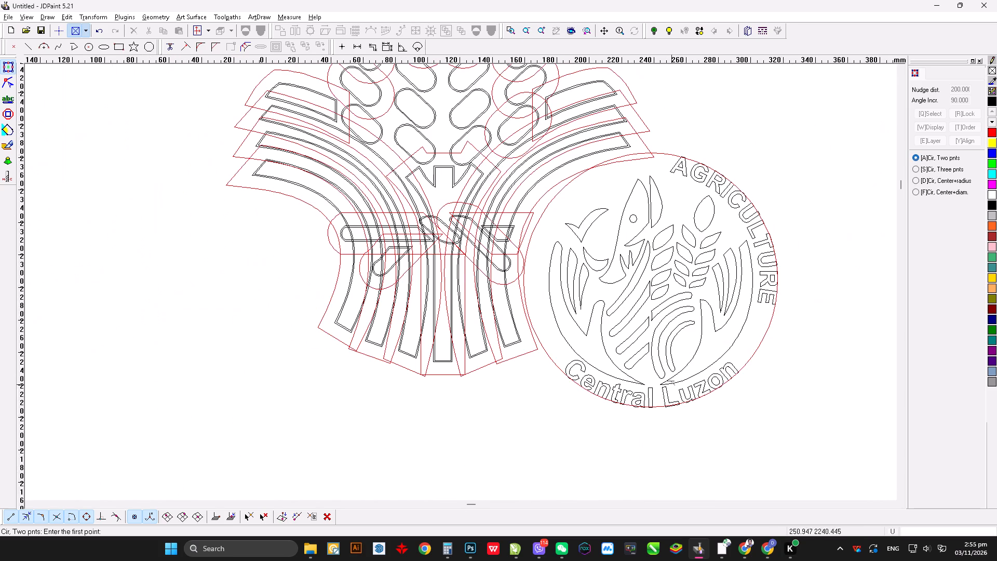
right_click(809, 208)
Offset the circle around the seal outward by 8 mm with sharp corners, and delete the original circle.
key(alt+5)
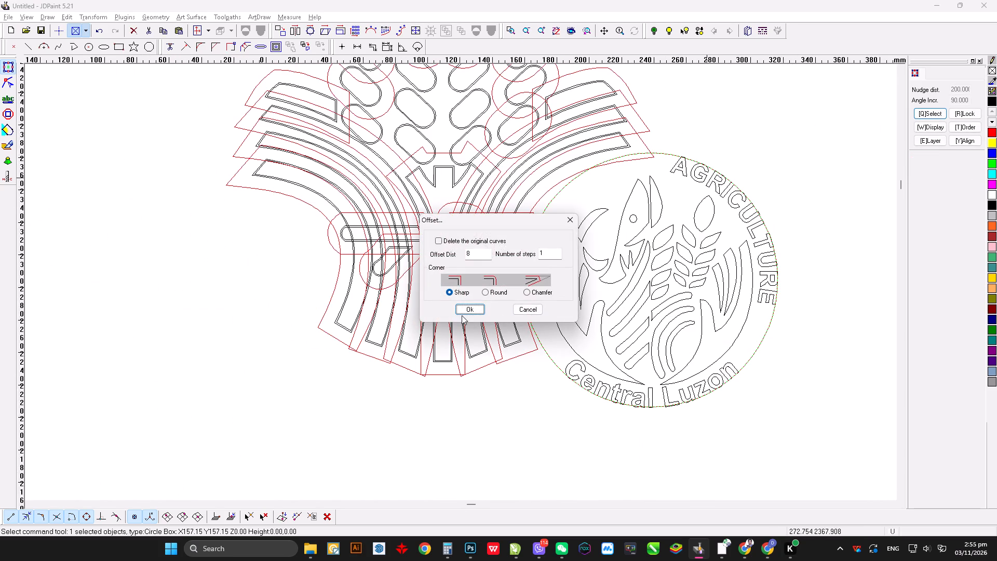
click(464, 310)
click(665, 152)
click(665, 132)
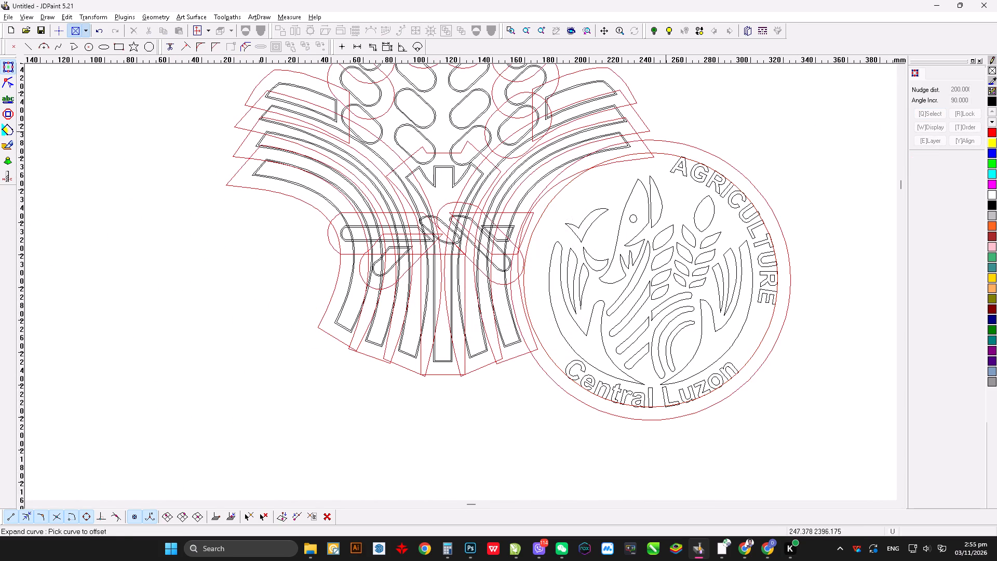
right_drag(669, 130, 663, 144)
click(659, 154)
key(ctrl+x)
Duplicate the black logo with all its offset contours and place the copy to the right of it.
scroll(587, 212, up, 3)
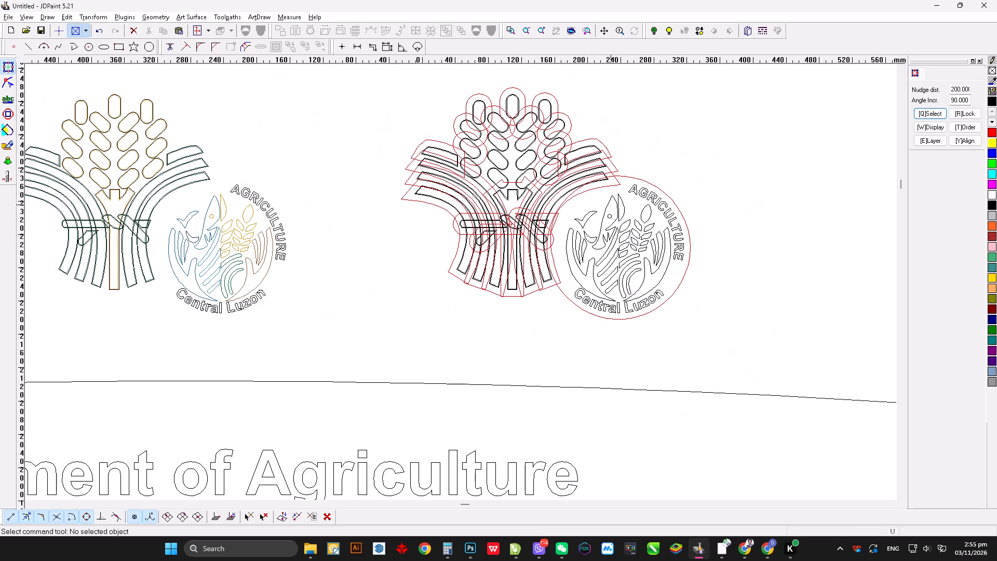
scroll(638, 189, down, 5)
scroll(623, 182, up, 3)
scroll(618, 250, up, 1)
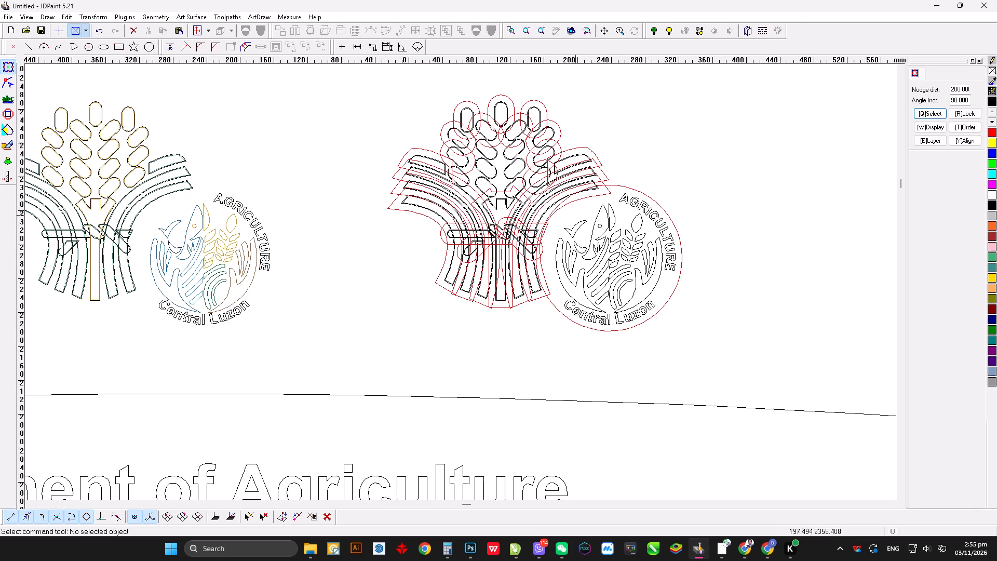
scroll(437, 380, up, 6)
scroll(432, 277, down, 6)
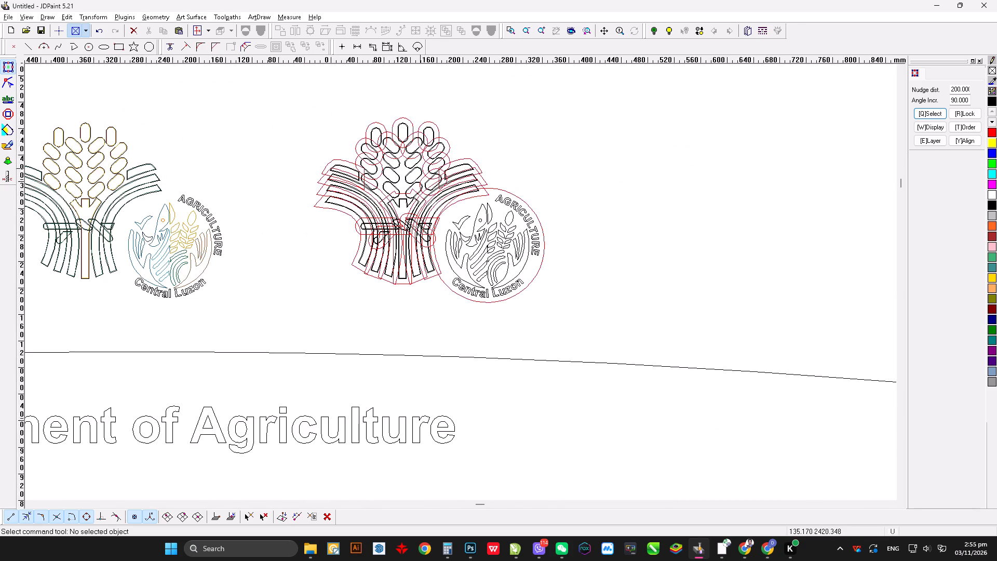
scroll(420, 176, up, 3)
drag(344, 100, 568, 267)
key(ctrl+c)
key(ctrl+v)
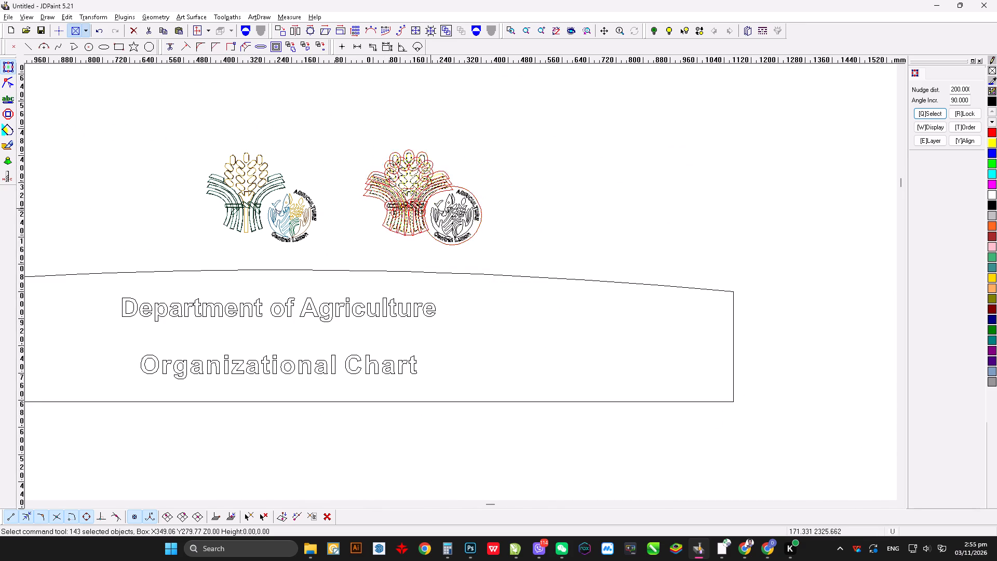
drag(423, 199, 596, 203)
drag(827, 203, 809, 201)
In the copied logo, delete the original contours of the three upright grains and the top slanted grain of both inner columns.
scroll(599, 180, down, 8)
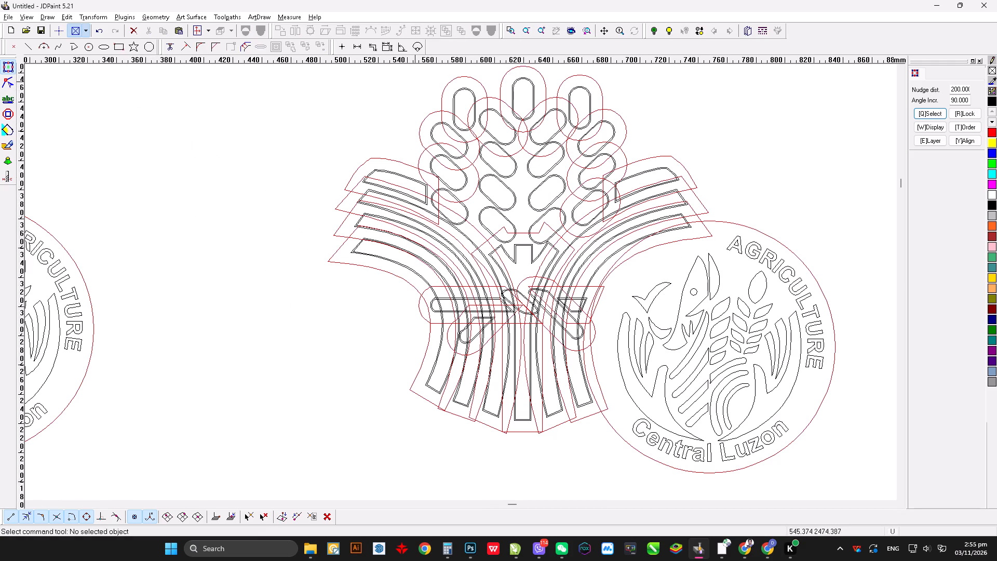
drag(414, 82, 618, 147)
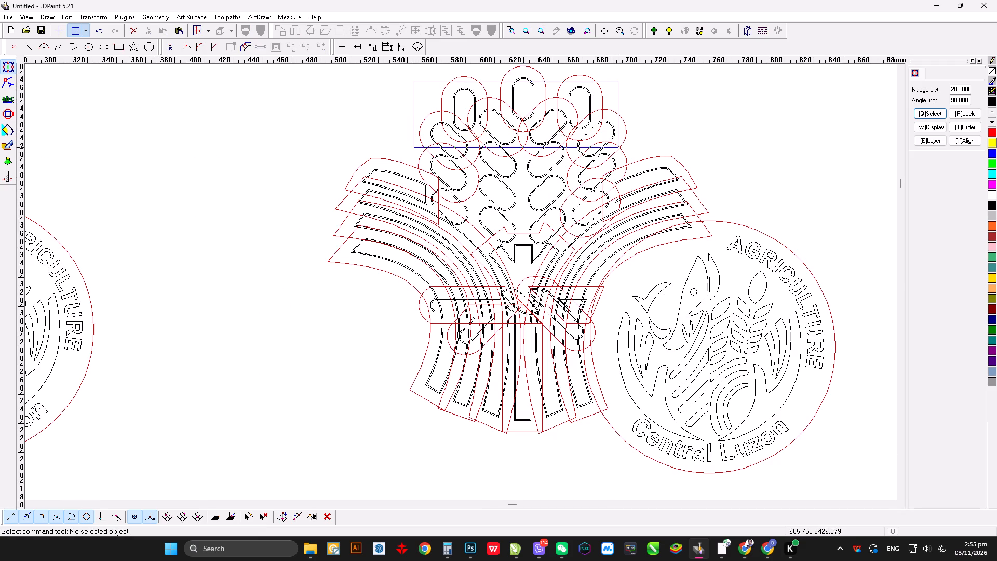
drag(618, 147, 618, 146)
key(ctrl+x)
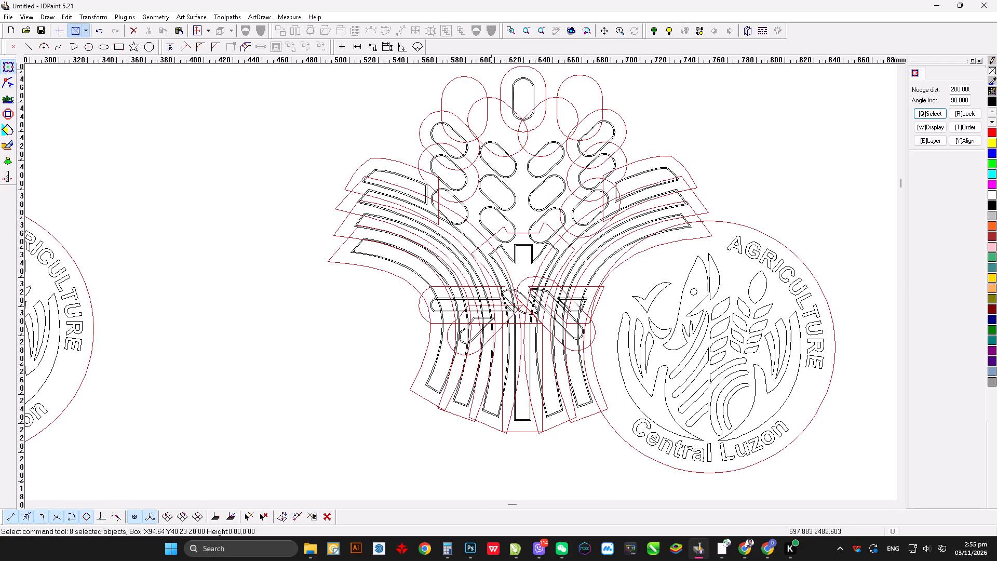
drag(490, 70, 540, 126)
key(ctrl+x)
In the copied logo, delete the original contours of both outer columns' upper two slanted grains and the inner columns' uppermost remaining grains.
scroll(481, 121, up, 2)
scroll(519, 84, down, 4)
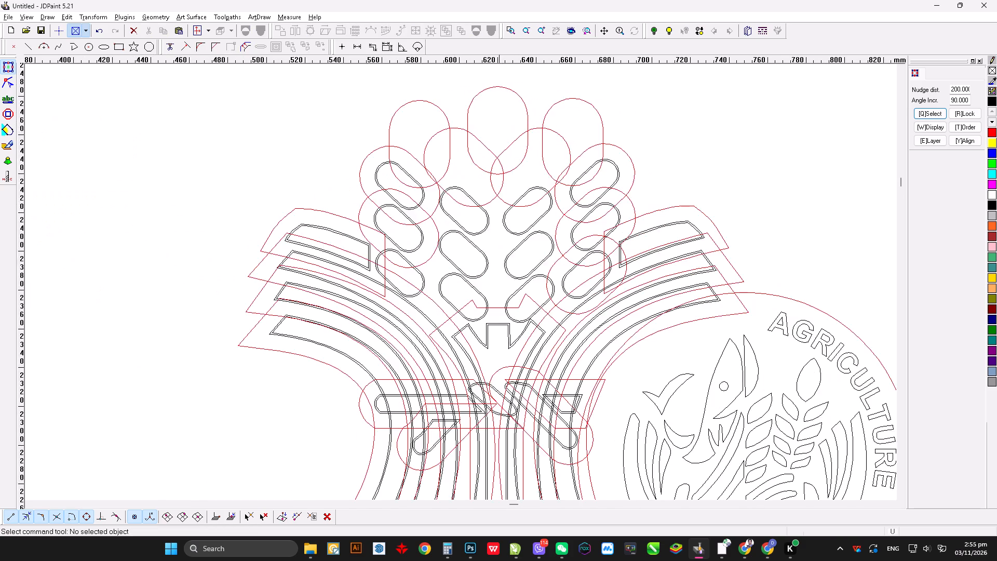
scroll(498, 197, up, 5)
scroll(481, 176, down, 6)
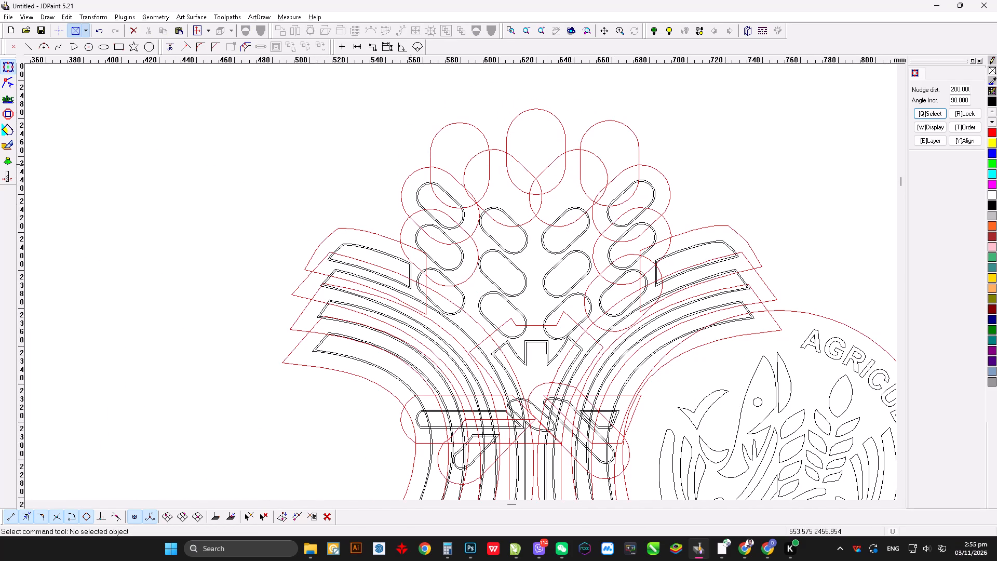
drag(398, 178, 663, 252)
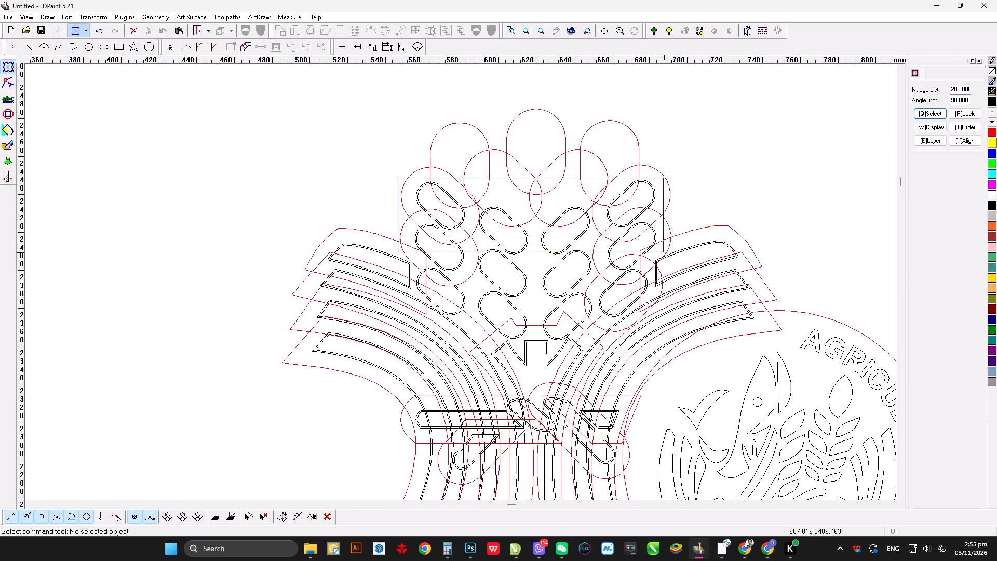
drag(663, 252, 660, 282)
key(ctrl+x)
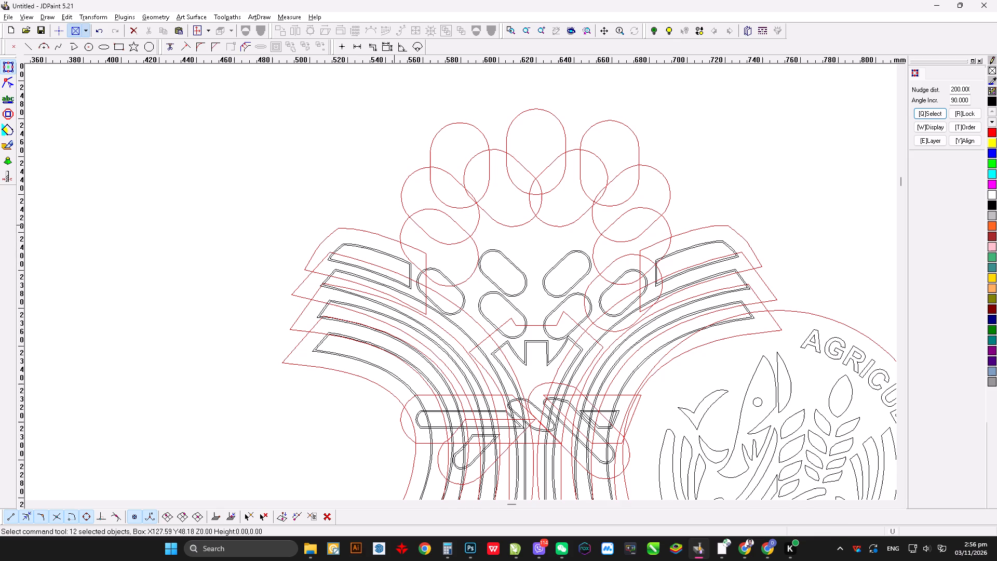
In the copied logo, delete the doubled original contours of the three long curved stalks on the left side.
scroll(392, 196, up, 2)
scroll(493, 241, down, 3)
scroll(505, 234, up, 4)
scroll(492, 296, down, 2)
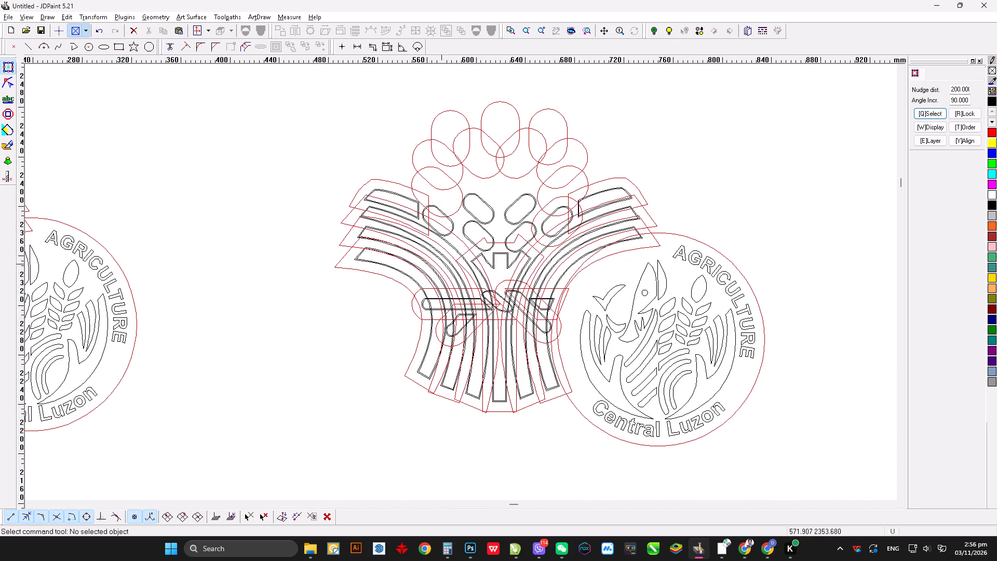
scroll(428, 380, down, 5)
click(429, 372)
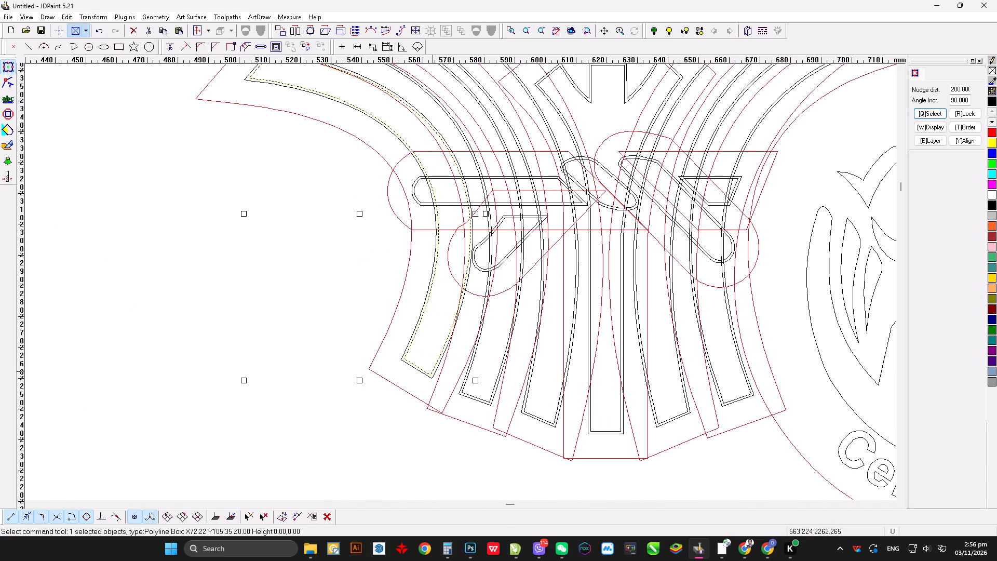
key(Delete)
click(433, 372)
key(Delete)
click(466, 394)
key(Delete)
click(467, 395)
key(Delete)
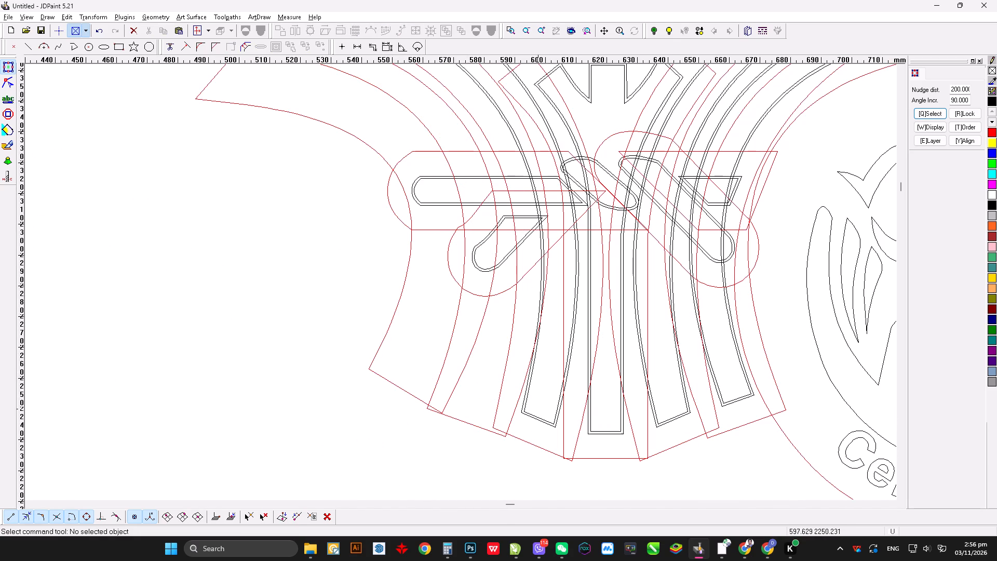
click(533, 416)
key(Delete)
click(531, 417)
key(Delete)
click(534, 414)
key(Delete)
In the copied logo, delete the doubled original contours of the central stem and the two curved stalks right of it.
click(597, 435)
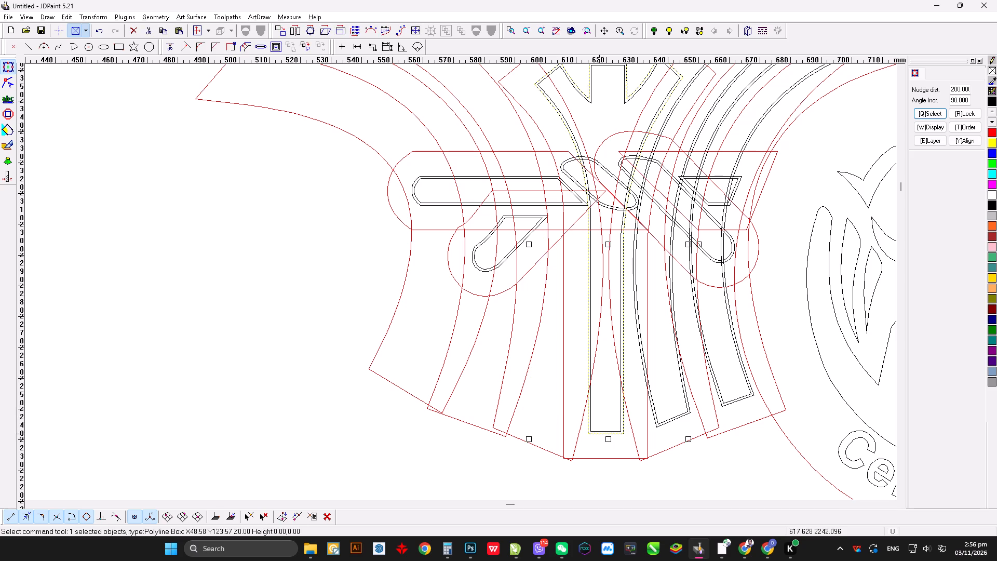
key(Delete)
click(602, 430)
key(Delete)
click(676, 413)
key(Delete)
click(681, 416)
key(Delete)
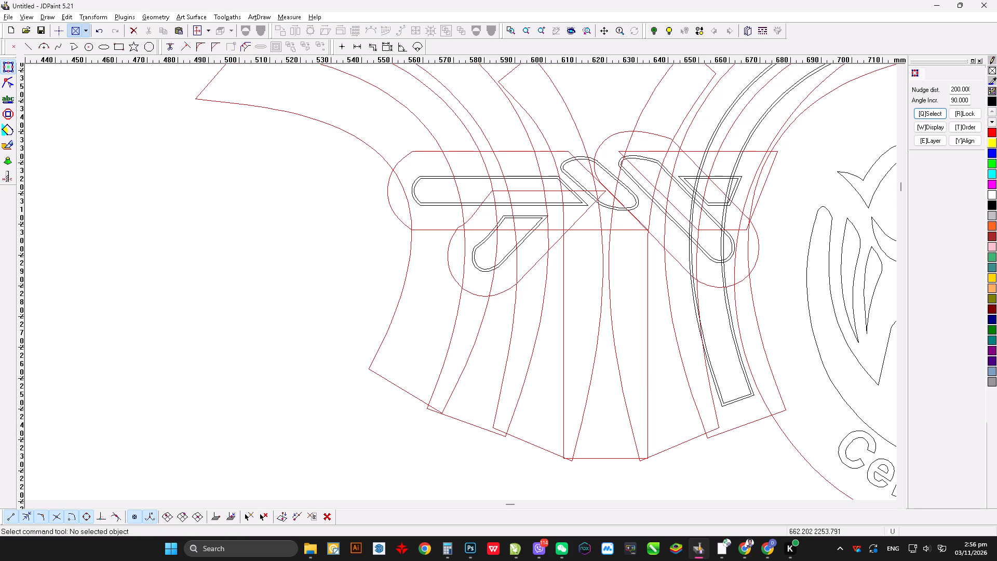
click(731, 399)
key(Delete)
click(734, 401)
key(Delete)
In the copied logo's tie, delete the original contours of the long diagonal band, the small right-hand quadrilateral and the short slanted loop.
click(721, 264)
key(Delete)
click(721, 260)
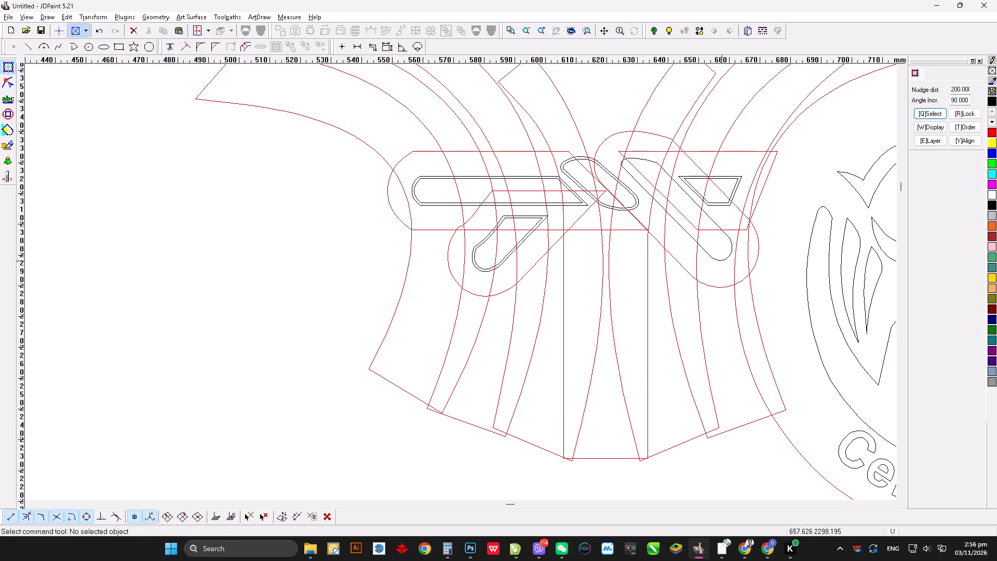
key(Delete)
click(737, 186)
key(Delete)
click(737, 180)
key(Delete)
click(638, 200)
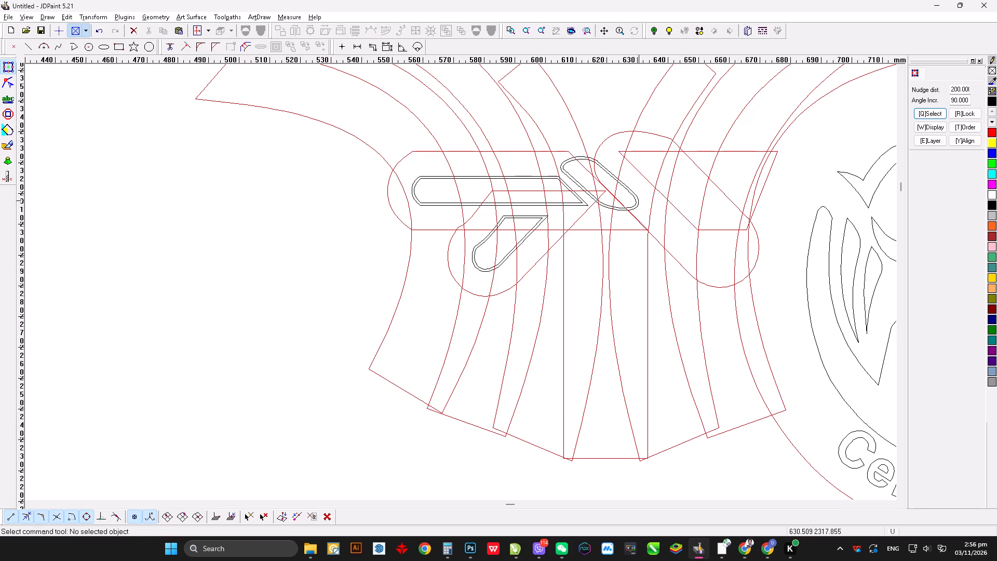
key(Delete)
click(633, 198)
key(Delete)
In the copied logo's tie, delete the original contours of the left slanted tail and the long horizontal band.
click(521, 241)
key(Delete)
click(521, 242)
key(Delete)
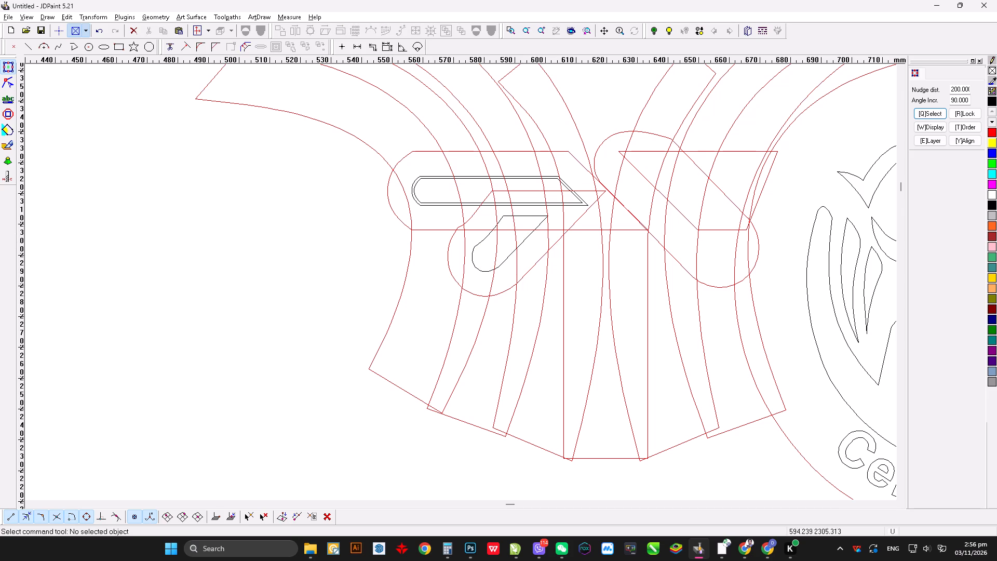
click(530, 237)
key(Delete)
click(427, 204)
key(Delete)
click(427, 202)
key(Delete)
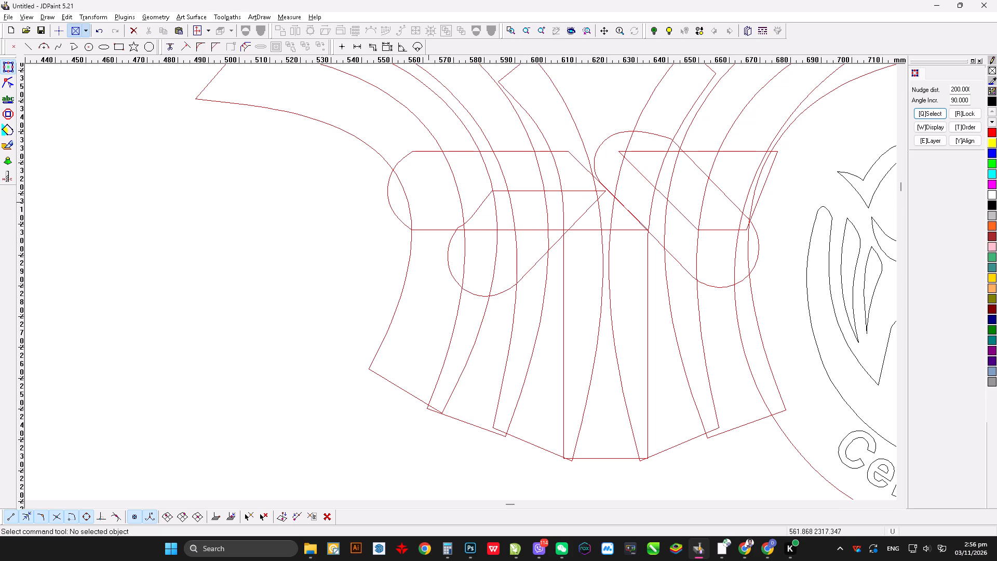
In the copied logo, delete the original contours of the uppermost left leaf and the remaining outer left grain.
scroll(509, 295, up, 4)
scroll(600, 188, up, 1)
scroll(459, 123, down, 7)
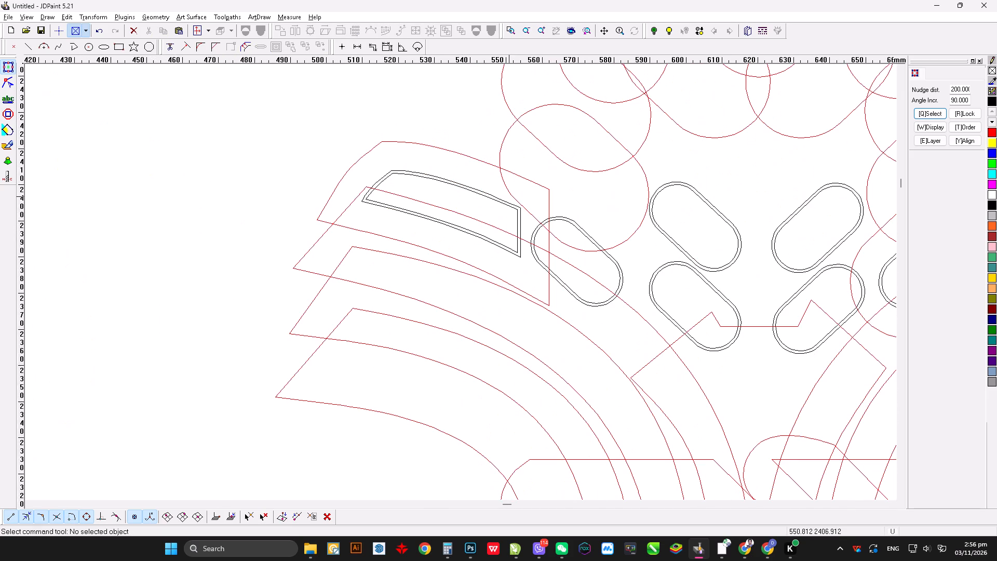
click(503, 206)
key(Delete)
double_click(503, 205)
key(Delete)
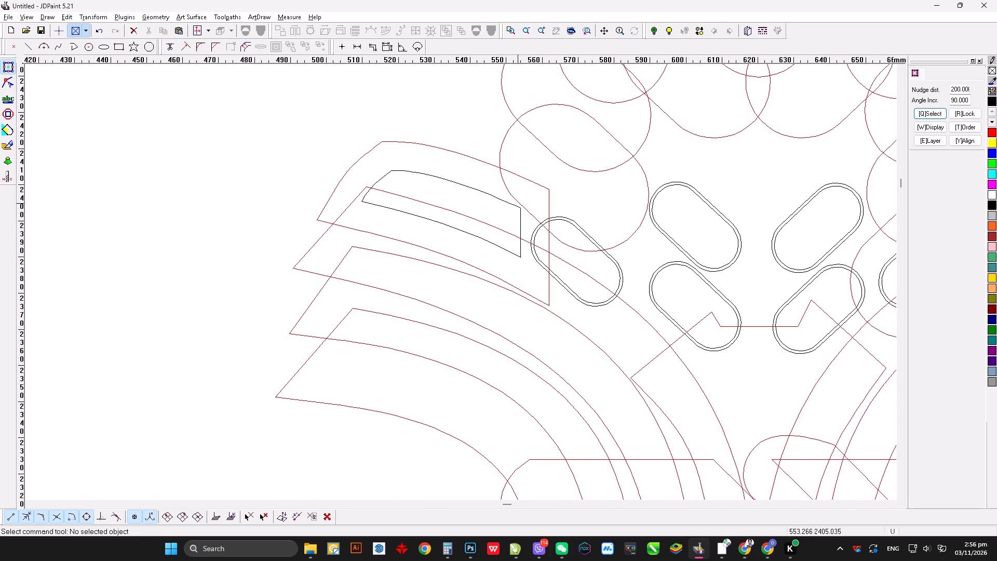
click(514, 204)
key(Delete)
click(615, 263)
key(Delete)
click(616, 268)
key(Delete)
click(617, 268)
key(Delete)
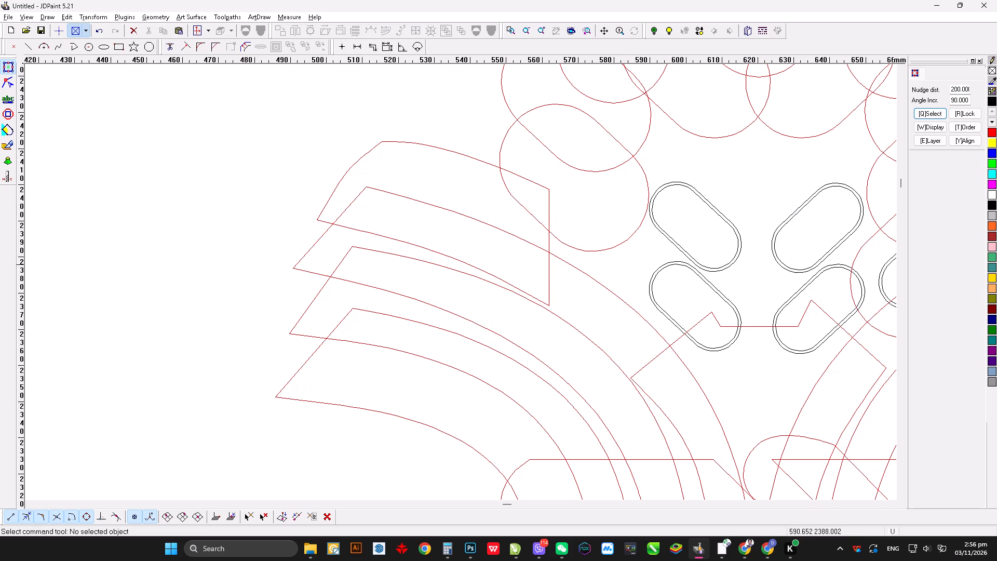
In the copied logo, delete the original contours of the four remaining grains in the two inner columns.
click(660, 265)
key(Delete)
click(673, 266)
key(Delete)
key(Delete)
click(681, 252)
key(Delete)
click(697, 258)
key(Delete)
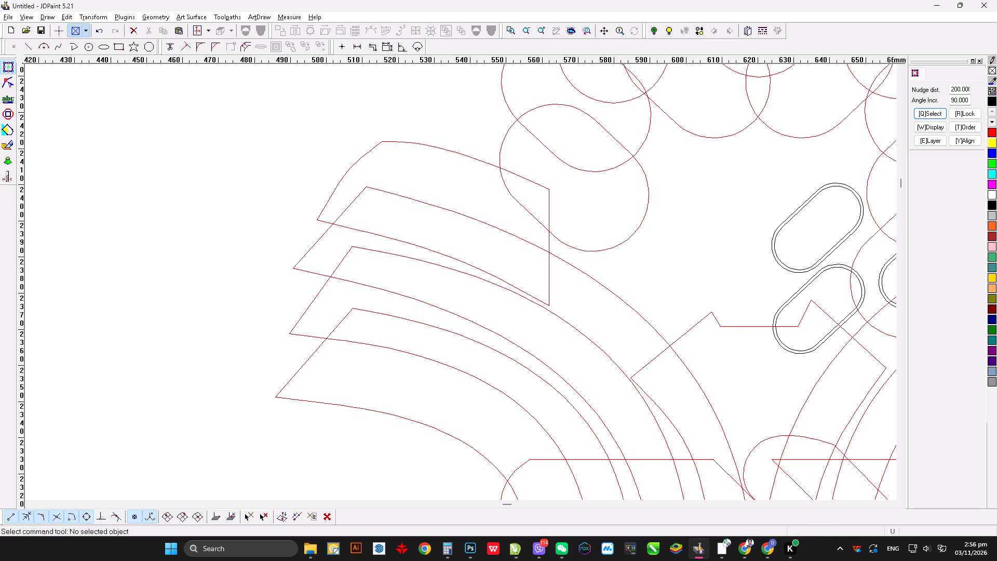
click(809, 266)
key(Delete)
click(816, 268)
key(Delete)
click(820, 273)
key(Delete)
click(824, 266)
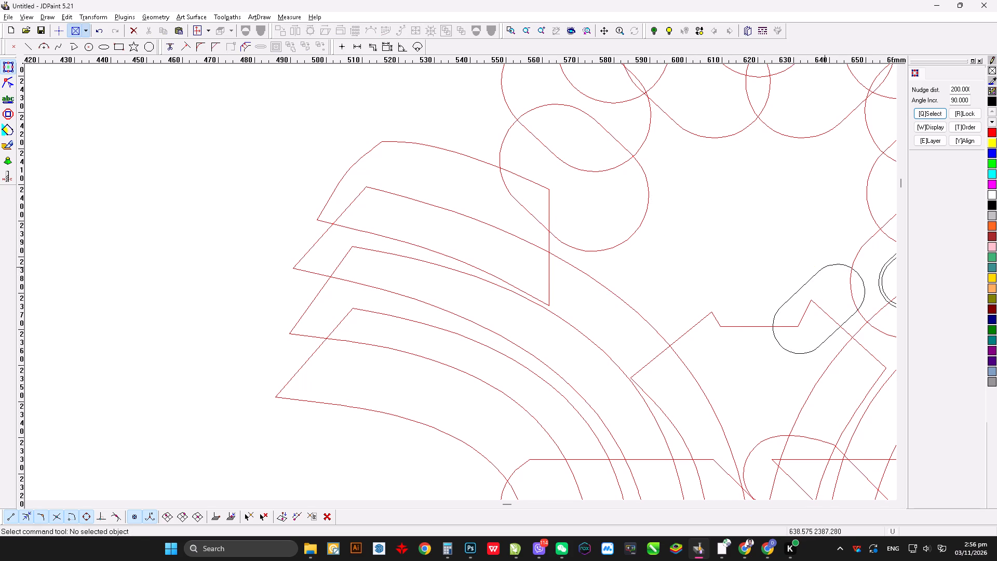
key(Delete)
scroll(598, 234, up, 4)
key(Delete)
In the copied logo, delete the original contours of the uppermost right leaf and the remaining outer right grain.
scroll(677, 232, down, 6)
click(755, 179)
key(Delete)
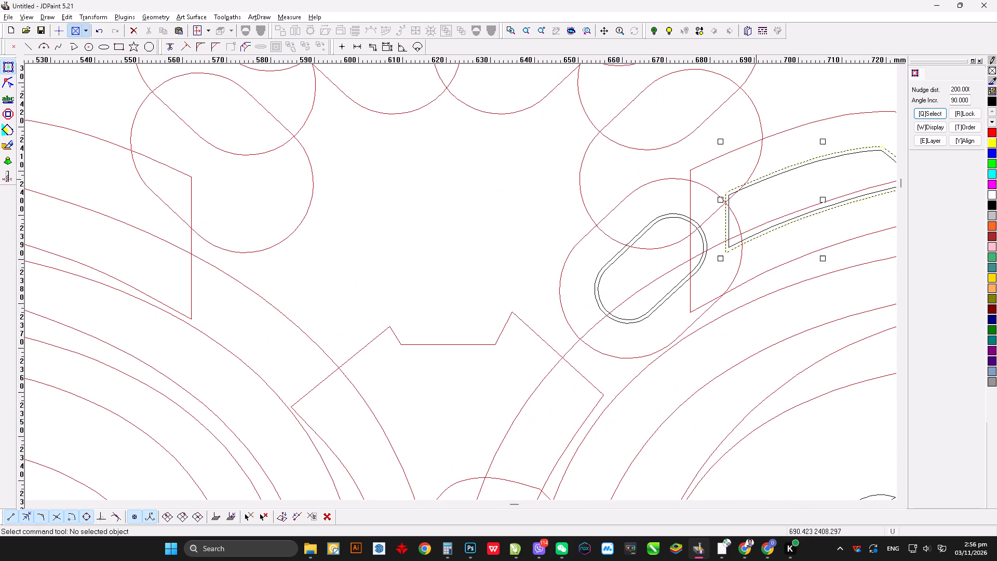
click(761, 181)
key(Delete)
click(662, 216)
key(Delete)
click(661, 222)
key(Delete)
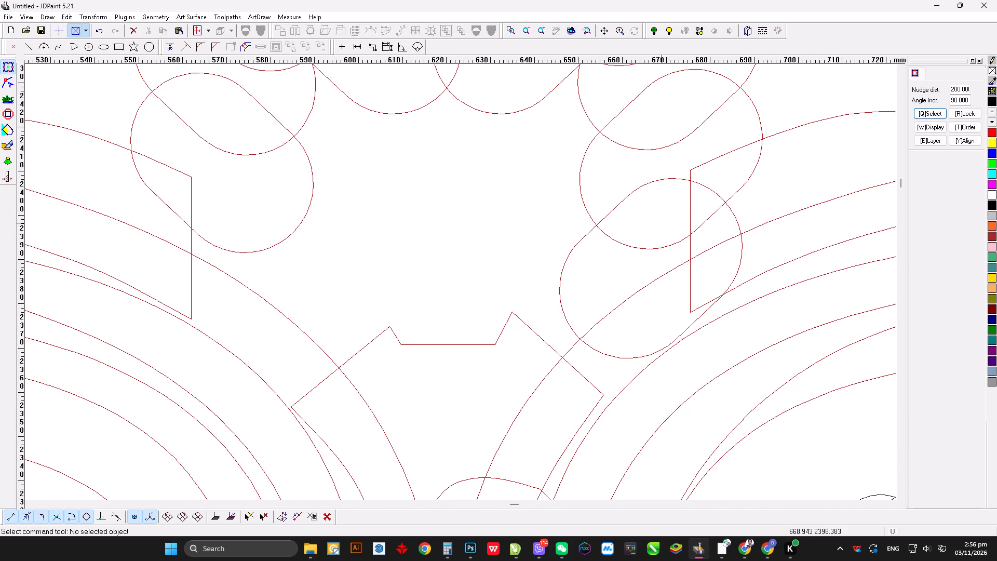
Cut the seal's lettering and artwork out of the copy, keeping its outer offset circle.
scroll(509, 213, up, 7)
scroll(544, 254, down, 2)
scroll(543, 254, up, 2)
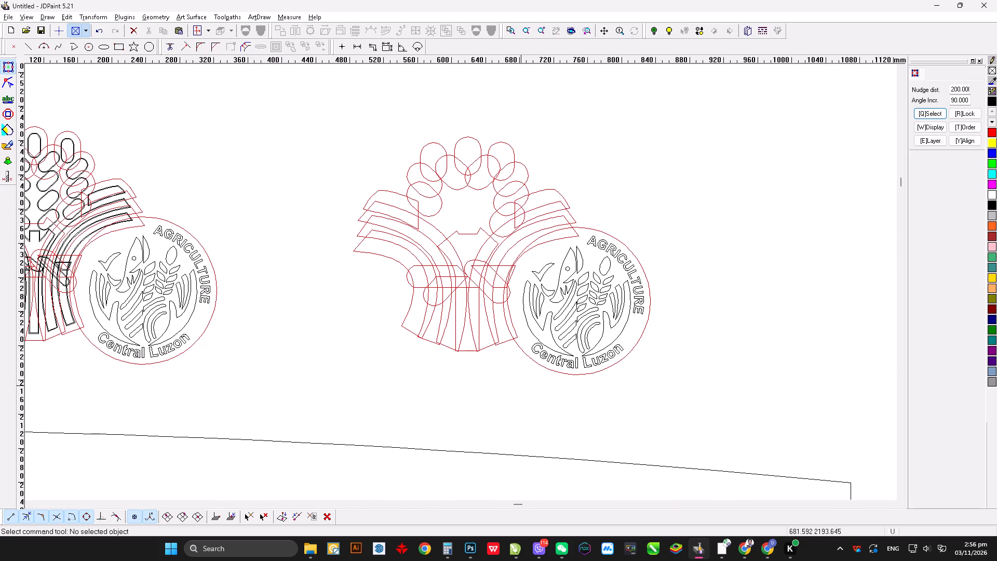
drag(519, 391, 739, 231)
key(ctrl+x)
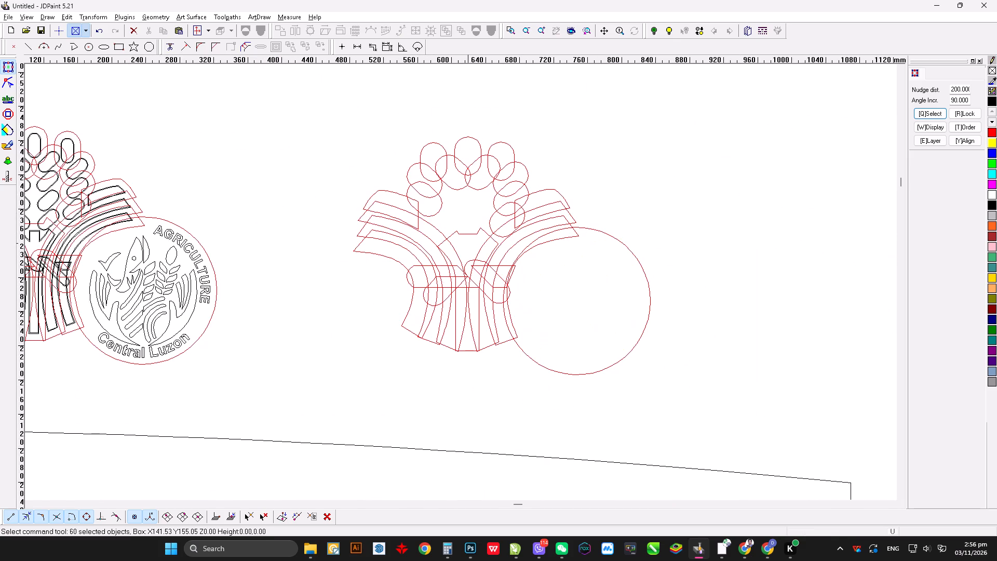
Select the copy's offset contours and export to the Desktop as a DXF file named 1, with the export range at All.
scroll(517, 192, up, 1)
drag(349, 106, 773, 396)
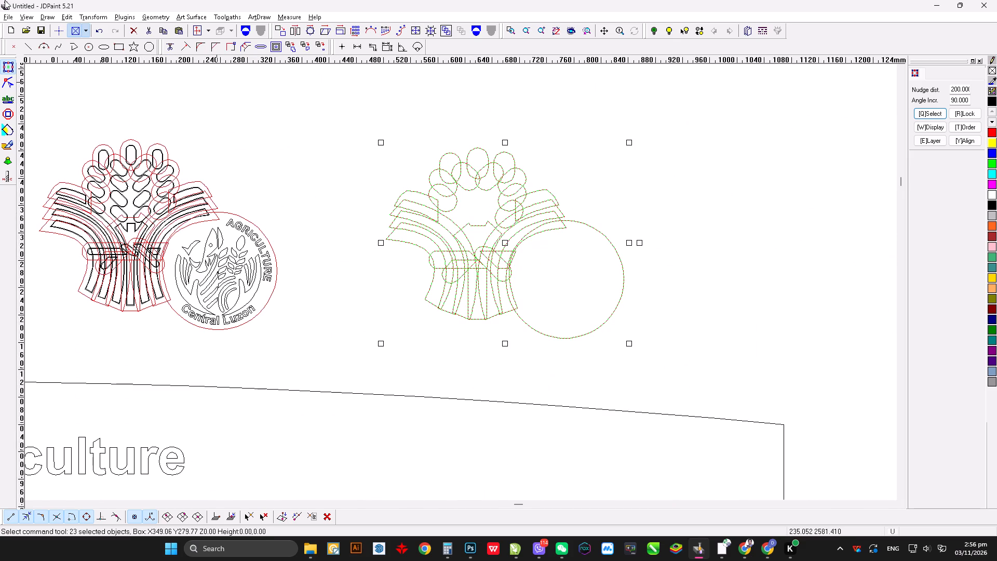
click(9, 12)
click(57, 103)
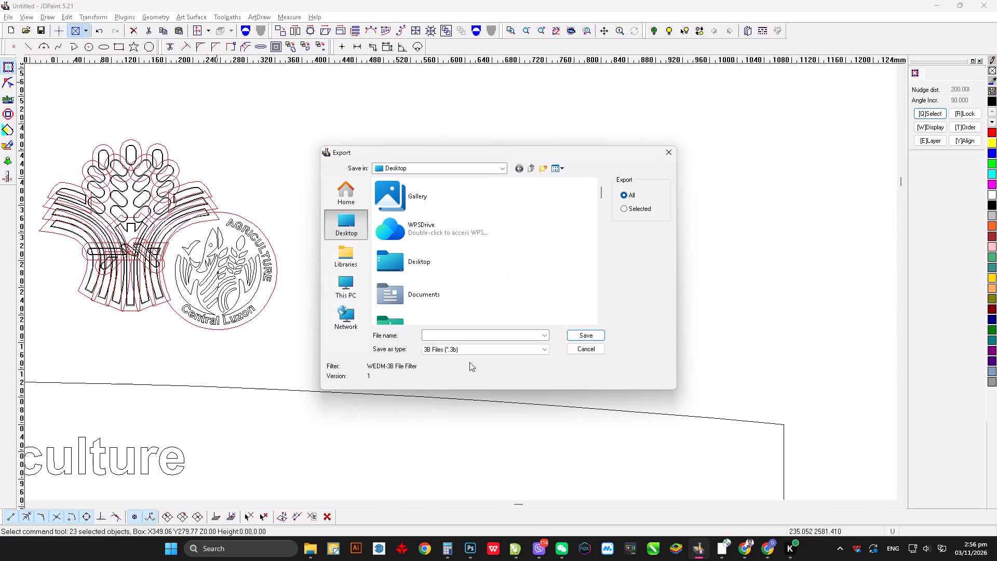
click(472, 351)
click(451, 379)
click(459, 330)
click(459, 338)
key(1)
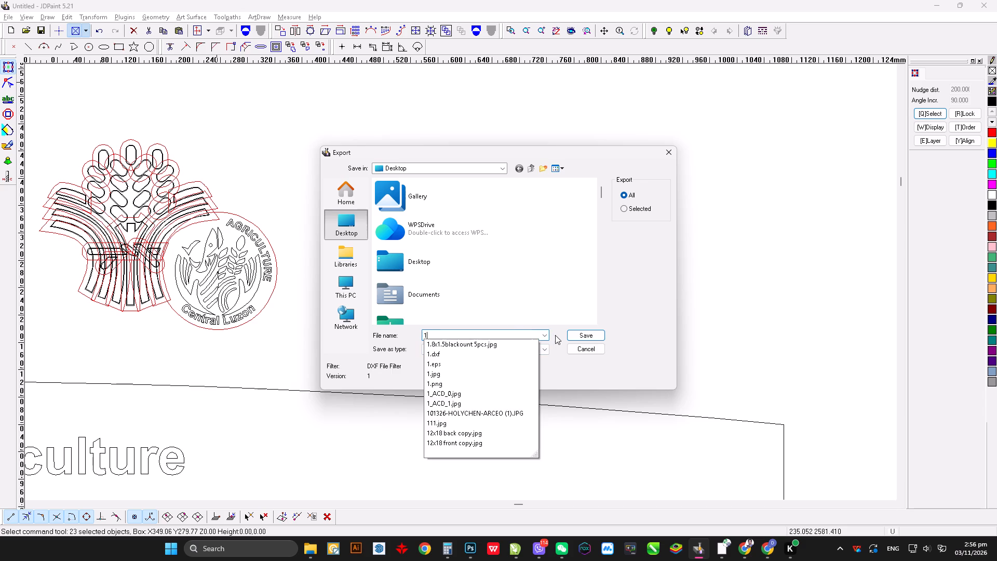
click(575, 338)
Import 1.dxf from the desktop into the CorelDRAW organization chart at 1 unit = 1 mm, and move it left of the existing artwork.
click(996, 560)
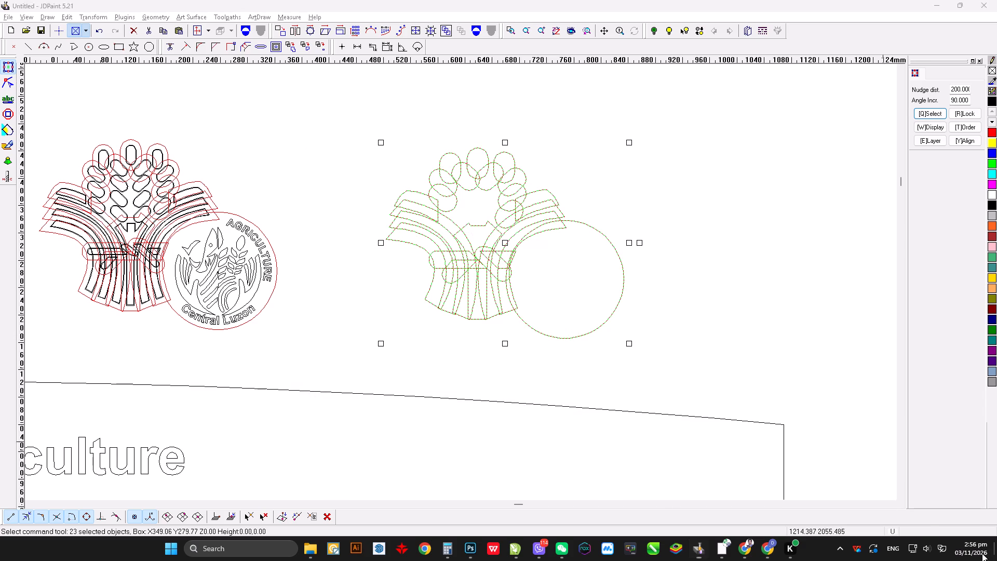
drag(63, 235, 576, 516)
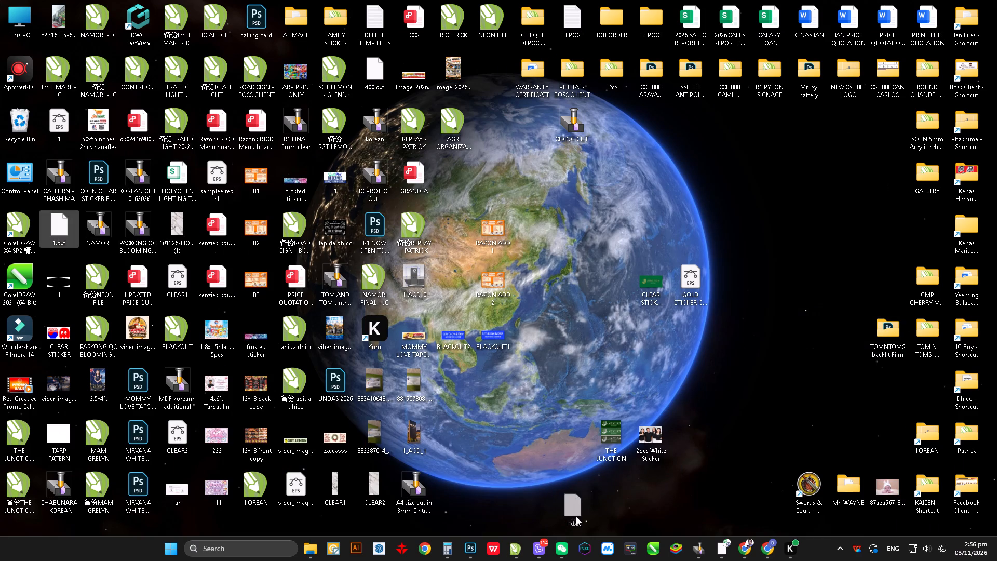
drag(576, 516, 867, 322)
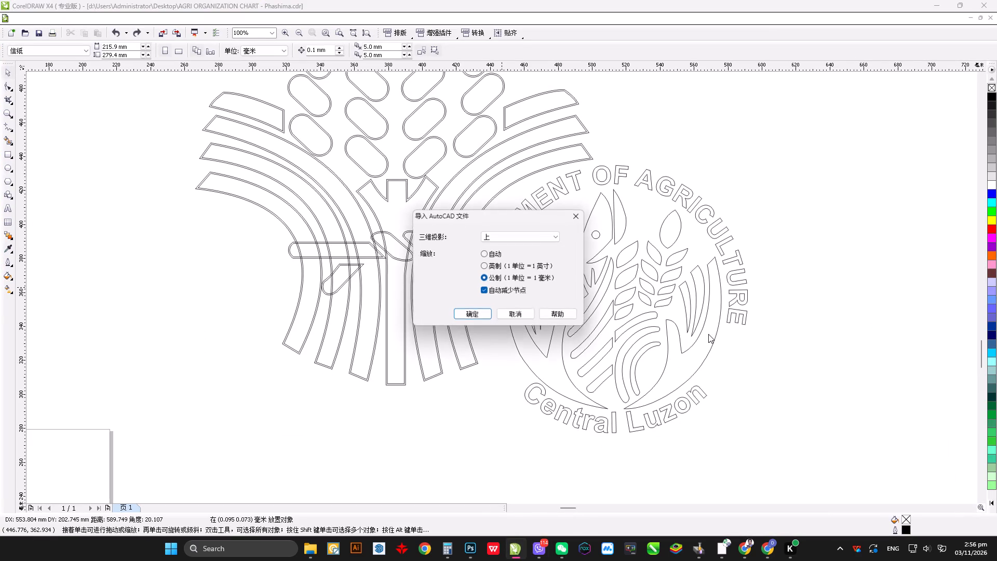
click(477, 314)
scroll(664, 391, down, 6)
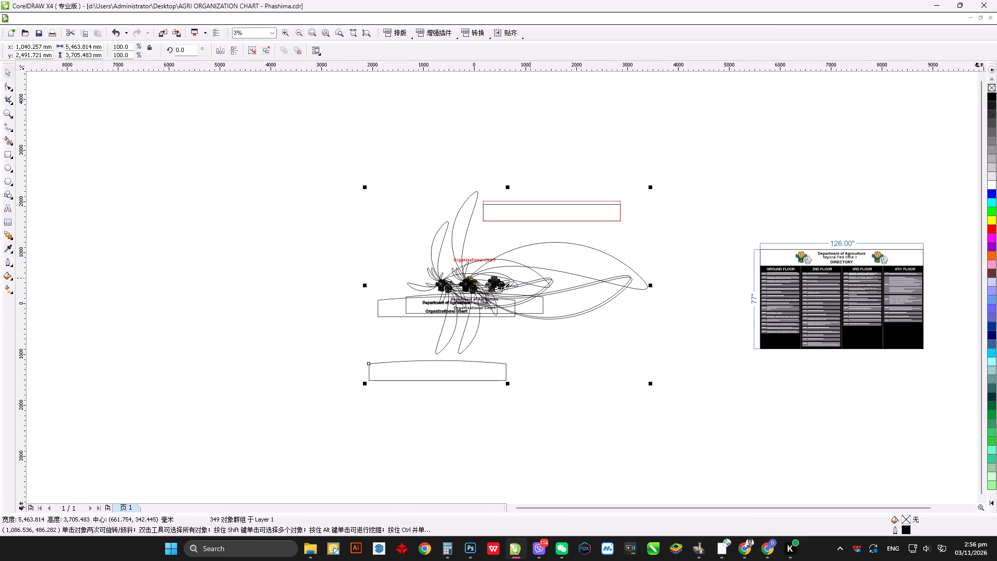
drag(530, 278, 349, 197)
scroll(315, 213, up, 3)
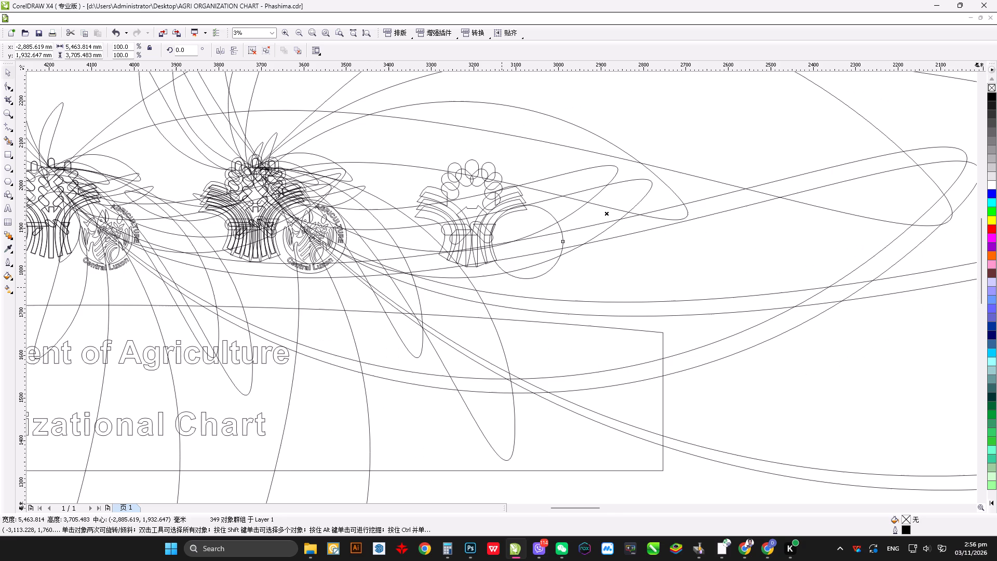
scroll(507, 226, down, 1)
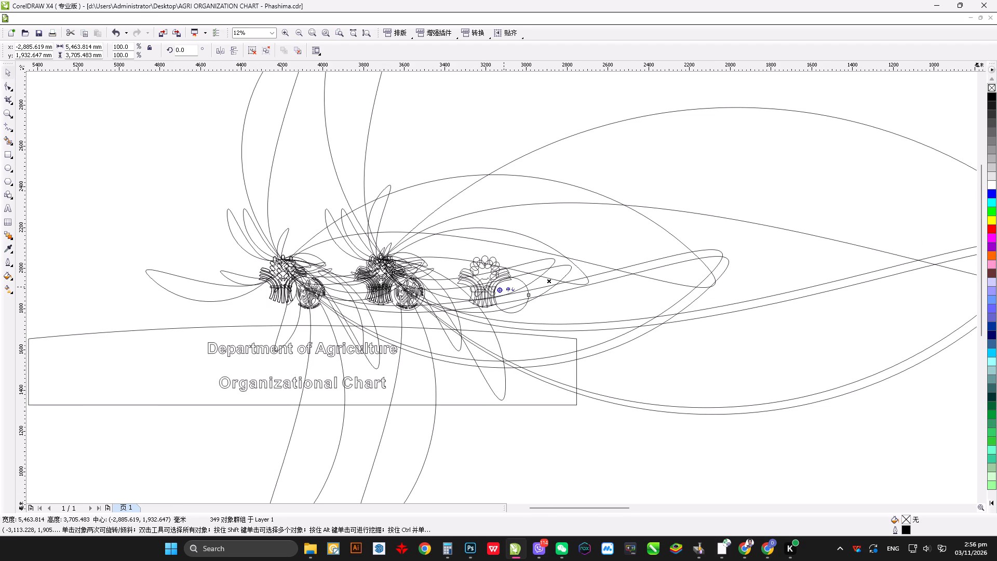
Ungroup the imported drawing, select only the offset contours of the stripped logo copy, and move them above into empty space.
key(ctrl+u)
key(ctrl+k)
click(453, 140)
drag(444, 125, 594, 339)
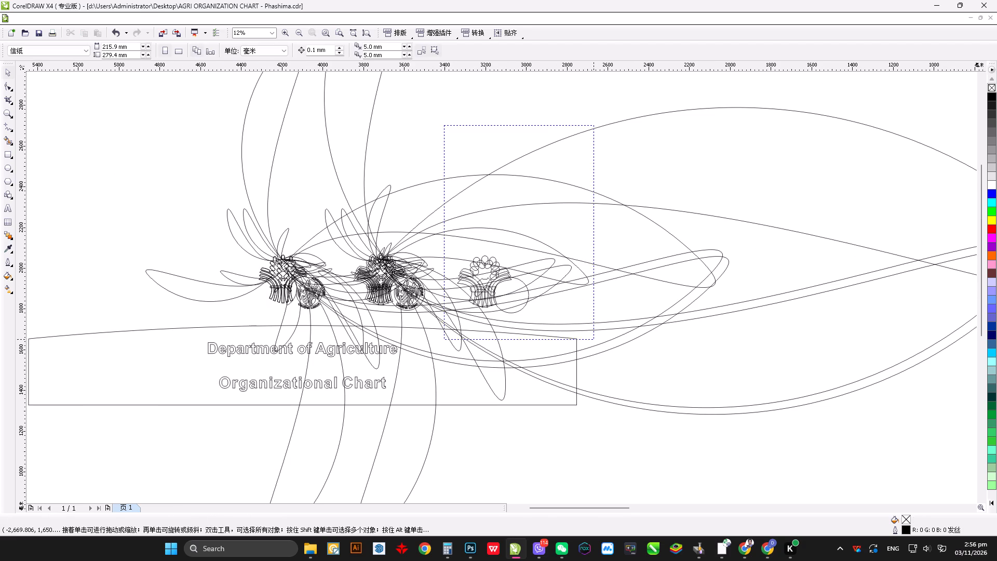
drag(594, 339, 593, 336)
scroll(491, 228, up, 2)
scroll(503, 360, down, 4)
drag(507, 299, 507, 292)
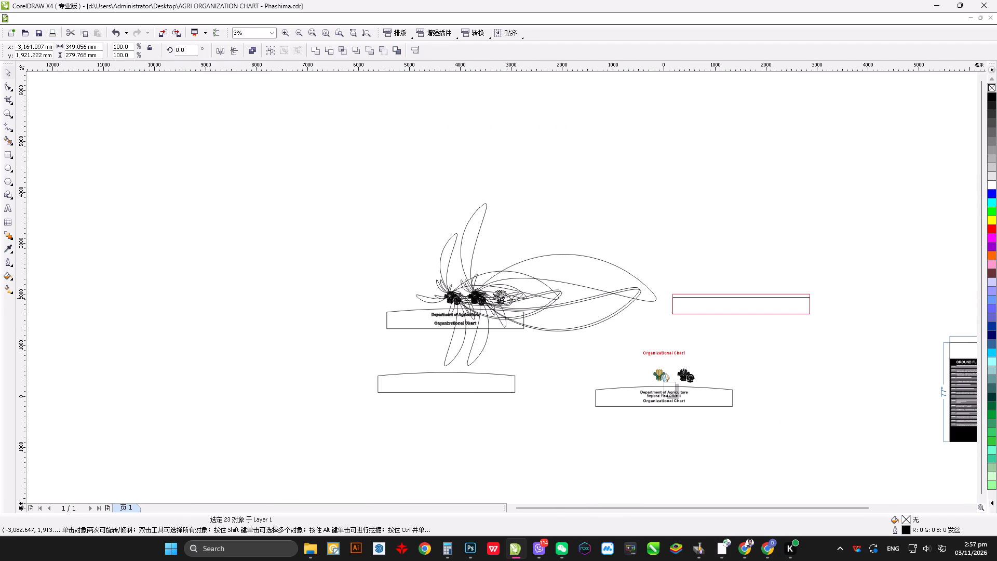
drag(507, 292, 540, 198)
Weld the selected offset contours of the wheat logo and circle into one curve, and deselect it.
scroll(540, 195, up, 3)
scroll(502, 294, up, 1)
scroll(500, 296, down, 4)
scroll(502, 299, up, 4)
scroll(476, 184, down, 1)
scroll(495, 279, up, 2)
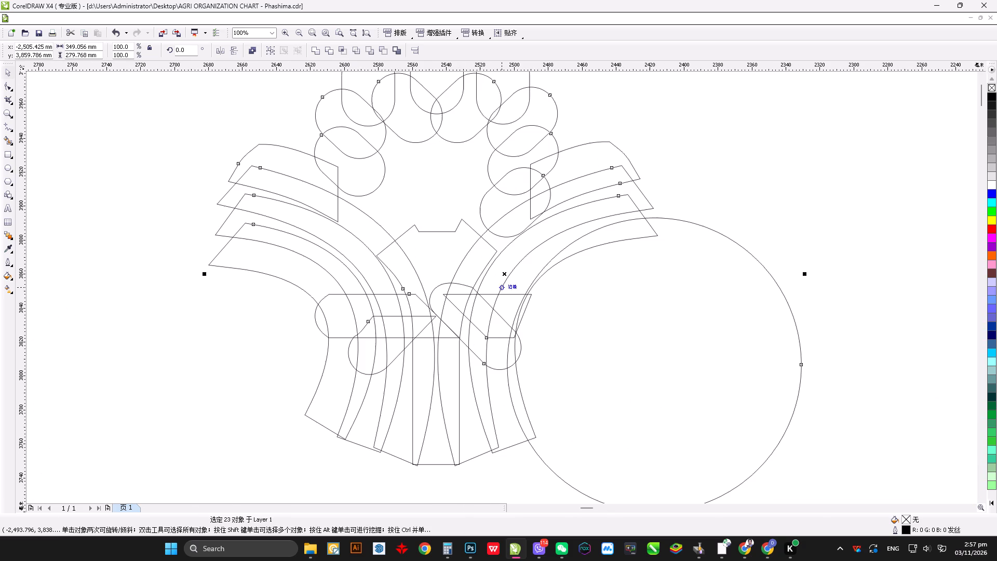
click(319, 49)
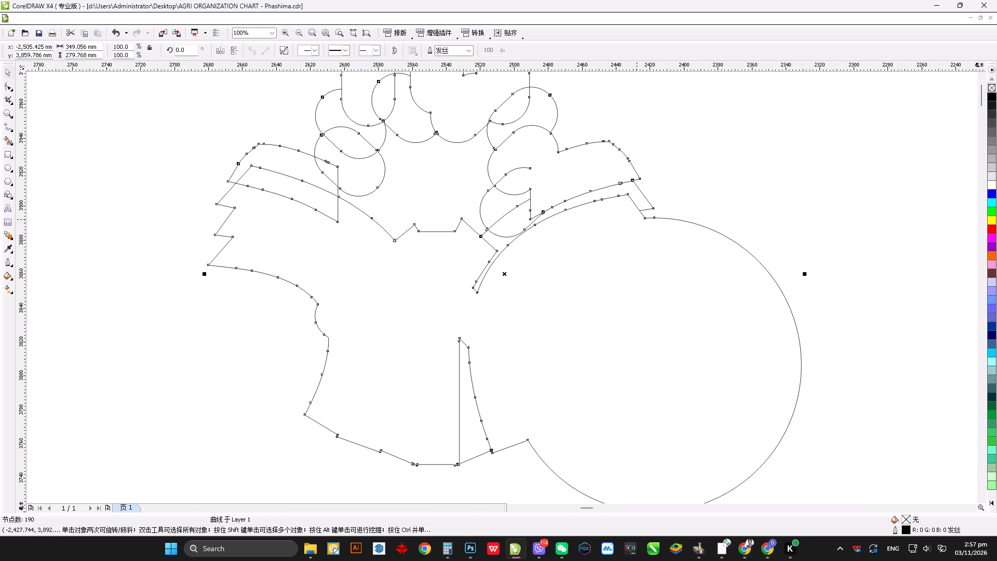
scroll(637, 219, down, 1)
click(554, 219)
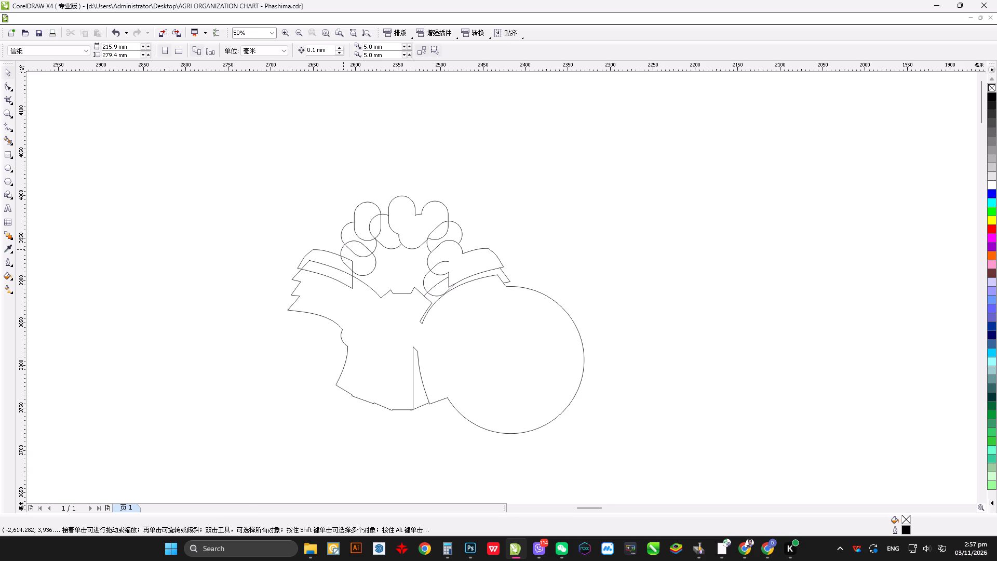
Delete the overlapping inner segments of the wheat logo's top and right-hand lobes using Virtual Segment Delete.
scroll(356, 239, up, 2)
scroll(710, 245, down, 1)
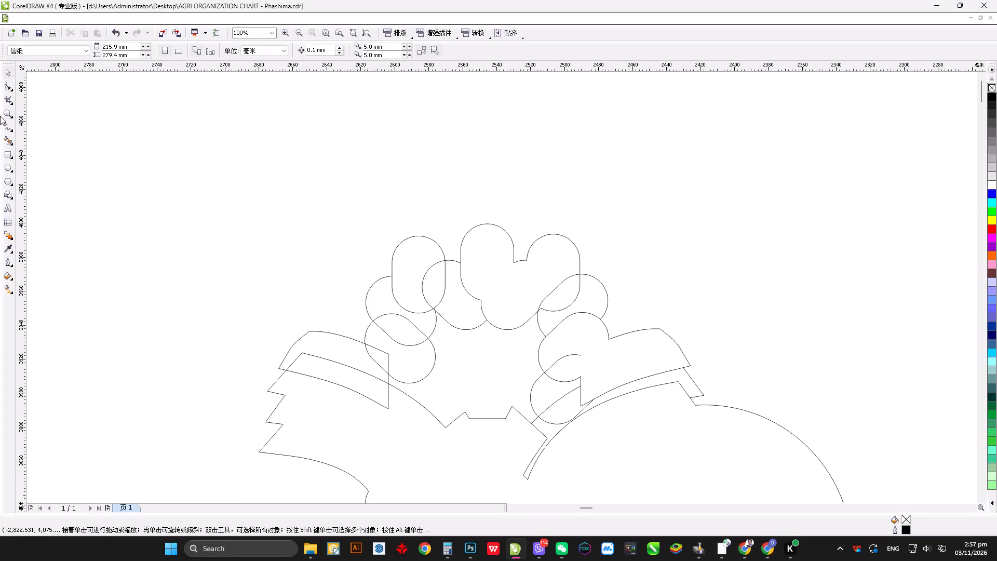
drag(1, 111, 12, 131)
drag(12, 131, 11, 117)
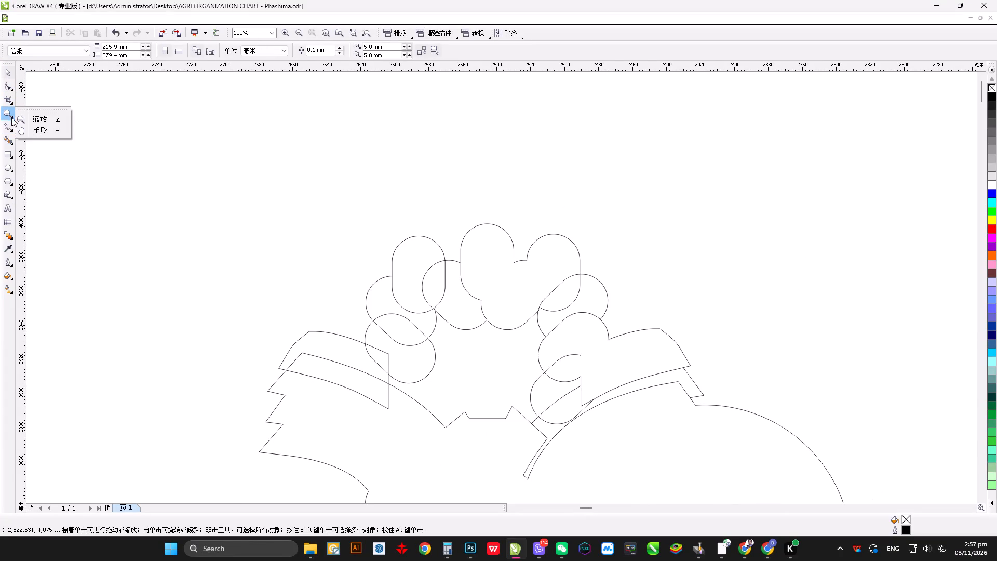
drag(11, 117, 48, 137)
scroll(446, 288, up, 1)
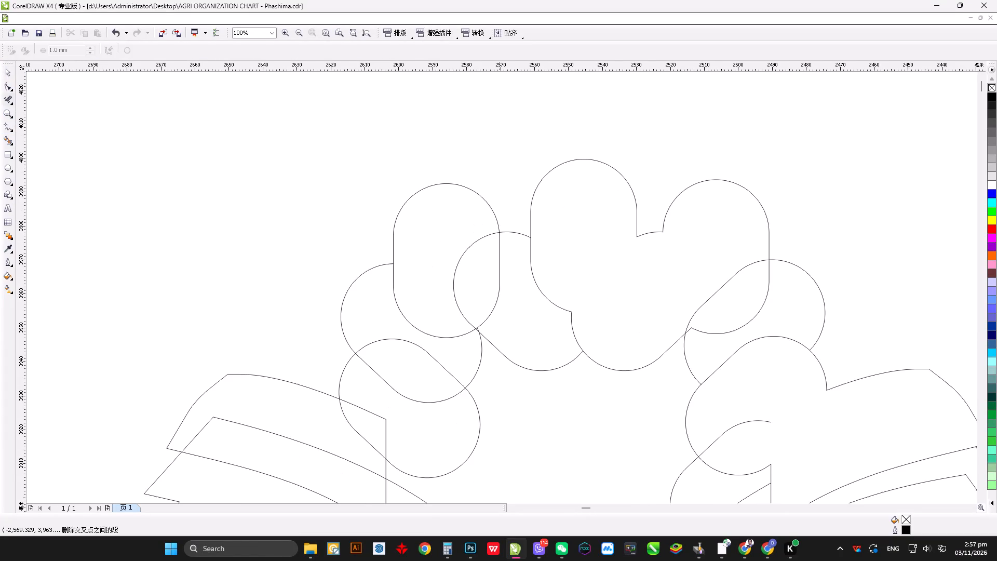
drag(430, 234, 476, 276)
drag(475, 272, 531, 288)
drag(507, 262, 571, 278)
drag(686, 287, 736, 292)
drag(722, 291, 752, 332)
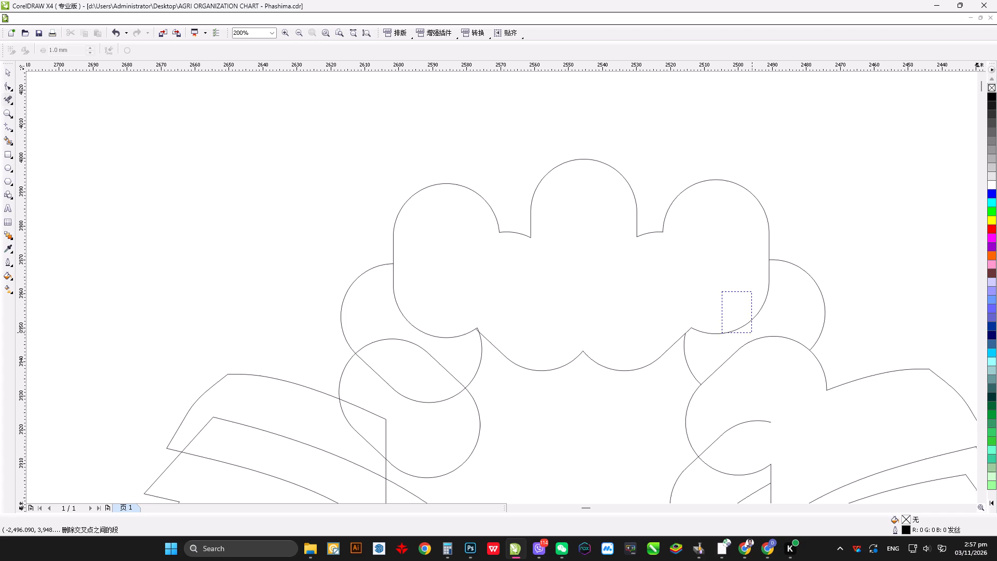
drag(752, 332, 752, 333)
drag(708, 319, 727, 351)
drag(722, 328, 753, 371)
drag(725, 399, 776, 439)
Delete the overlapping segments between the right leaf and the circle, and the narrow vertical strip inside the logo's lower body.
scroll(777, 448, down, 1)
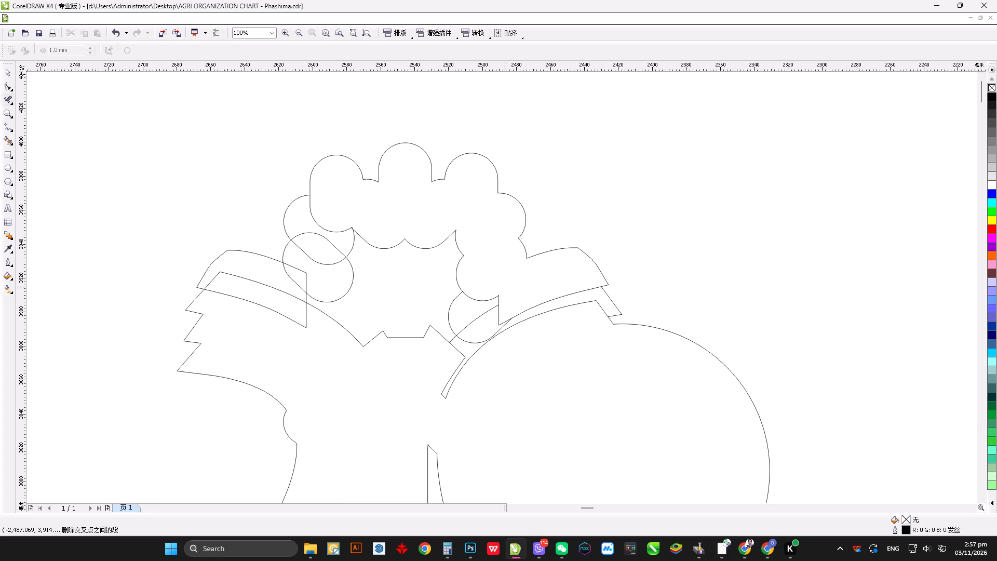
scroll(500, 300, up, 1)
scroll(461, 303, down, 1)
scroll(550, 280, up, 1)
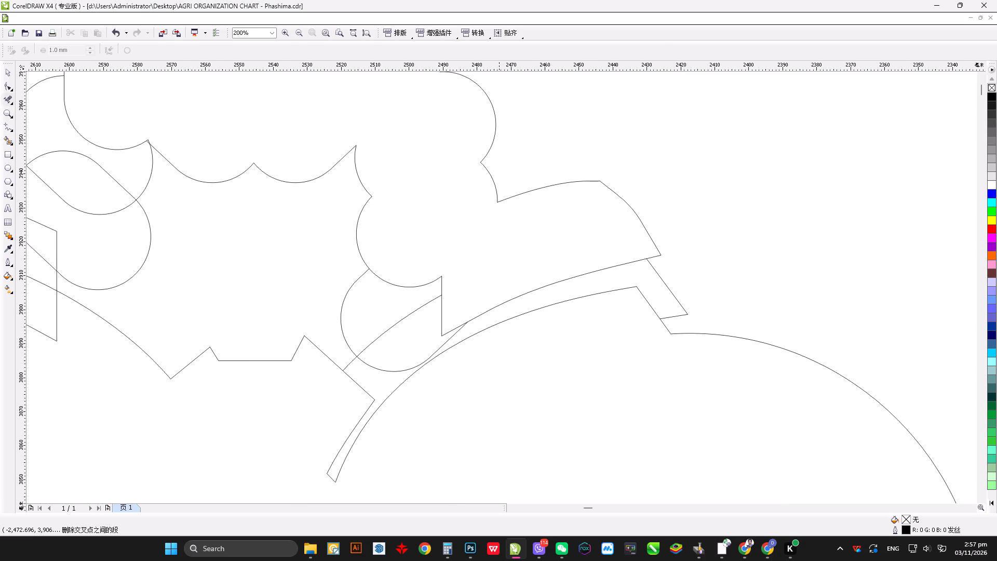
drag(583, 256, 625, 296)
drag(544, 279, 586, 357)
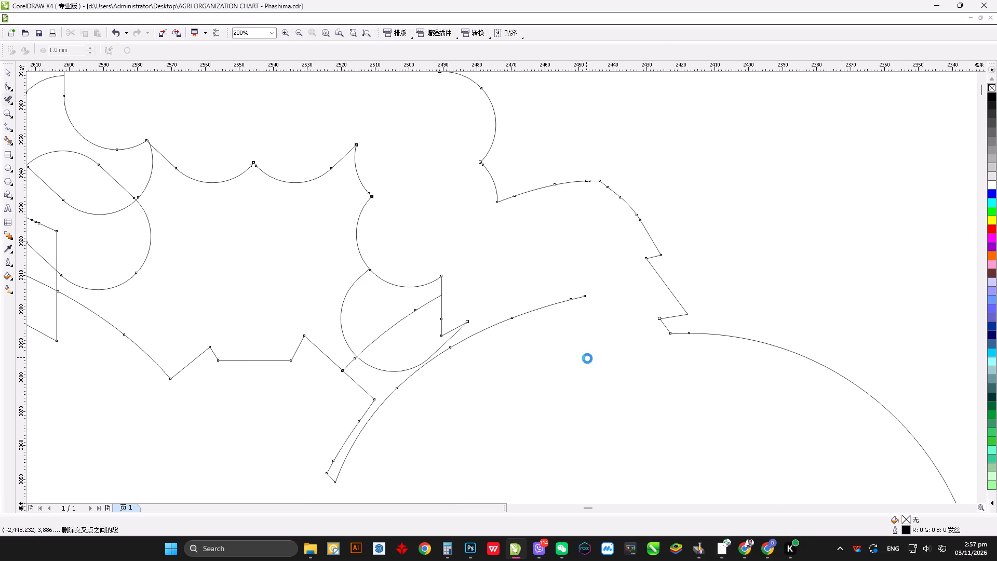
scroll(491, 325, down, 2)
scroll(477, 314, up, 1)
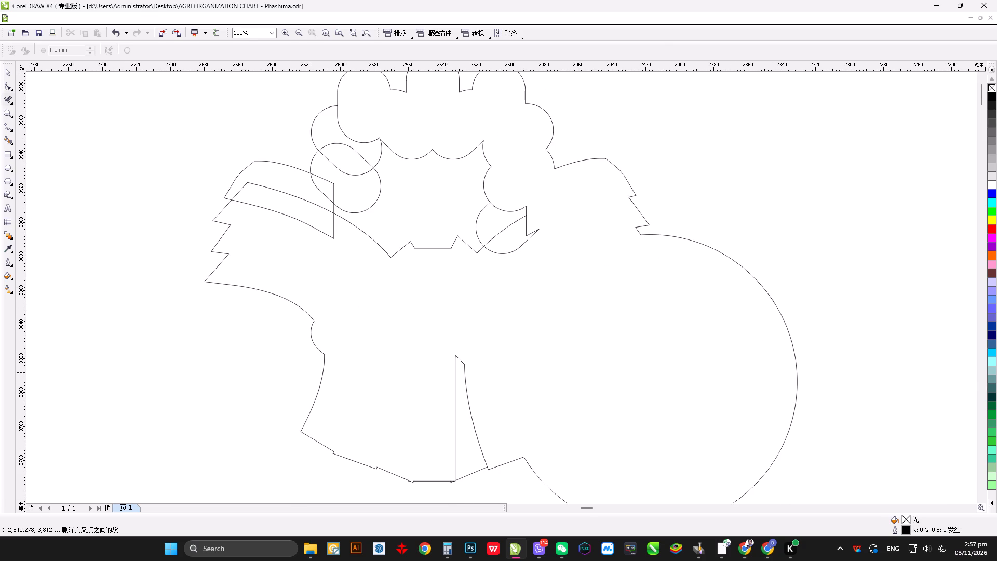
drag(427, 341, 506, 394)
Delete the overlapping inner segments of the logo's left leaf.
scroll(461, 478, up, 3)
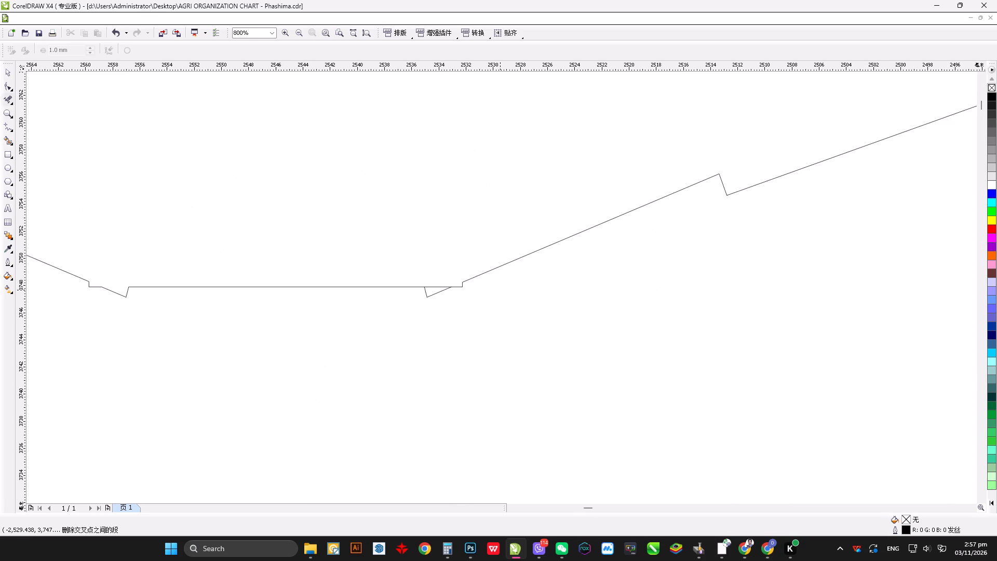
scroll(461, 297, up, 1)
scroll(480, 269, down, 2)
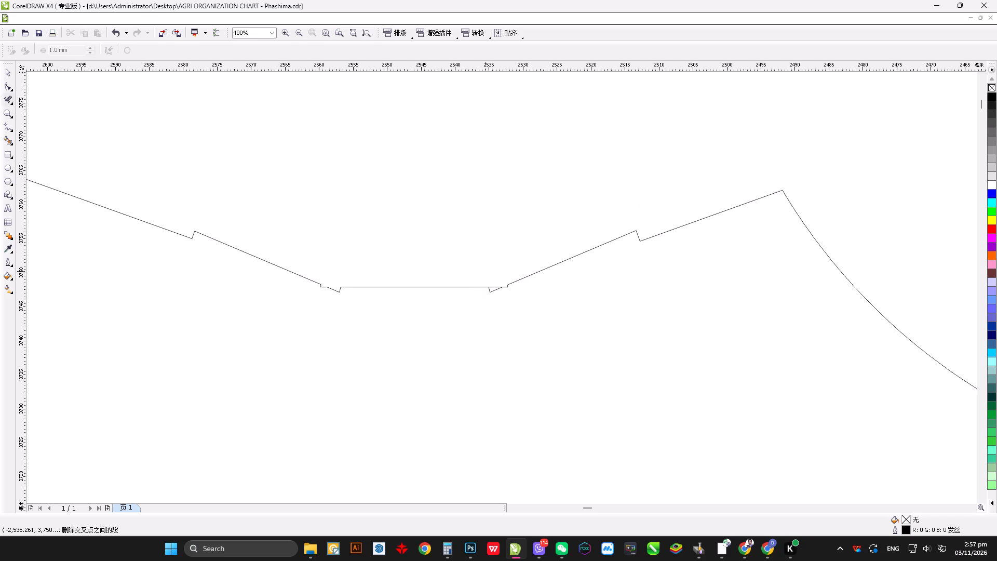
scroll(483, 271, down, 3)
scroll(502, 287, up, 2)
scroll(510, 292, down, 3)
scroll(464, 235, up, 3)
drag(373, 169, 385, 163)
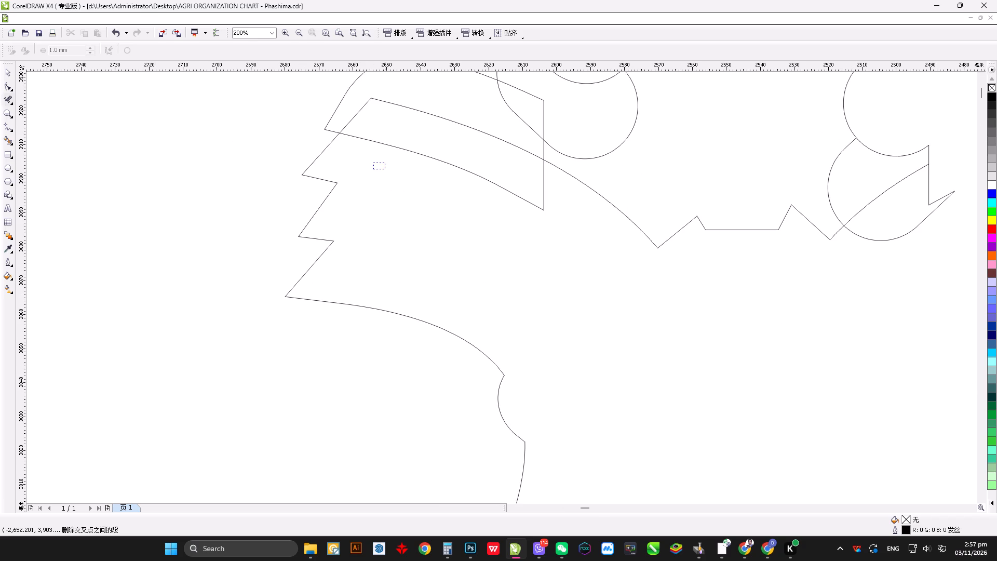
drag(385, 163, 420, 139)
drag(415, 147, 452, 109)
Delete the overlaps in the left lobes and all leftover interior fragments, keeping only the outer contour of logo and circle.
scroll(496, 161, down, 2)
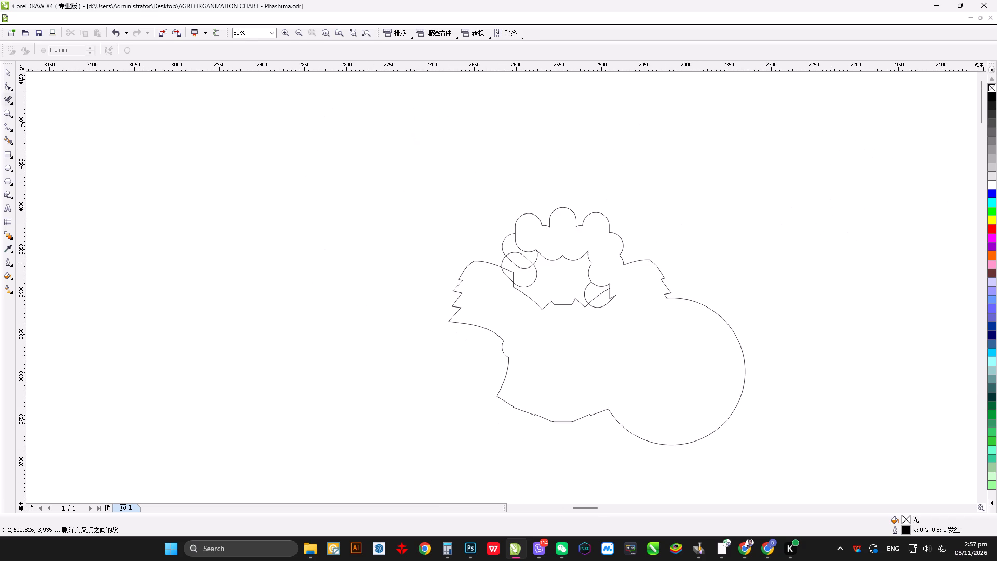
scroll(516, 262, up, 2)
drag(454, 400, 518, 332)
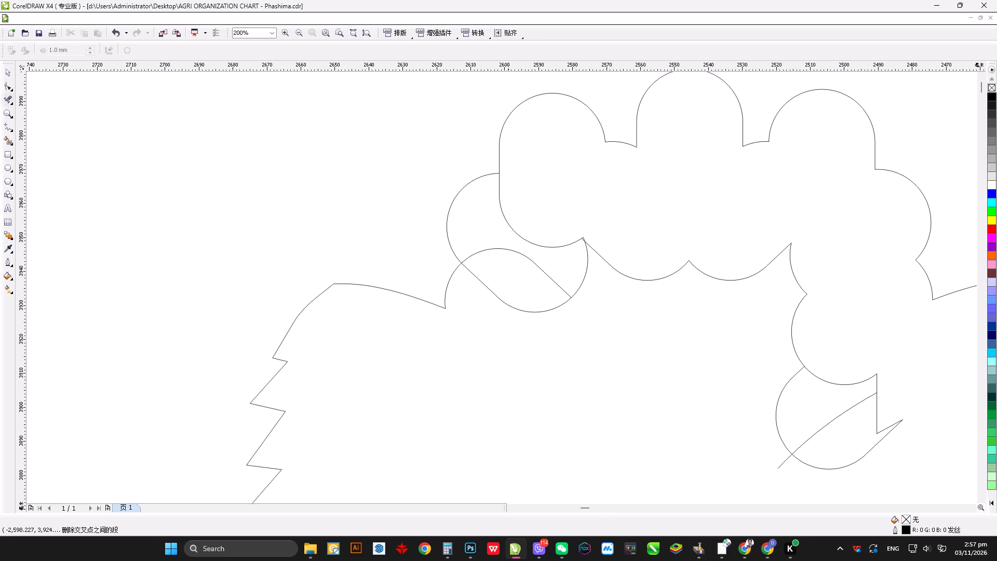
drag(491, 338, 553, 228)
drag(556, 215, 847, 443)
scroll(845, 445, down, 1)
drag(408, 252, 538, 333)
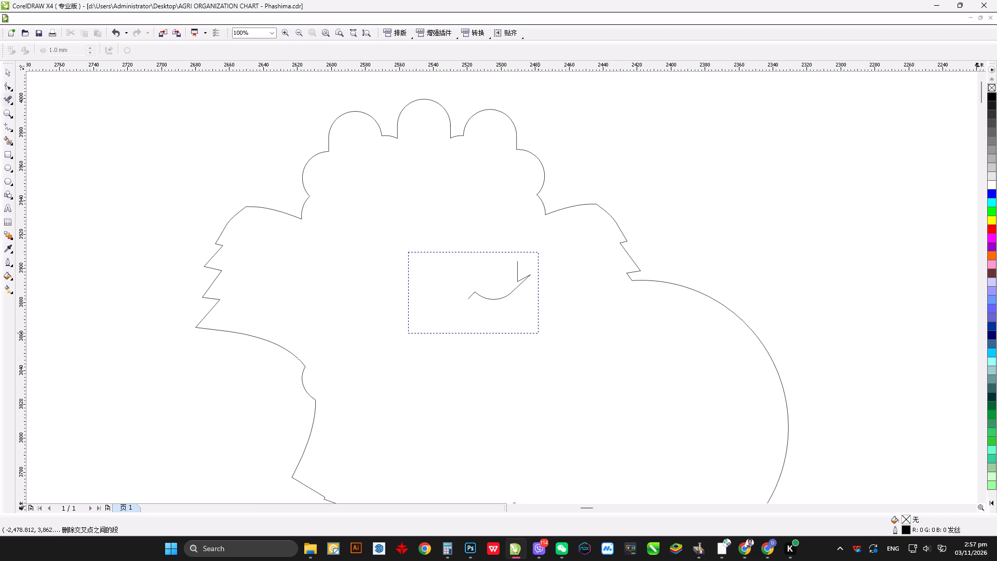
drag(538, 333, 544, 335)
scroll(537, 322, down, 2)
scroll(500, 287, up, 1)
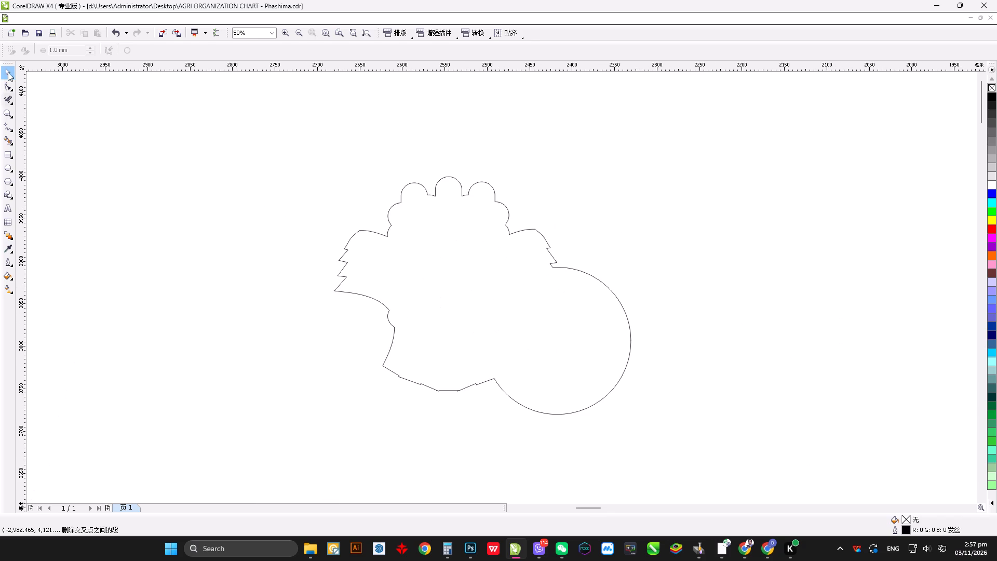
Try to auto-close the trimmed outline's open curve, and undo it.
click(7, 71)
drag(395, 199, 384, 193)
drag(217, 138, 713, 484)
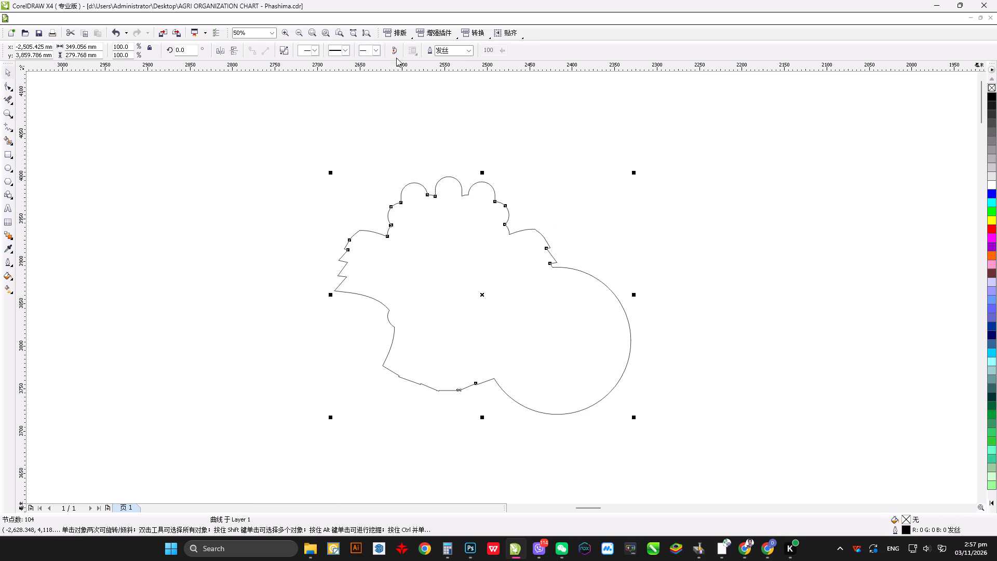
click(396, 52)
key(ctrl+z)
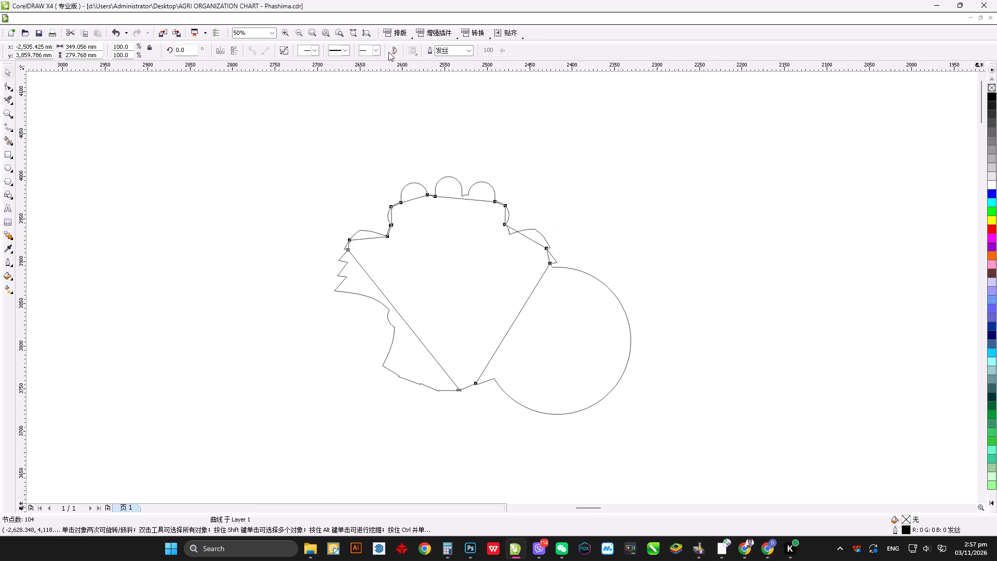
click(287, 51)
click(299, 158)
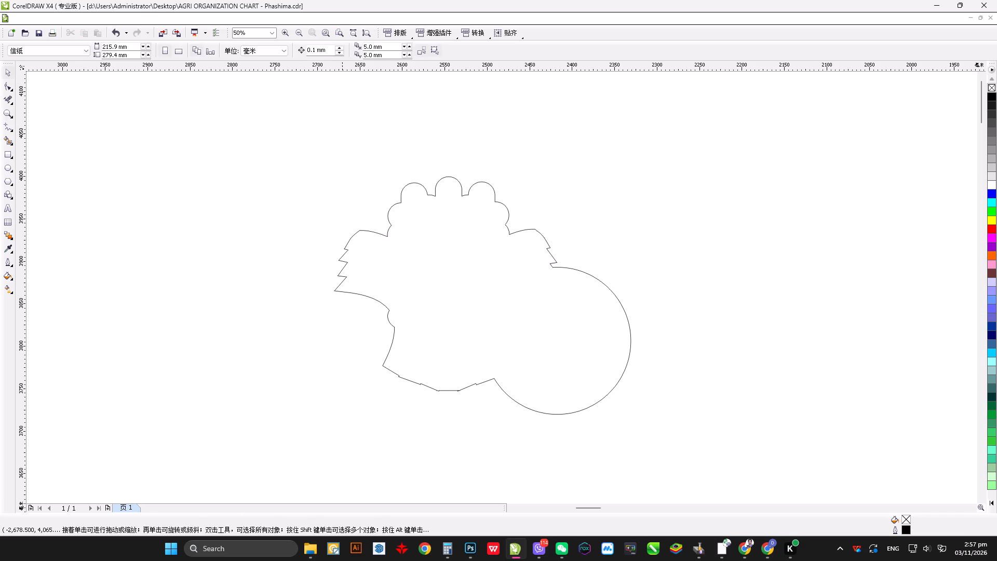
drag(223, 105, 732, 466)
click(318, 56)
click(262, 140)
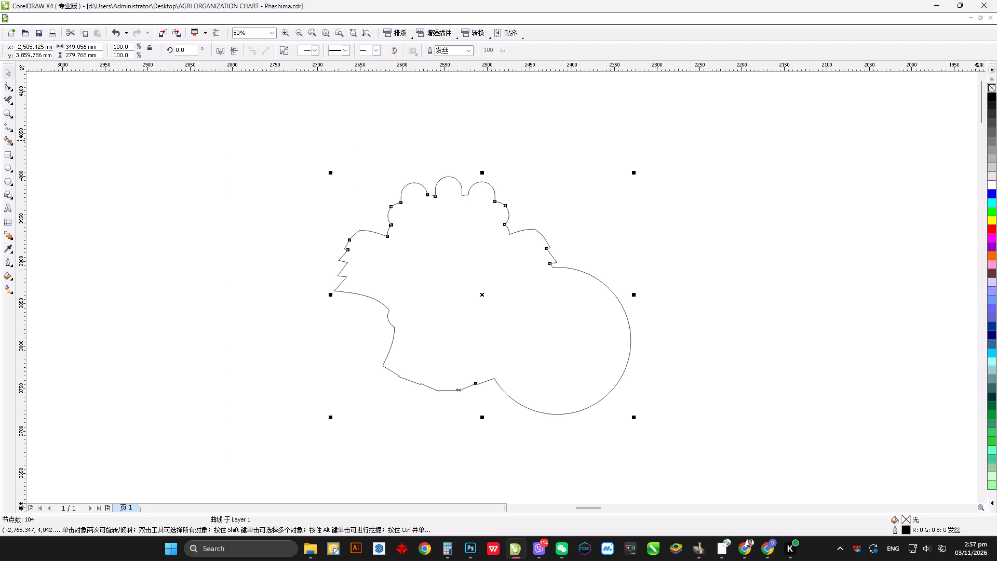
Select the trimmed outline and give it a green fill.
drag(197, 117, 709, 426)
click(990, 211)
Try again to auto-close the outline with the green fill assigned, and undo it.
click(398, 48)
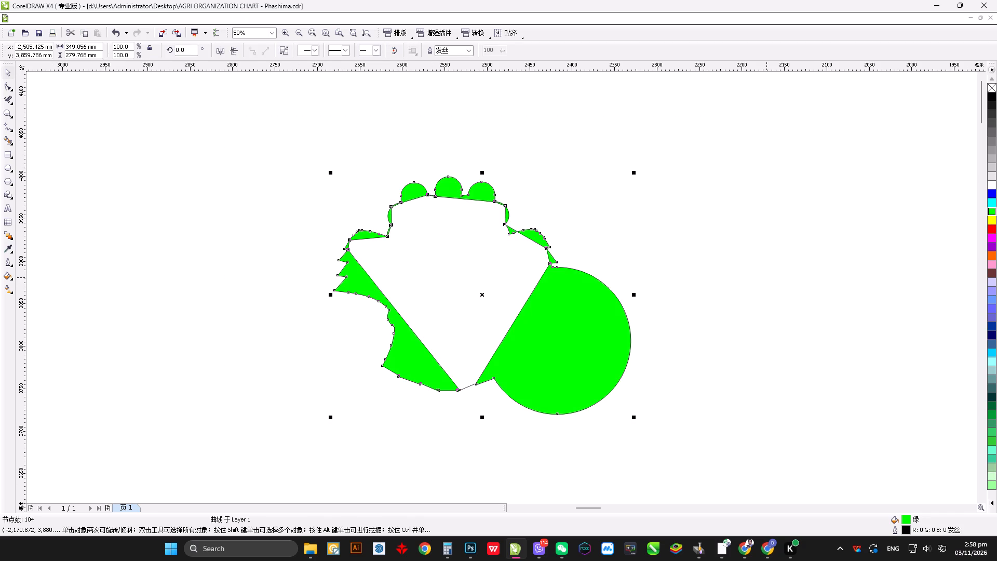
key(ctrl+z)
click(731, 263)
Select the trimmed outline and export to the Desktop as an EPS file named 1, with PostScript level 2 compatibility.
scroll(367, 250, up, 2)
click(489, 207)
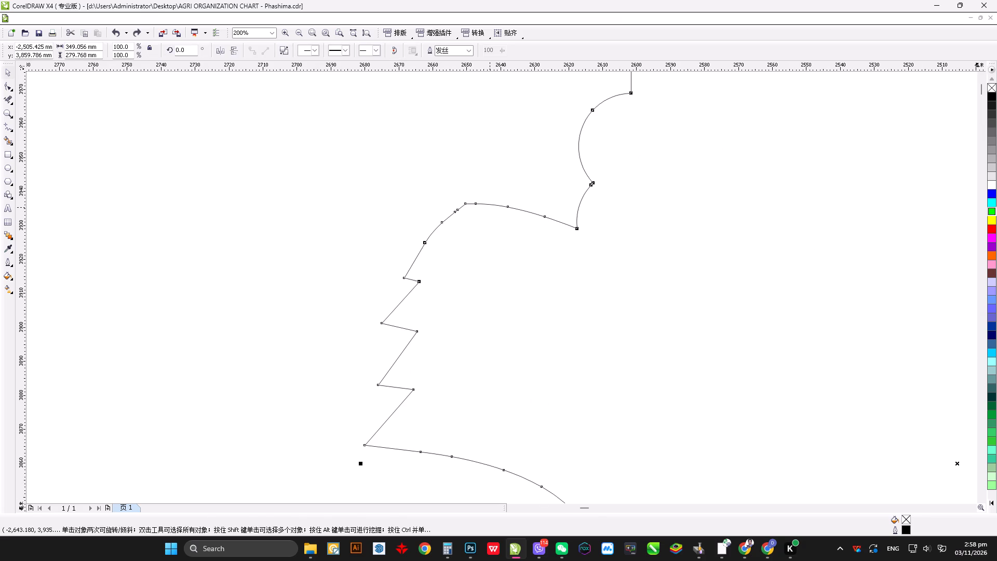
scroll(493, 229, down, 3)
click(413, 228)
drag(398, 202, 819, 468)
key(ctrl+e)
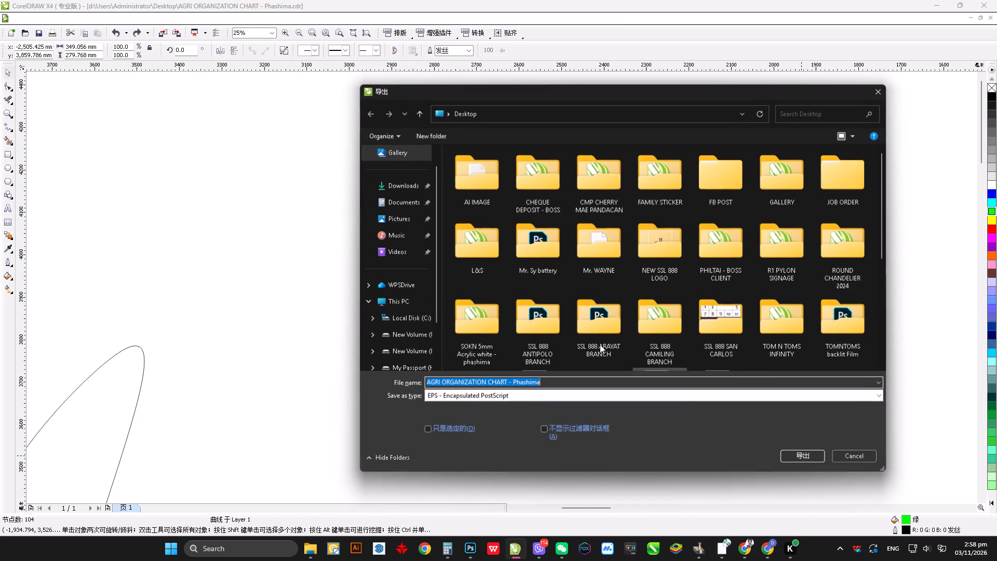
drag(560, 378, 410, 395)
key(1)
drag(391, 421, 409, 424)
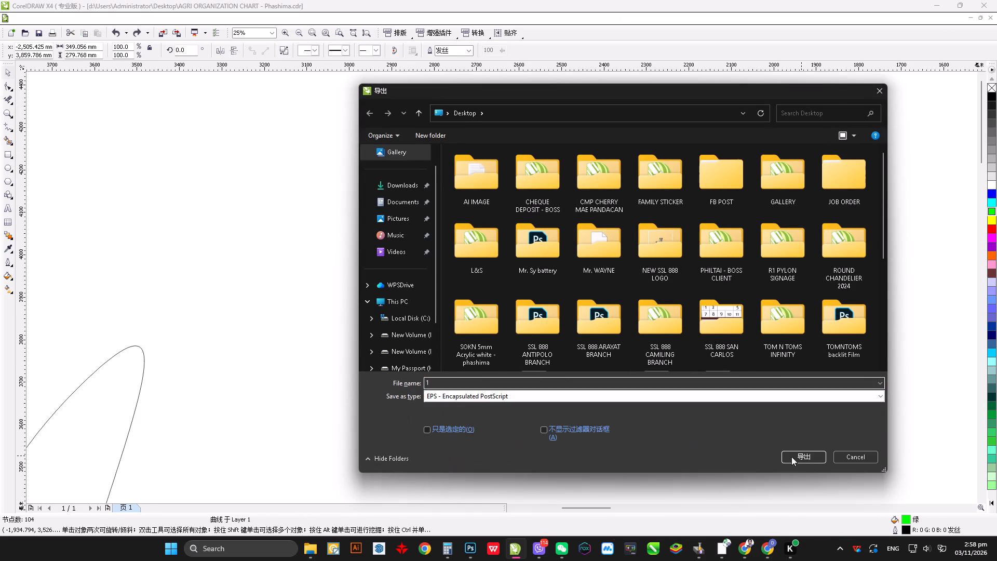
click(799, 460)
click(524, 276)
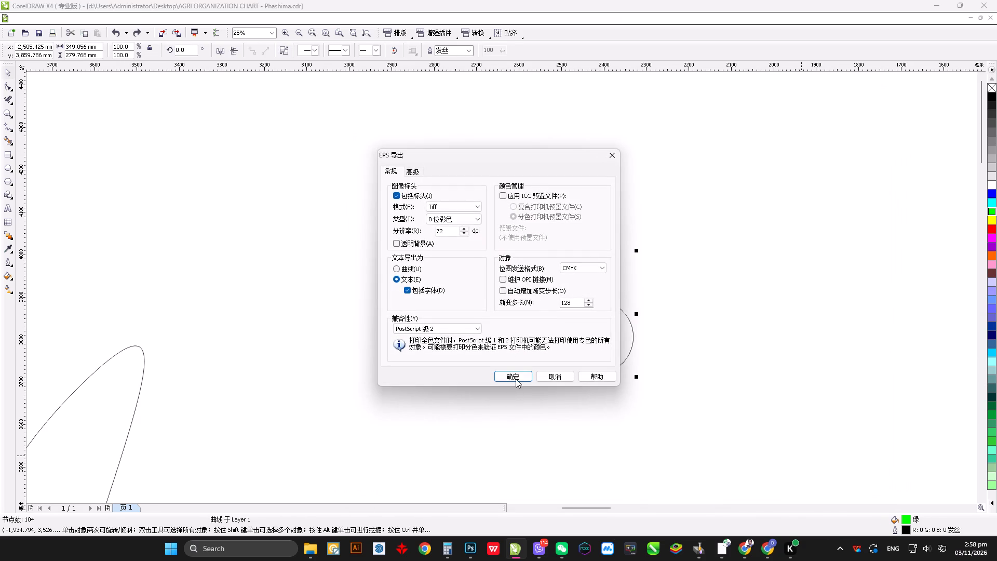
click(516, 373)
Move the trimmed outline into the empty space to the right of the red Organizational Chart text.
scroll(790, 407, down, 3)
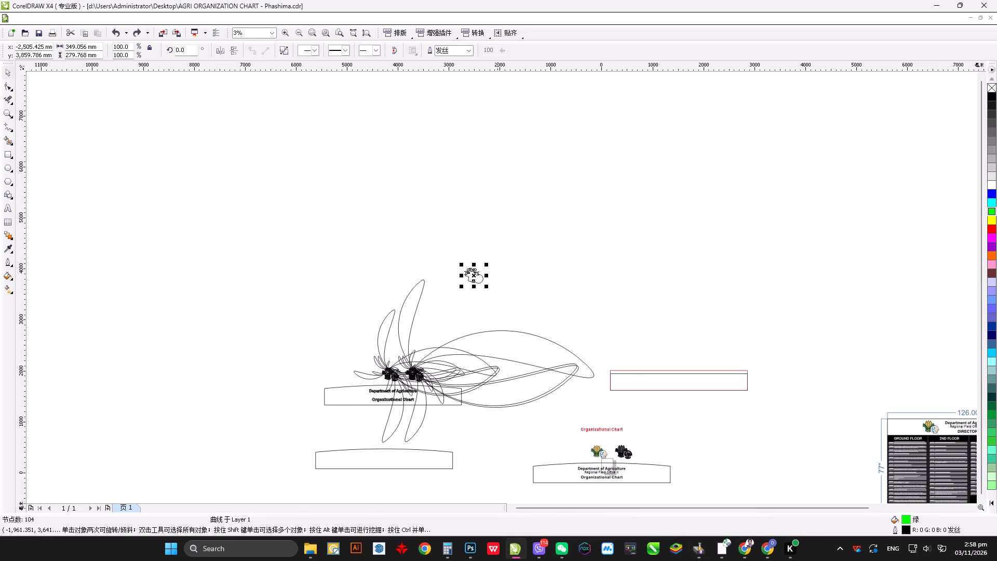
scroll(497, 299, down, 2)
click(387, 322)
click(376, 337)
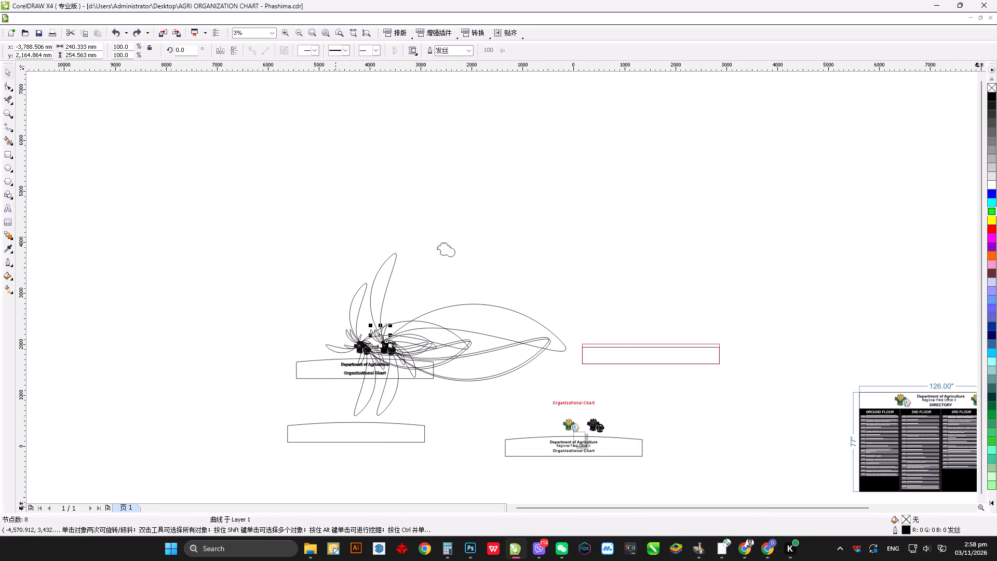
drag(329, 252, 336, 255)
drag(418, 225, 507, 276)
drag(447, 251, 682, 395)
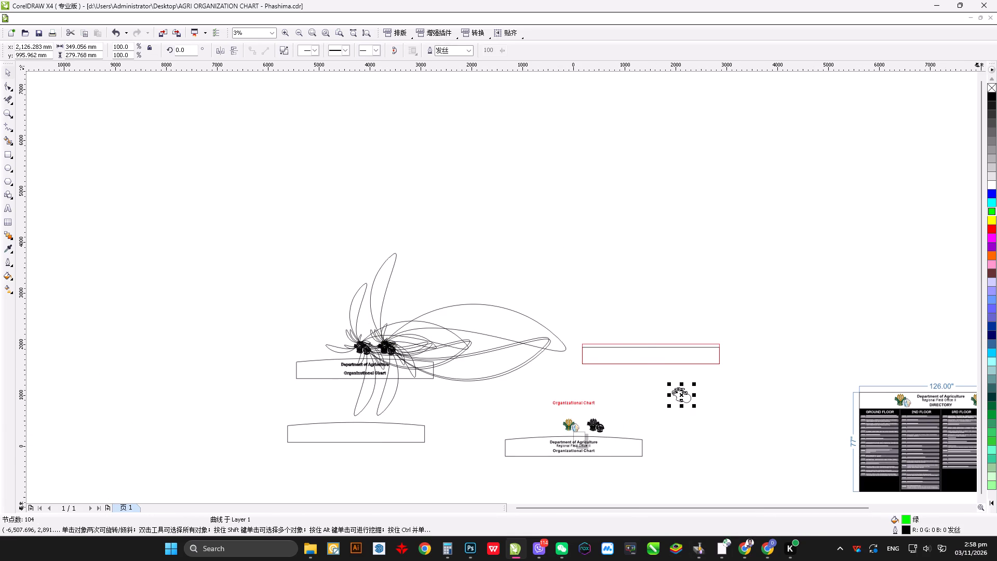
Cut the imported offset drawings with their leftover curves and blank panel, and the red-outlined rectangle.
drag(153, 188, 585, 399)
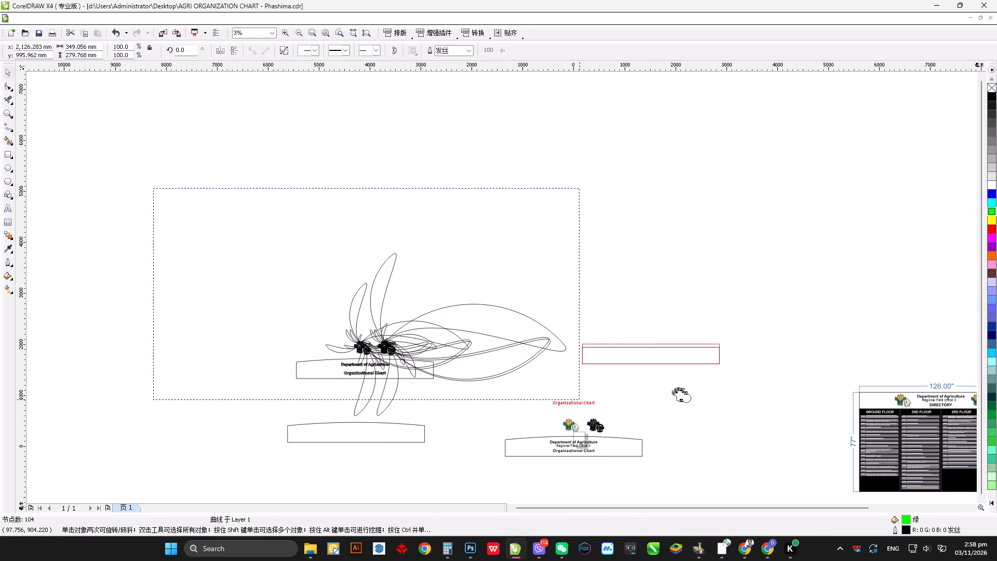
drag(585, 399, 606, 399)
key(ctrl+x)
drag(192, 272, 474, 511)
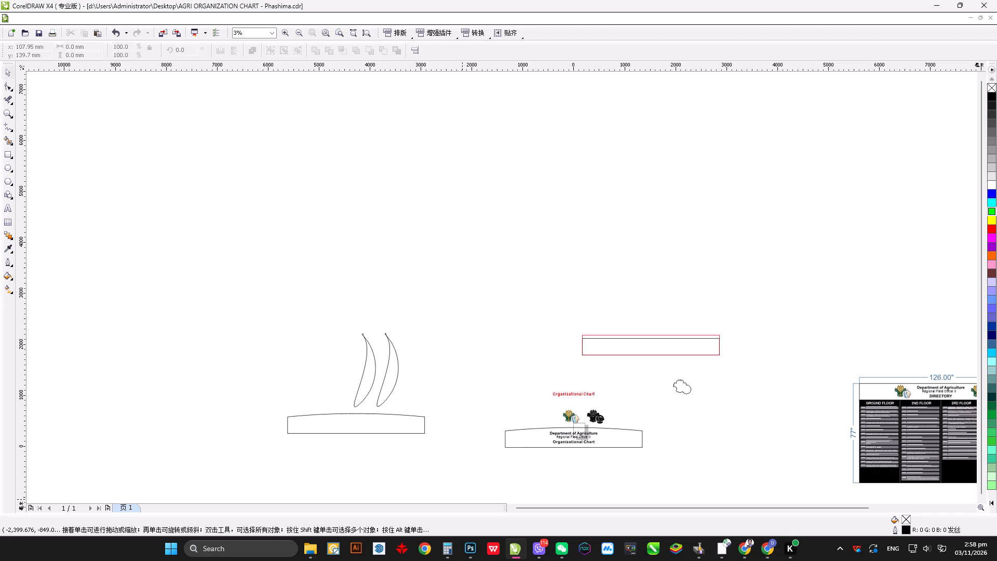
drag(474, 511, 453, 449)
key(ctrl+x)
drag(516, 267, 776, 356)
key(ctrl+x)
Cut the dimensioned directory board and all the directory layouts and tables beside it.
scroll(837, 423, down, 1)
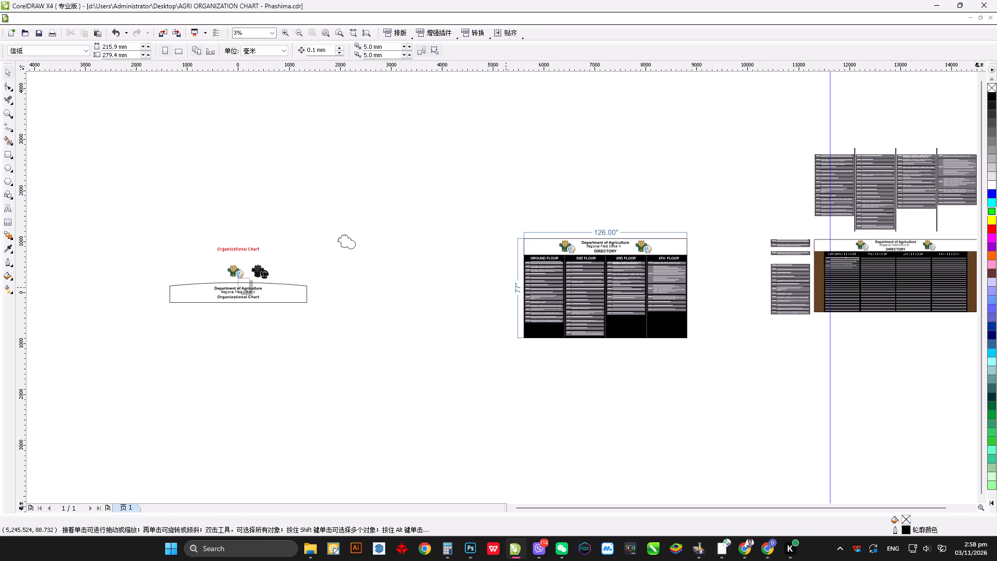
scroll(524, 229, down, 2)
drag(568, 208, 899, 435)
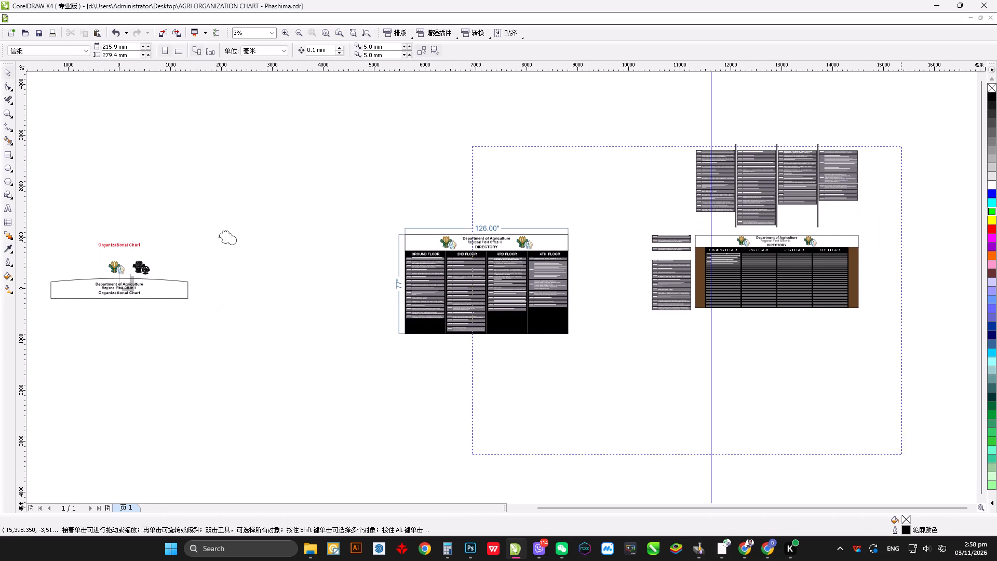
drag(899, 435, 897, 435)
drag(361, 118, 944, 440)
key(ctrl+x)
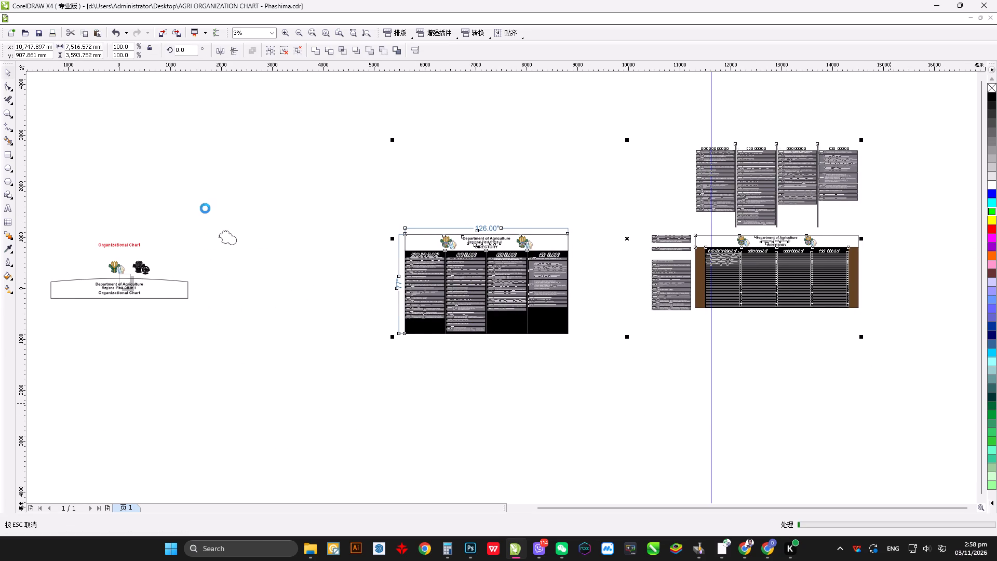
Select the trimmed outline and export it to the Desktop as EPS file 1, replacing the existing file, with PostScript level 2 compatibility.
drag(205, 208, 316, 279)
key(ctrl+e)
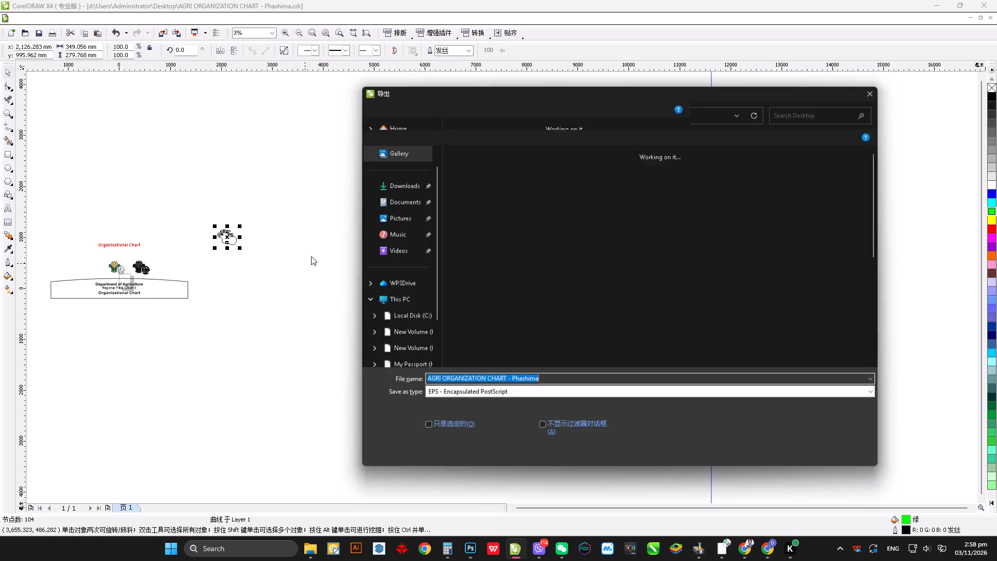
drag(558, 383, 373, 391)
key(1)
drag(387, 428, 417, 432)
click(790, 456)
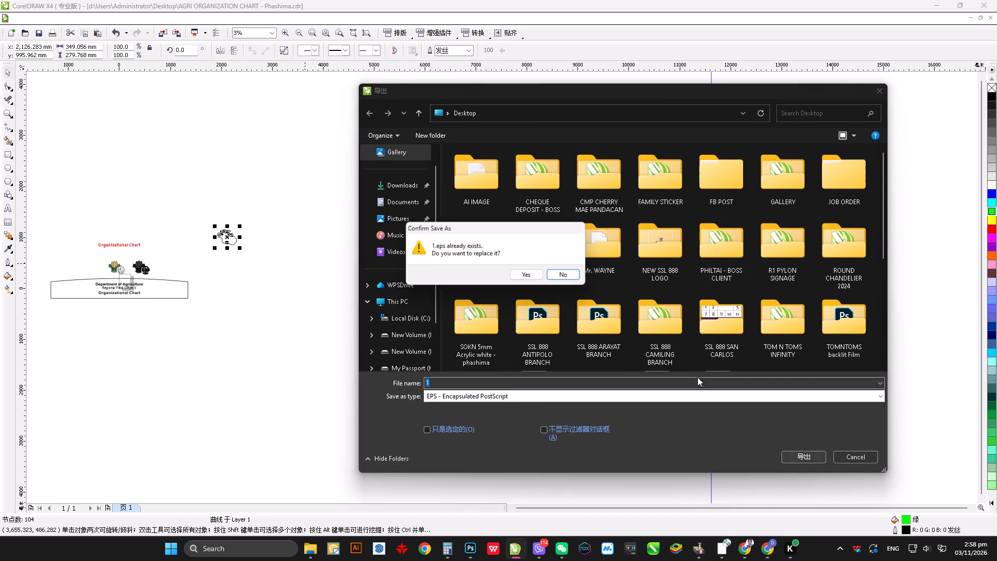
click(534, 280)
click(507, 379)
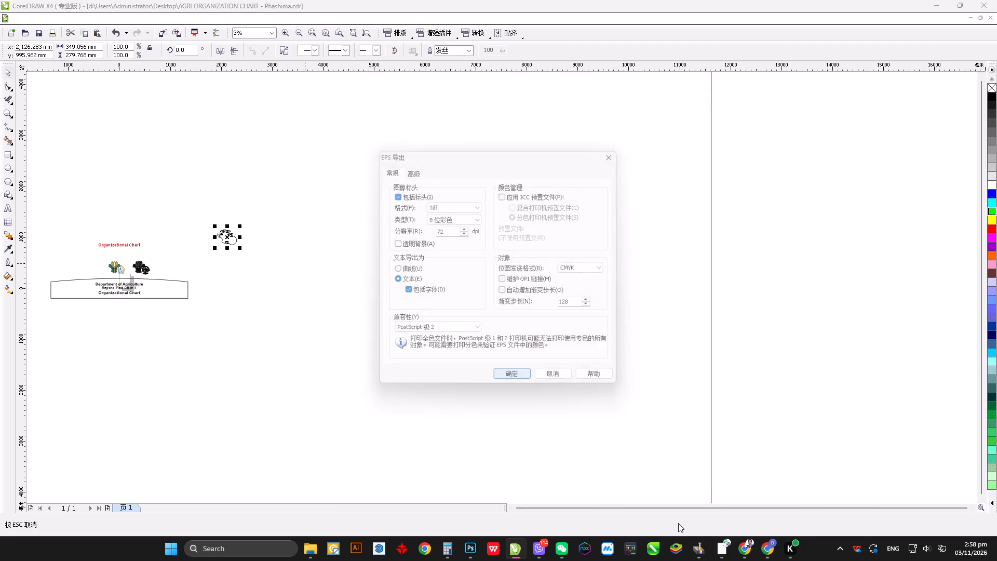
Switch to the untitled logo drawing in JDPaint.
click(700, 553)
click(693, 553)
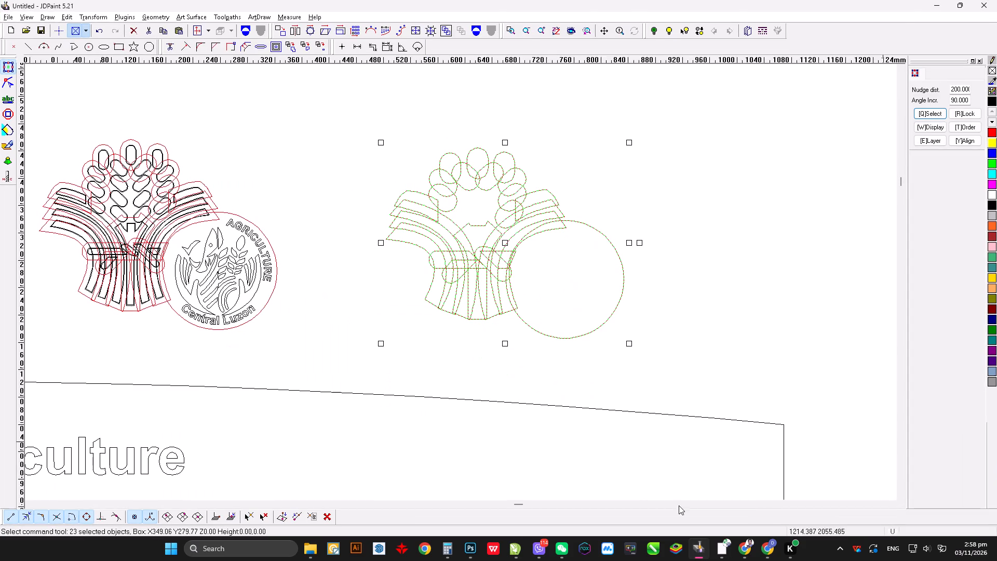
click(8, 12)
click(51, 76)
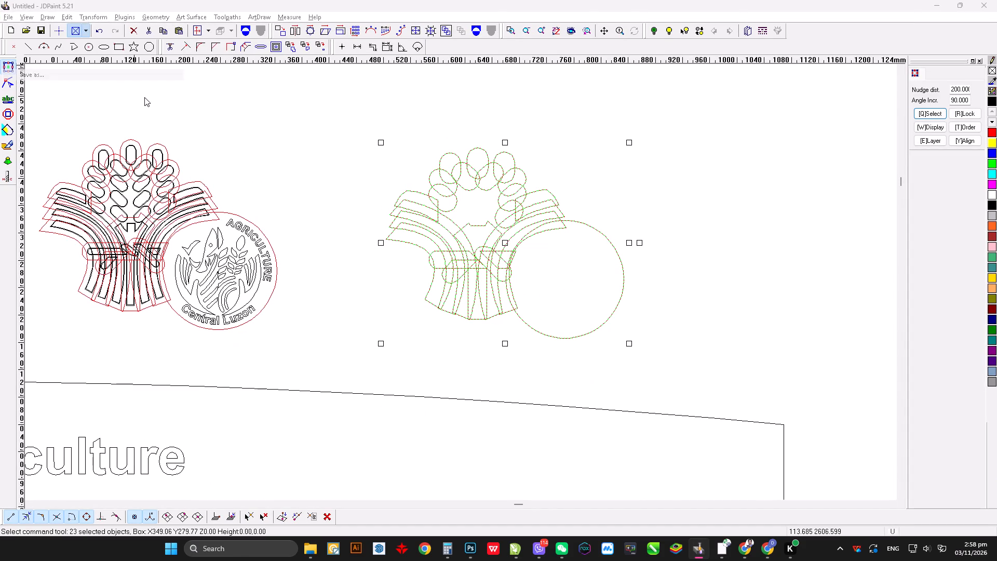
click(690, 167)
Import the EPS file 1 from the Desktop and place it in the empty space beyond the existing logos and panels.
click(7, 19)
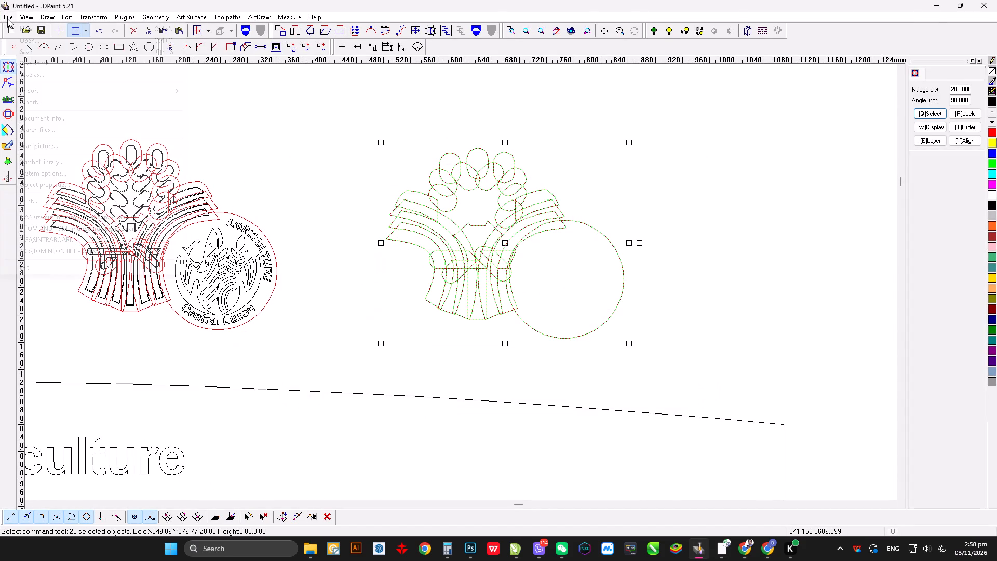
click(44, 94)
click(236, 91)
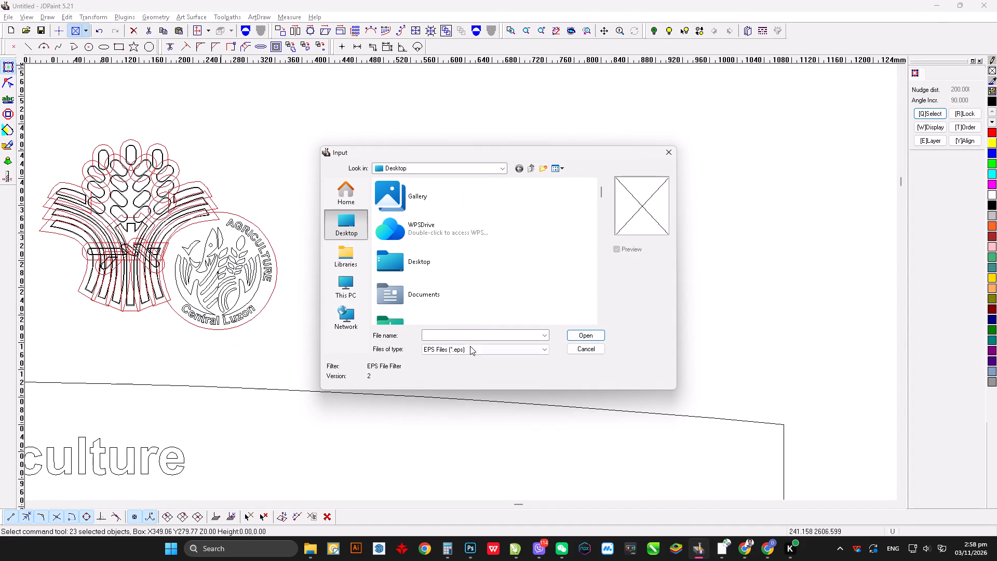
click(437, 262)
key(1)
click(588, 336)
click(499, 332)
scroll(538, 416, up, 2)
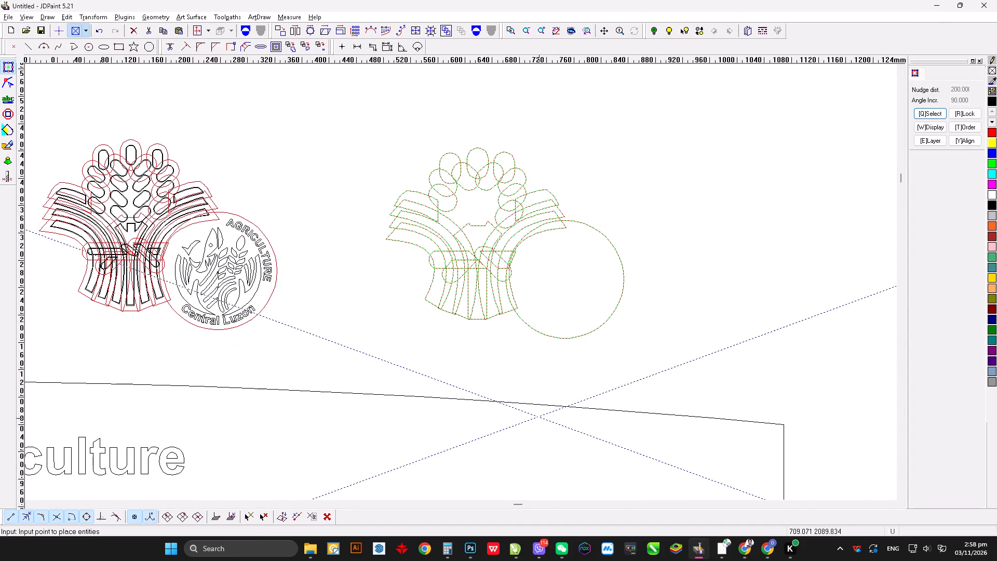
scroll(538, 415, up, 5)
click(461, 231)
drag(686, 395, 656, 382)
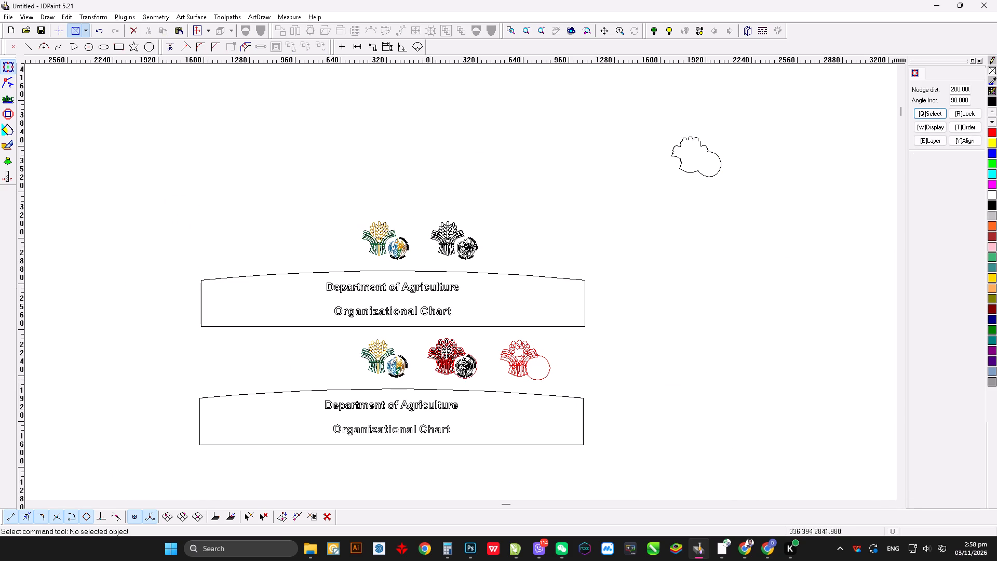
Cut the upper curved-top panel together with its Department of Agriculture and Organizational Chart text.
drag(488, 266, 484, 273)
click(482, 275)
key(ctrl+x)
drag(280, 262, 509, 325)
key(ctrl+x)
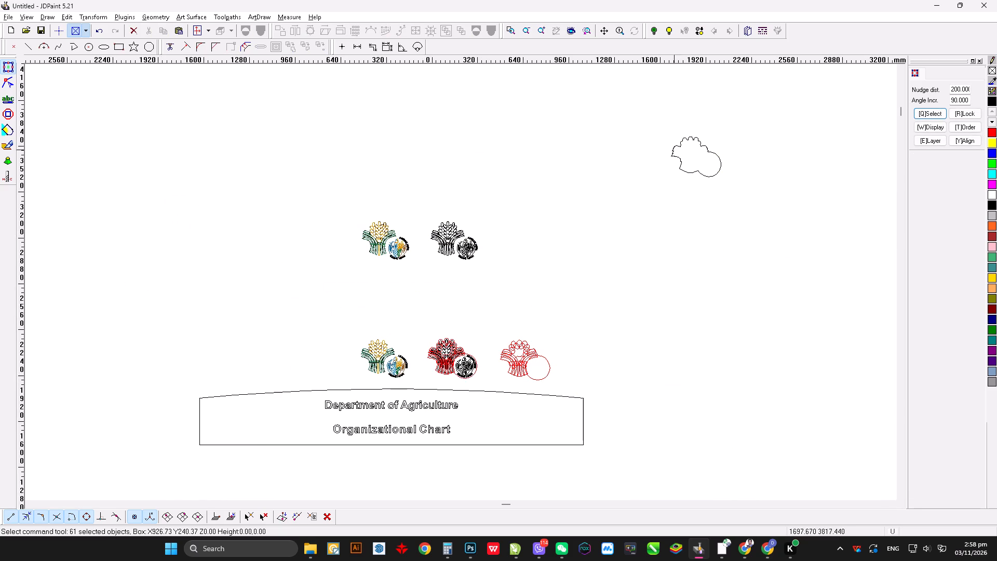
Move the imported outline to the right of the upper black wheat logo and seal.
drag(625, 90, 810, 236)
drag(695, 157, 522, 244)
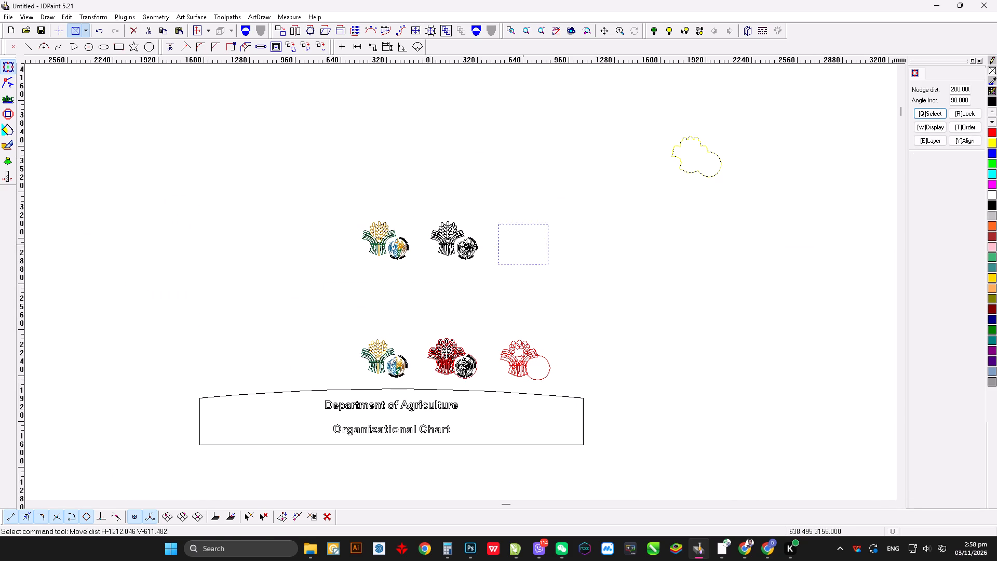
drag(522, 244, 521, 244)
drag(661, 333, 654, 320)
Set a 0.1 mm fillet radius and fillet the outline's inner corner where the right-hand lobes meet the right shoulder.
scroll(497, 263, down, 10)
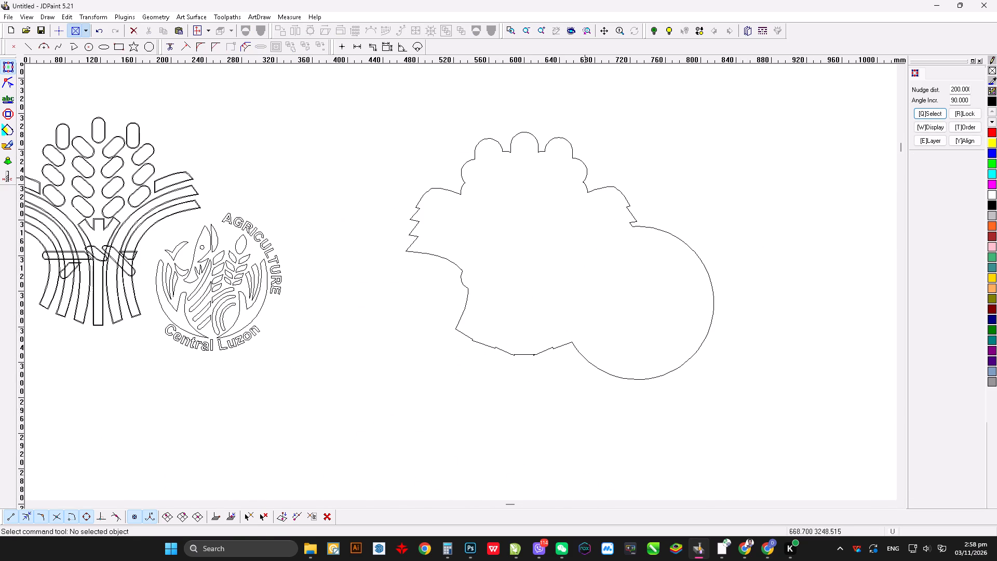
click(585, 175)
click(769, 141)
scroll(602, 130, down, 7)
click(555, 199)
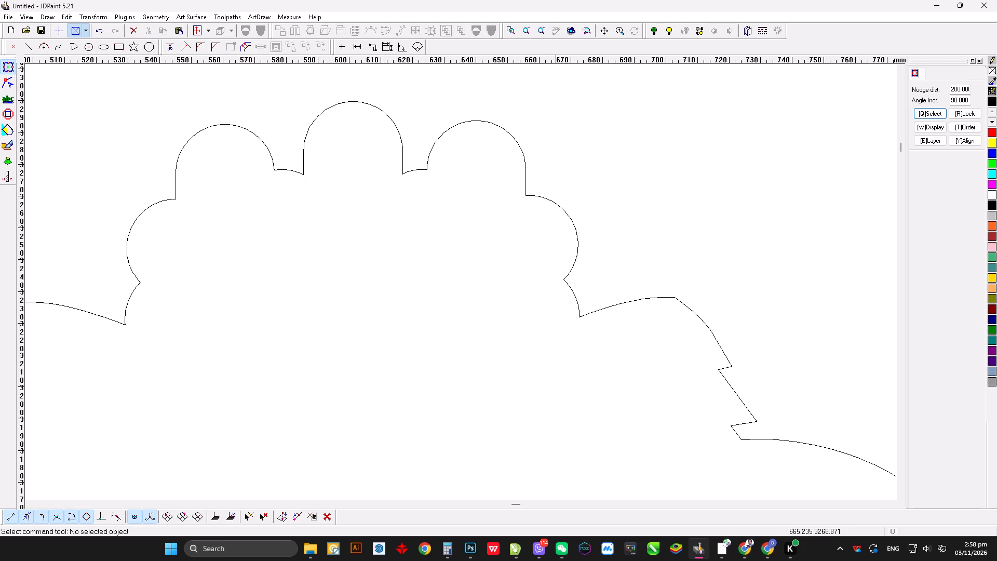
click(576, 224)
click(555, 212)
click(557, 208)
click(559, 203)
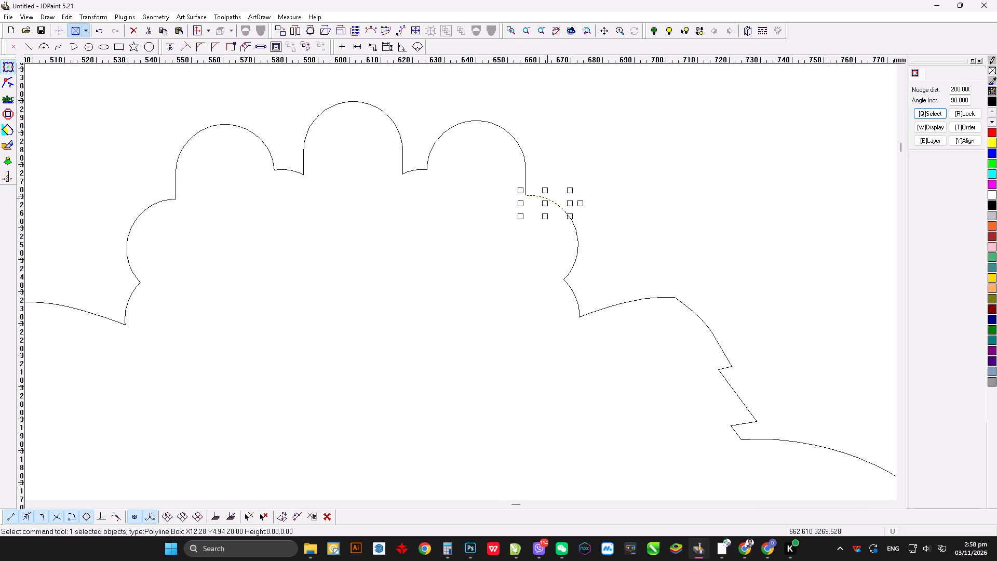
click(199, 44)
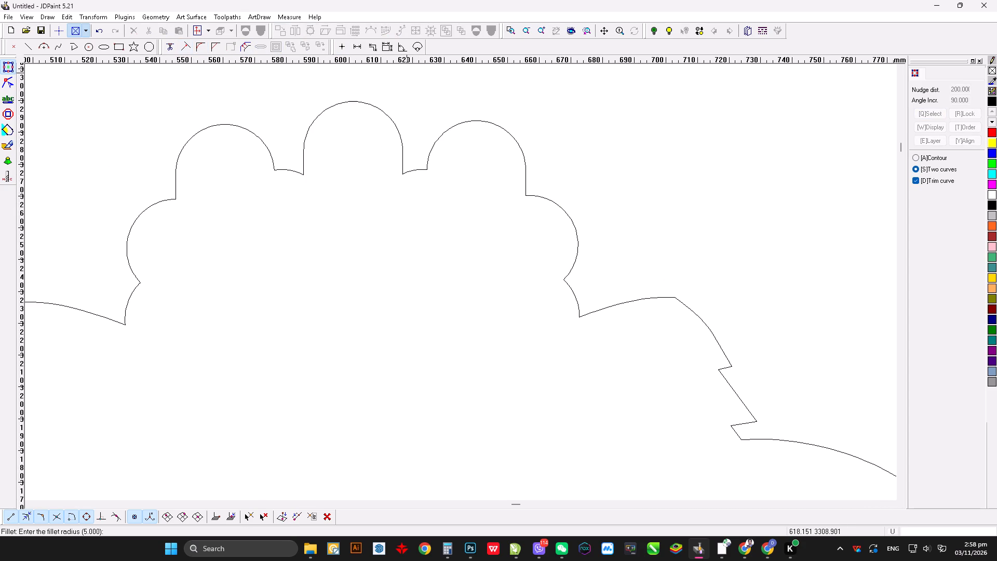
key(period)
key(1)
key(Return)
scroll(541, 312, down, 1)
scroll(592, 293, down, 3)
click(578, 311)
click(592, 316)
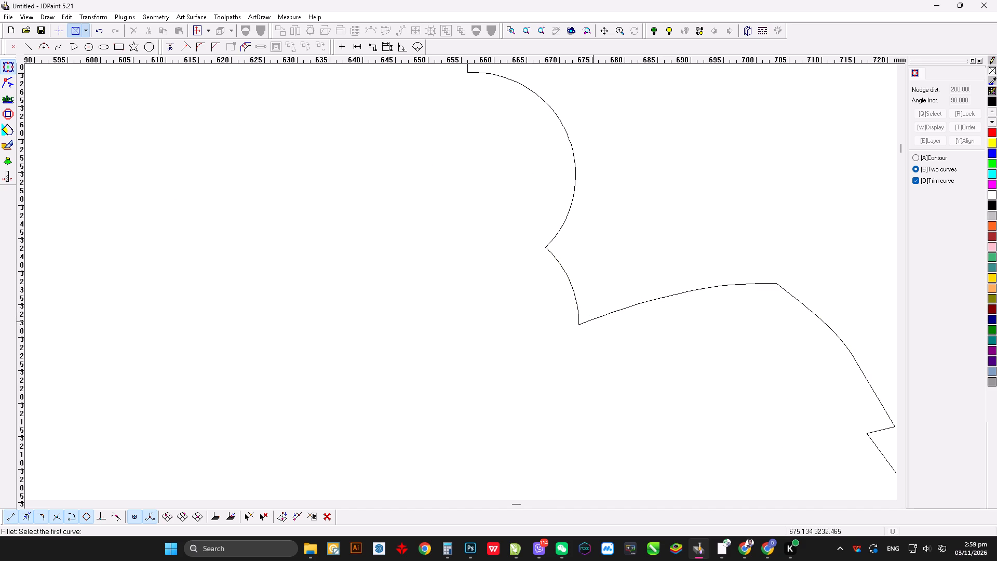
Fillet the notch below the right side lobe and the corner where that lobe meets the top-right lobe.
click(552, 256)
click(553, 240)
scroll(542, 246, down, 3)
right_click(541, 246)
drag(553, 242, 554, 249)
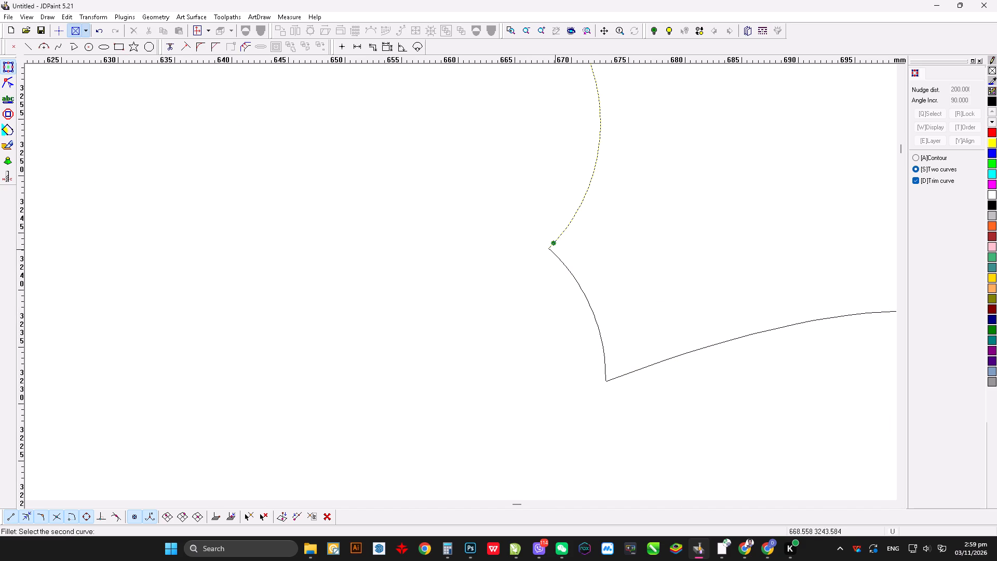
drag(554, 249, 554, 248)
drag(554, 251, 554, 256)
scroll(616, 330, up, 5)
scroll(582, 205, down, 2)
click(537, 196)
click(540, 205)
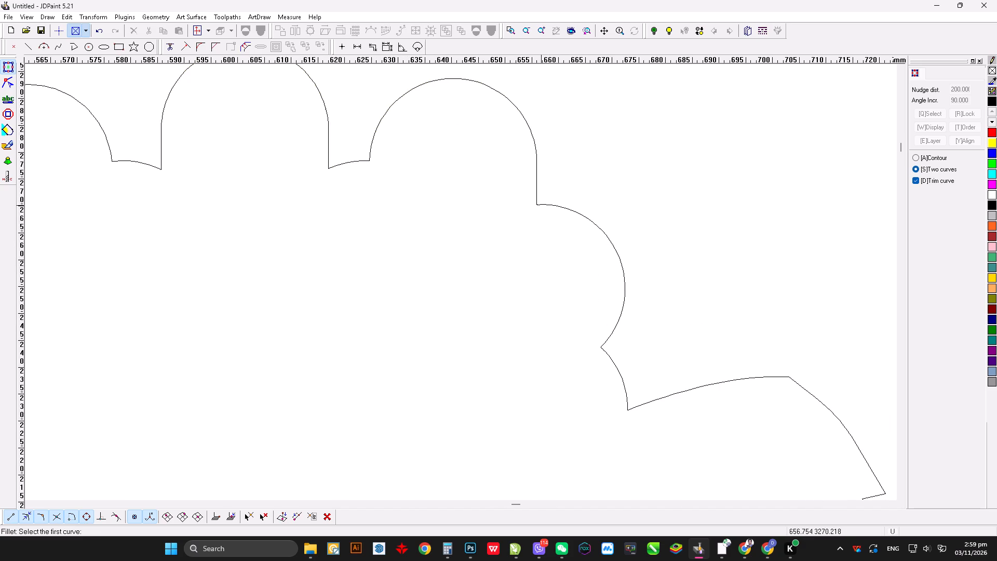
Fillet both corners of the valley between the centre and right top lobes.
scroll(353, 151, down, 4)
click(375, 170)
click(389, 162)
scroll(641, 219, up, 5)
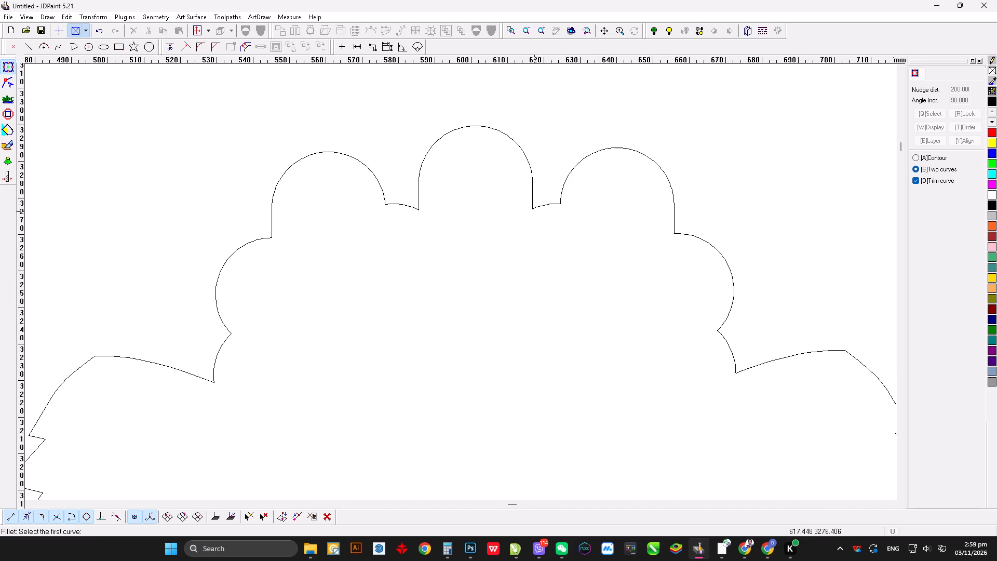
drag(529, 192, 531, 198)
click(534, 200)
click(534, 206)
scroll(534, 206, down, 6)
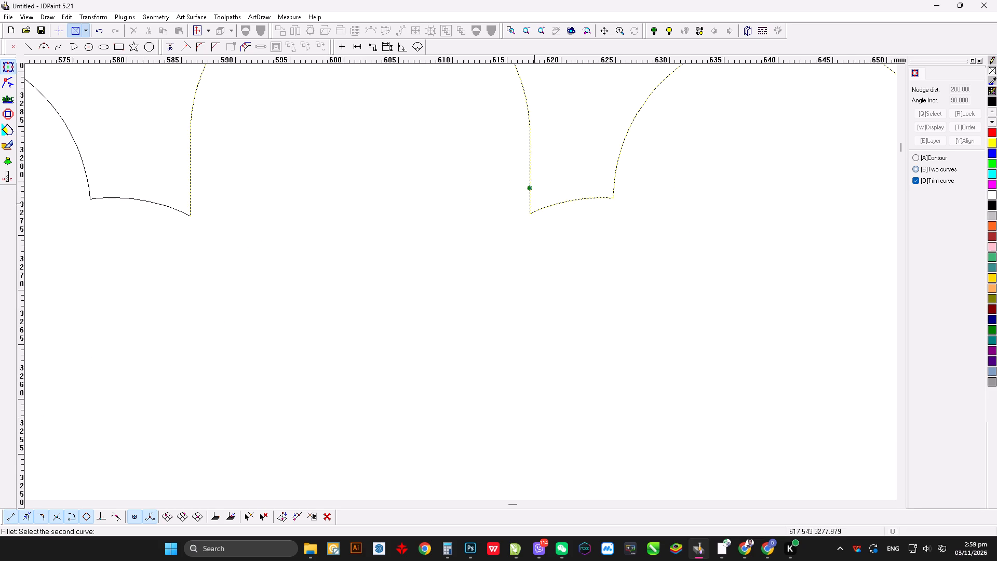
right_click(533, 203)
click(535, 209)
click(526, 202)
click(530, 204)
Fillet both corners of the valley between the centre and left top lobes.
scroll(449, 230, up, 3)
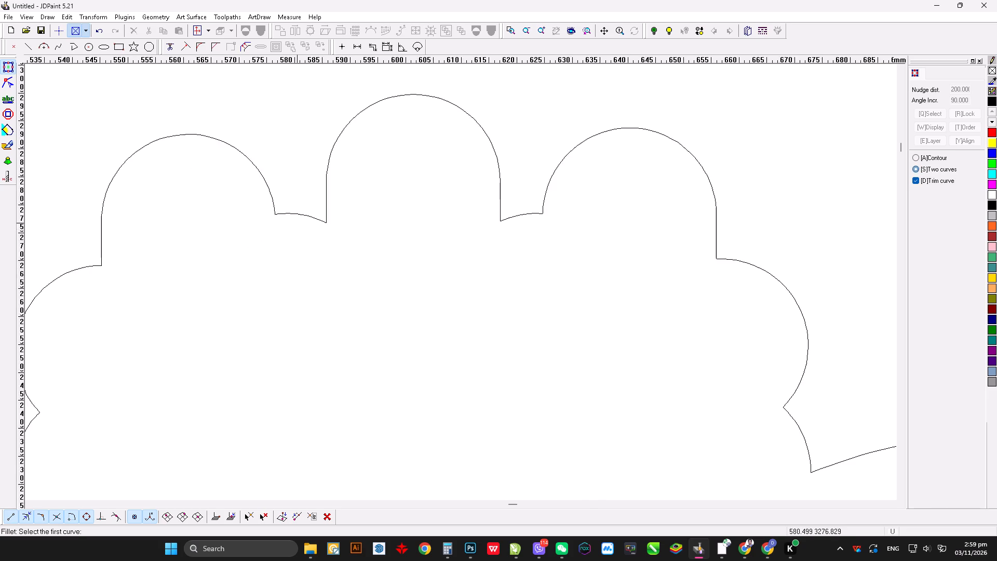
scroll(296, 222, down, 5)
click(348, 222)
click(357, 211)
click(360, 210)
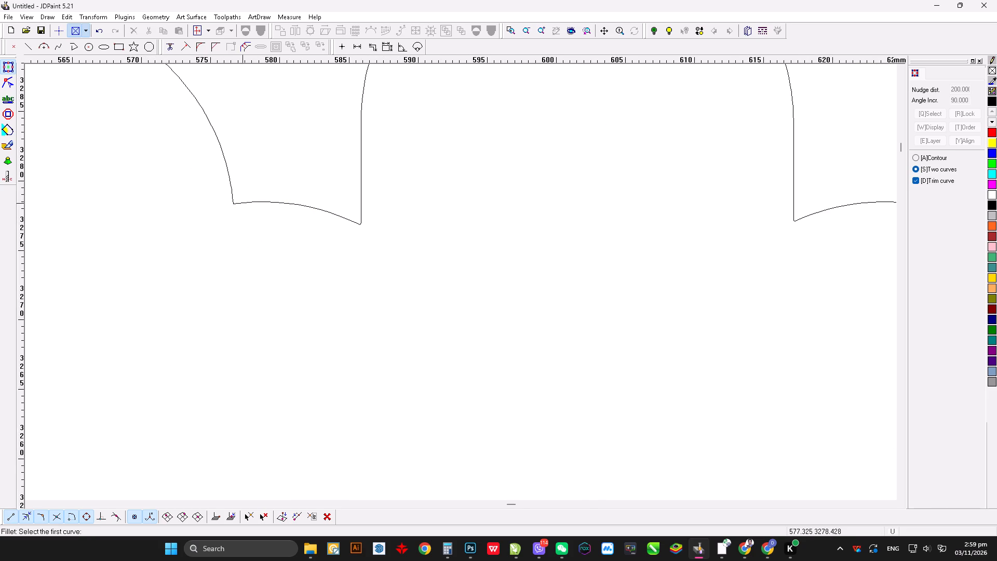
click(240, 201)
click(232, 192)
Fillet the corner where the top-left lobe meets the left side lobe.
scroll(547, 196, up, 5)
scroll(328, 234, down, 4)
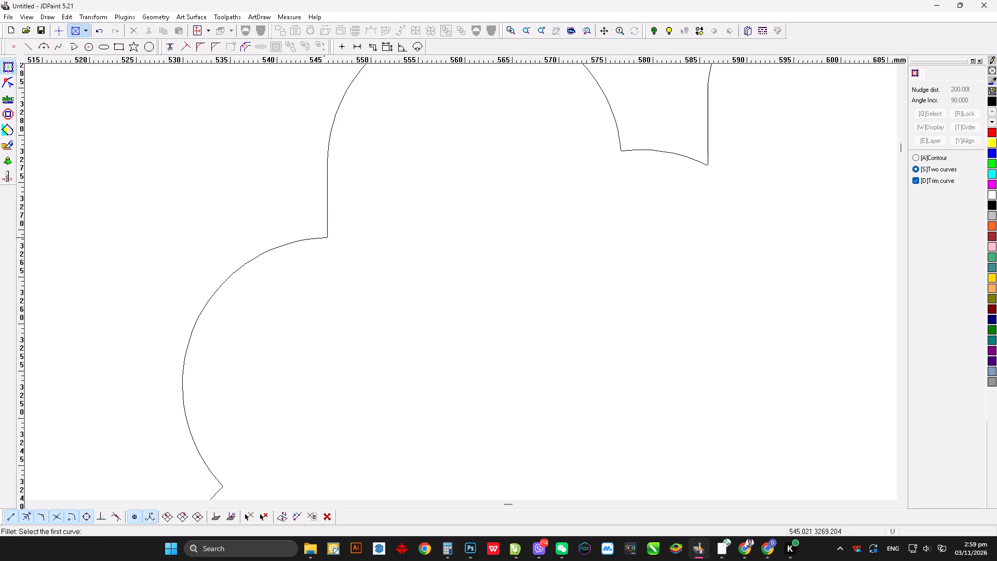
click(322, 237)
click(328, 229)
scroll(437, 167, up, 4)
scroll(352, 201, down, 3)
right_click(382, 192)
Draw a line across the left side lobe's arc, trim the arc there to open a short gap, and cut the crossing line.
click(382, 193)
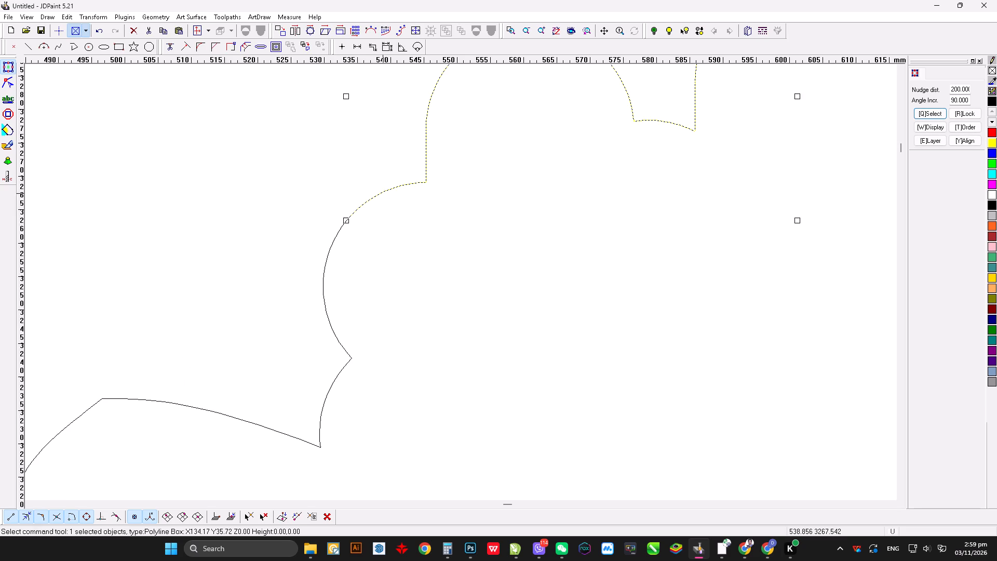
scroll(352, 218, down, 13)
key(ctrl+w)
ctrl+drag(348, 171, 398, 207)
click(470, 268)
right_click(470, 265)
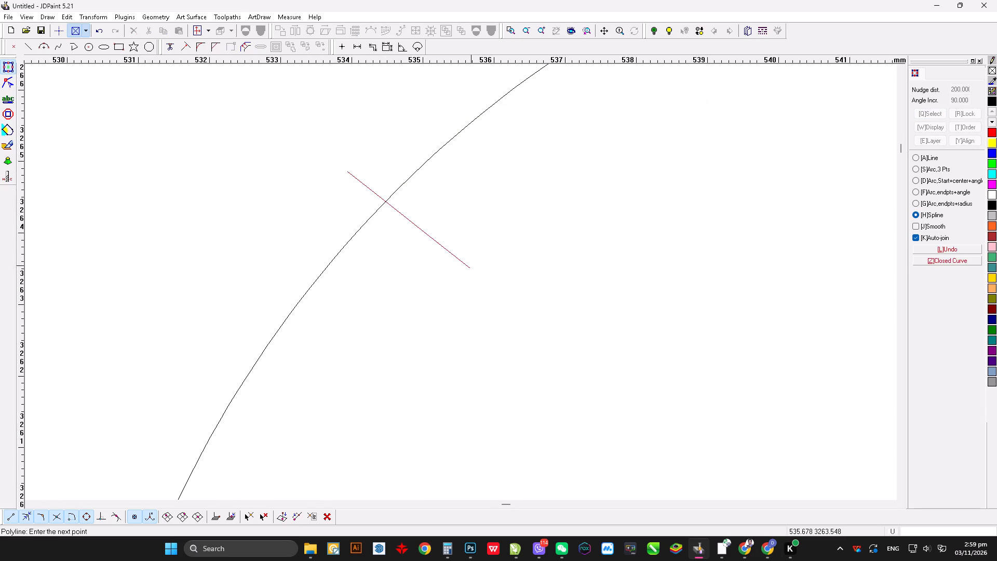
key(alt+8)
click(406, 217)
right_drag(400, 213, 389, 209)
click(381, 206)
right_drag(386, 207, 396, 211)
click(401, 212)
key(ctrl+x)
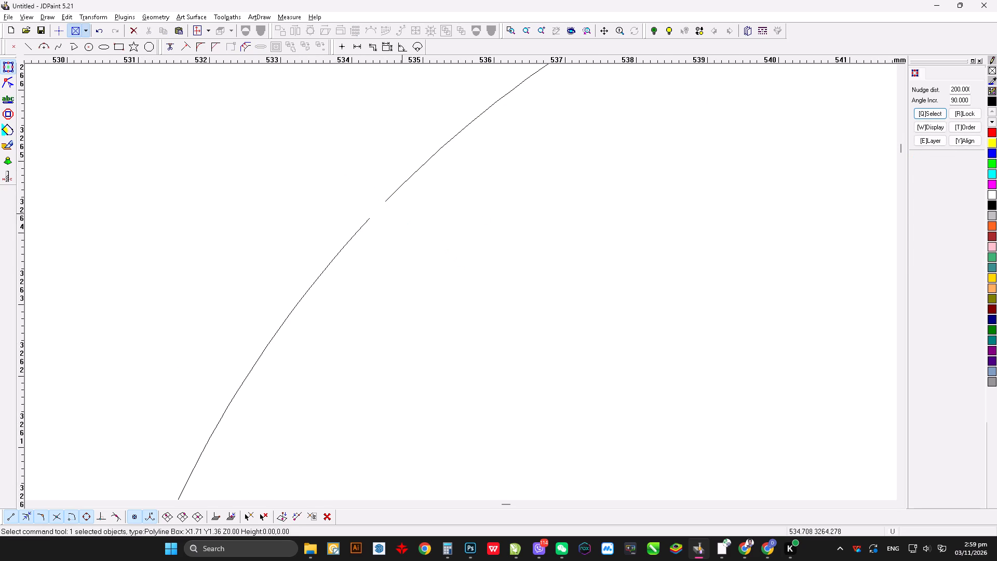
Bridge the gap in the left side lobe's arc with an auto-joined spline polyline.
key(ctrl+w)
click(387, 200)
click(371, 218)
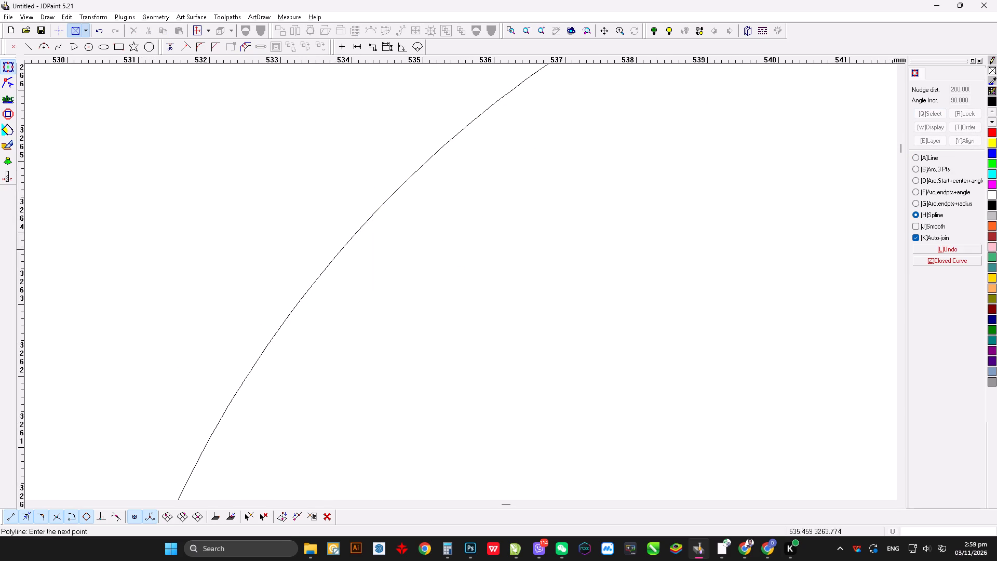
scroll(498, 230, up, 12)
right_click(488, 219)
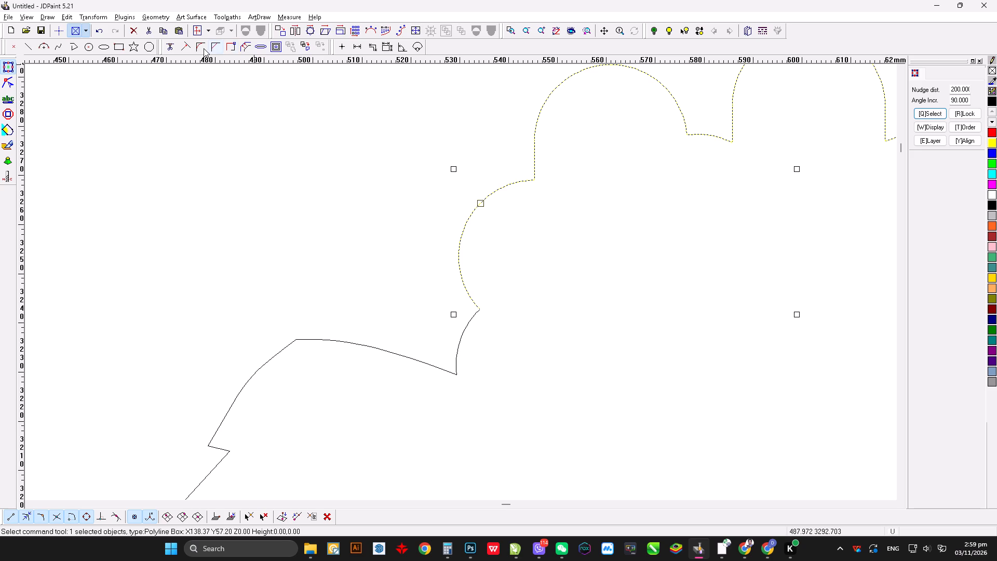
Fillet the notch below the left side lobe and the inner corner at the left shoulder, accepting the current radius.
click(203, 46)
key(Return)
scroll(464, 329, down, 2)
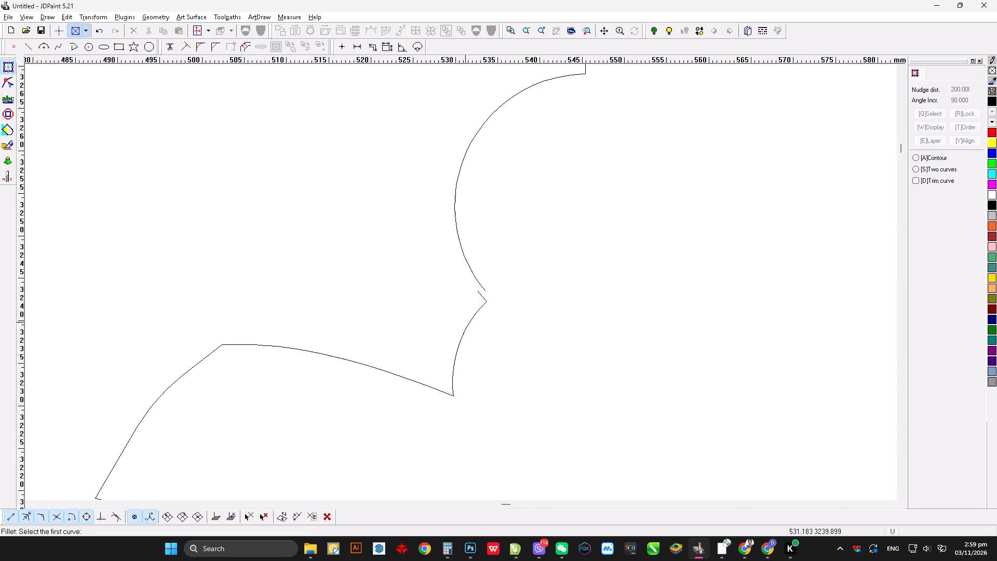
scroll(464, 319, down, 4)
click(504, 280)
click(504, 288)
scroll(600, 224, up, 3)
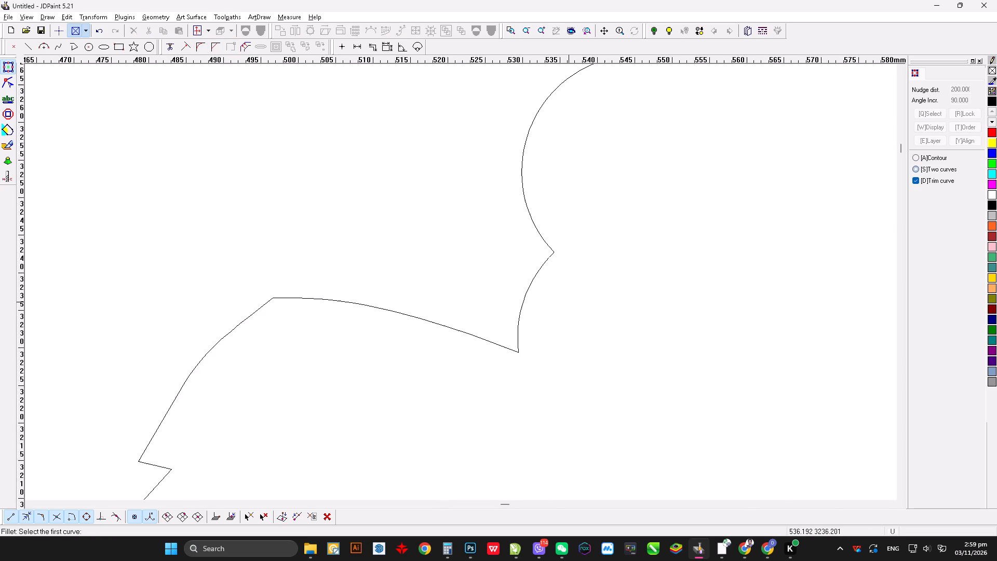
scroll(532, 358, down, 4)
click(504, 337)
click(501, 346)
scroll(643, 238, up, 10)
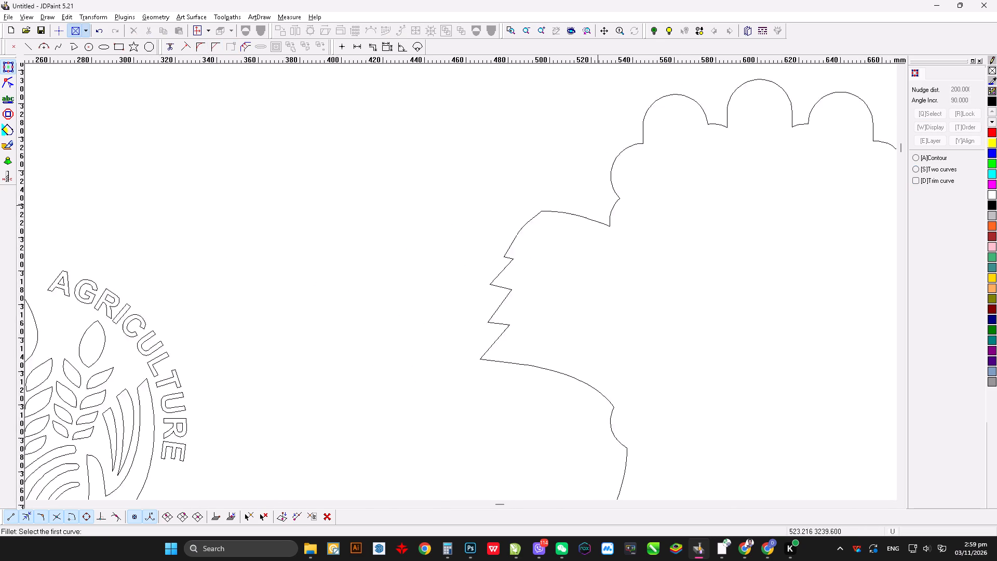
click(531, 226)
scroll(544, 226, down, 10)
right_click(559, 206)
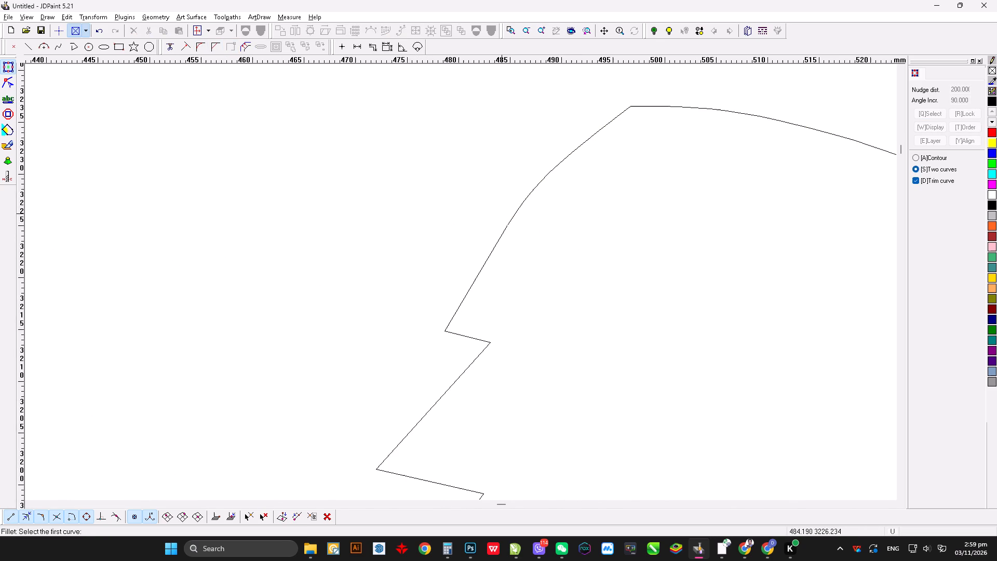
Draw a line across the left shoulder curve, trim the curve there to open a short gap, and cut the crossing line.
key(ctrl+w)
drag(486, 188, 535, 232)
click(537, 232)
right_click(537, 232)
scroll(527, 230, down, 3)
key(alt+8)
click(517, 213)
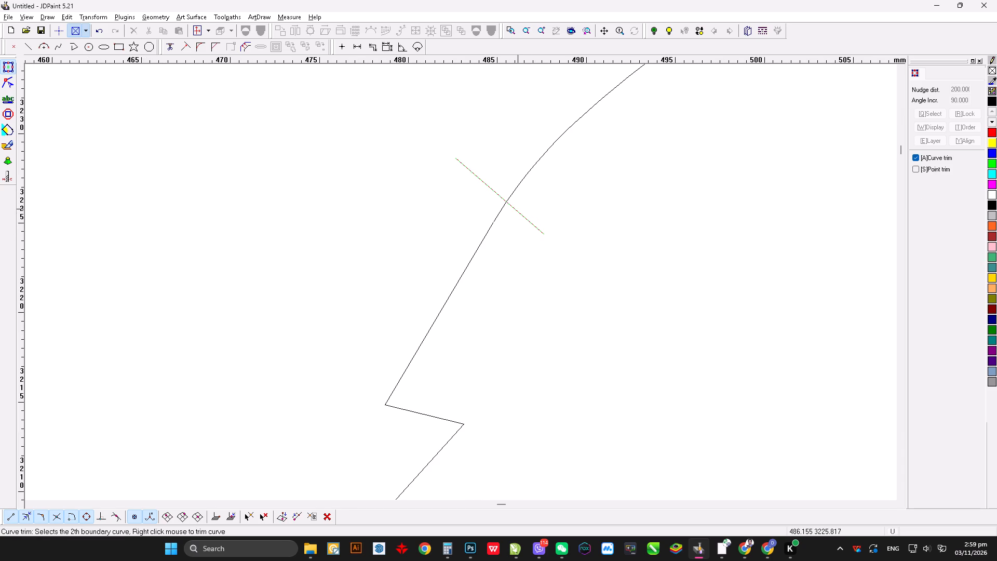
click(517, 208)
right_drag(511, 210, 506, 210)
click(503, 210)
right_drag(503, 210, 510, 210)
click(513, 210)
key(ctrl+x)
Bridge the gap in the left shoulder curve with an auto-joined spline polyline.
key(ctrl+w)
click(508, 201)
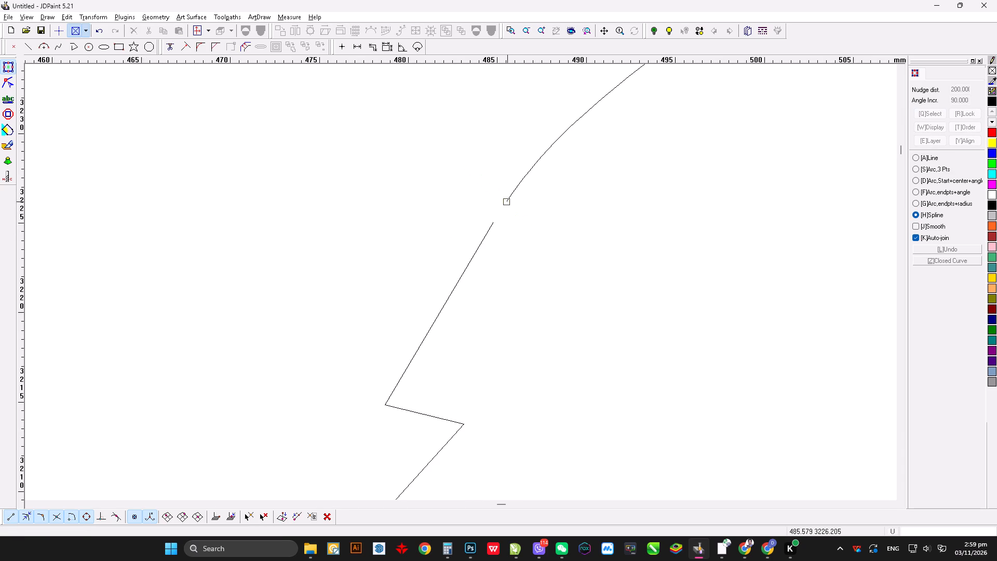
click(495, 221)
right_drag(264, 146, 261, 135)
Fillet the inner and outer corners of the uppermost notch below the left shoulder, accepting the current radius.
click(197, 48)
key(Return)
scroll(462, 431, down, 2)
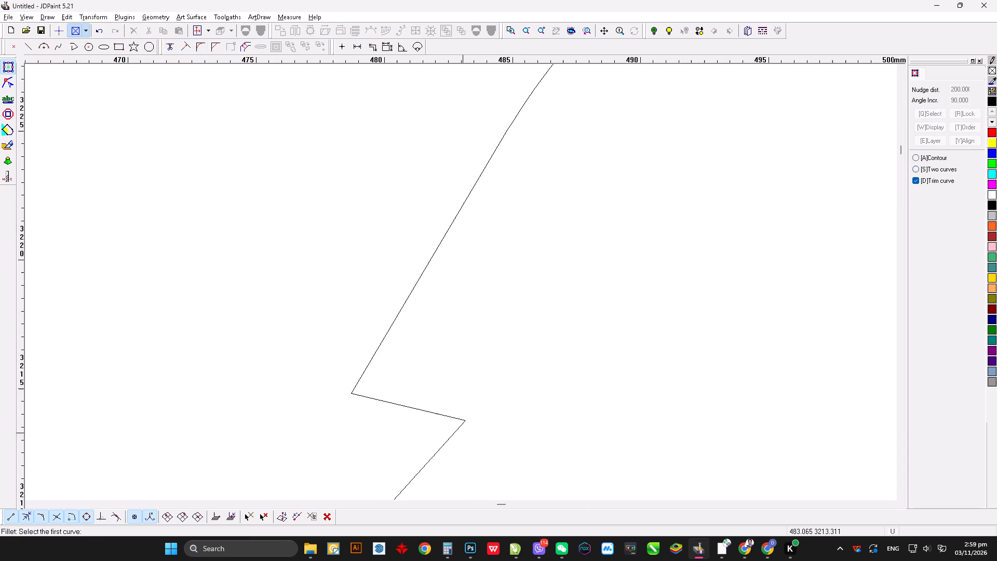
click(459, 418)
click(459, 425)
click(362, 395)
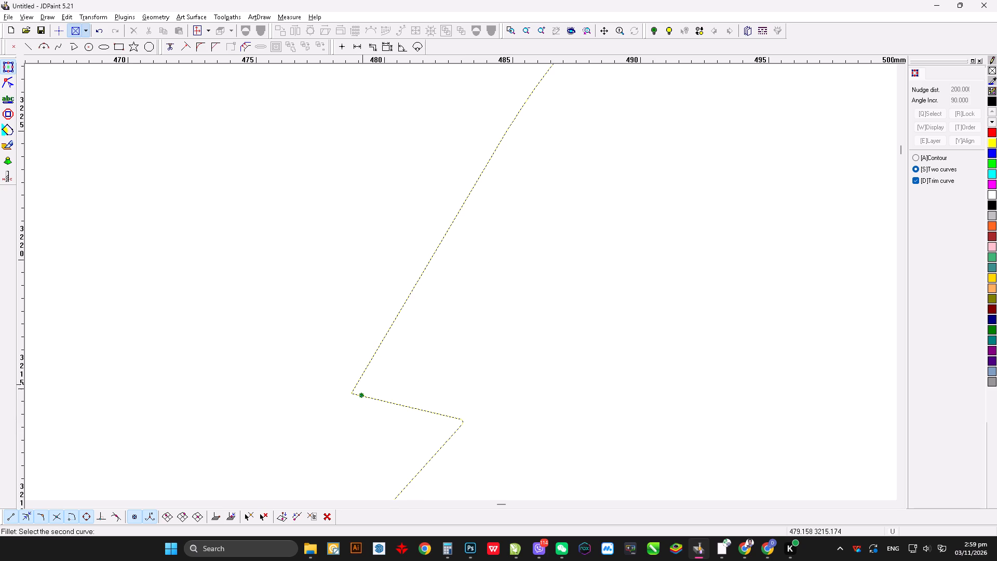
click(361, 382)
click(360, 379)
Fillet the outer tip and inner corner of the second tooth on the left serrated edge.
scroll(445, 290, up, 5)
click(436, 331)
scroll(466, 270, up, 6)
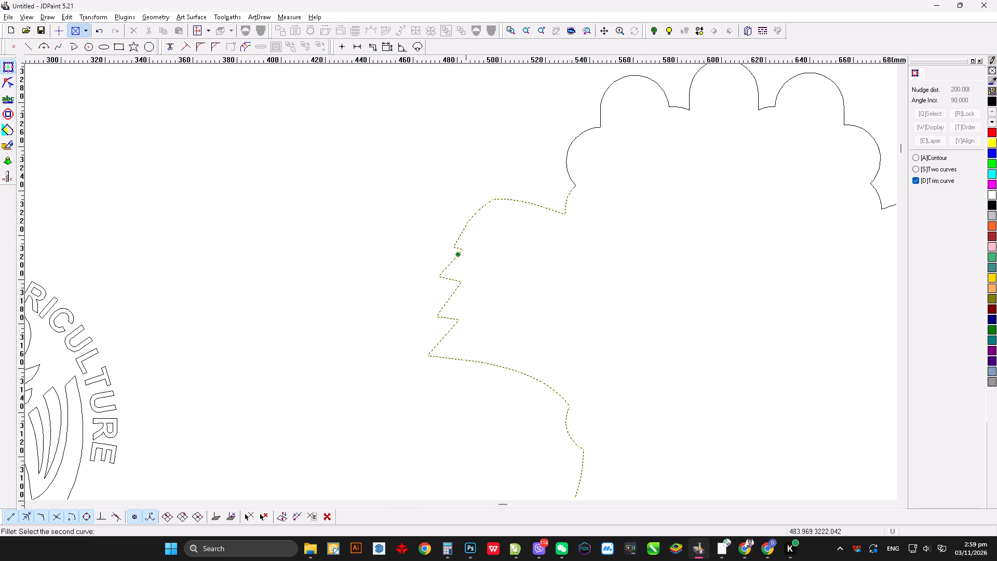
scroll(449, 302, down, 11)
scroll(479, 327, up, 8)
scroll(392, 247, down, 4)
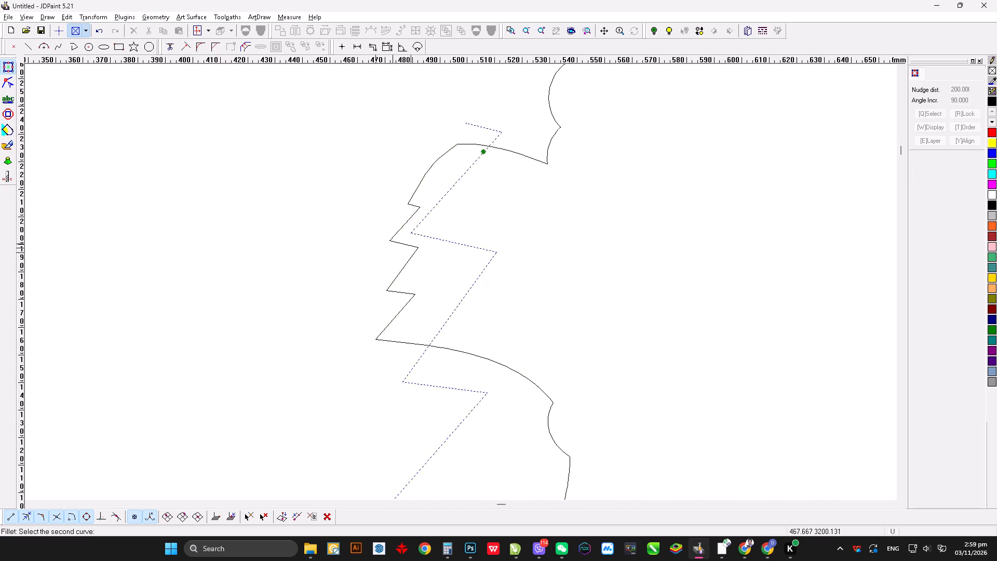
scroll(374, 243, down, 5)
right_click(446, 217)
drag(402, 221, 402, 228)
click(402, 231)
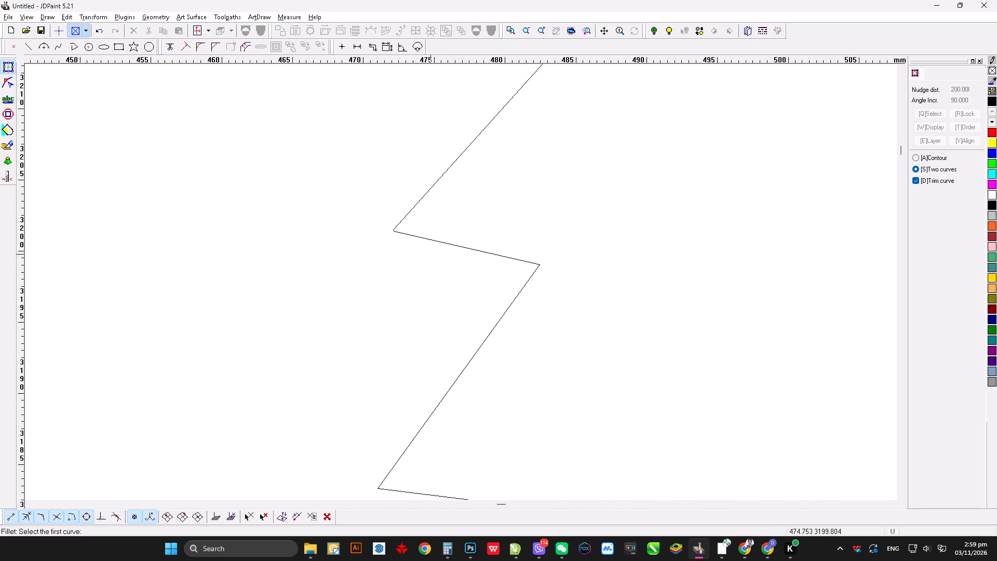
drag(529, 262, 531, 272)
click(532, 276)
Fillet the third tooth's outer tip and inner corner and the lowest pointed tip of the left serrated edge.
scroll(515, 221, up, 4)
scroll(488, 300, down, 3)
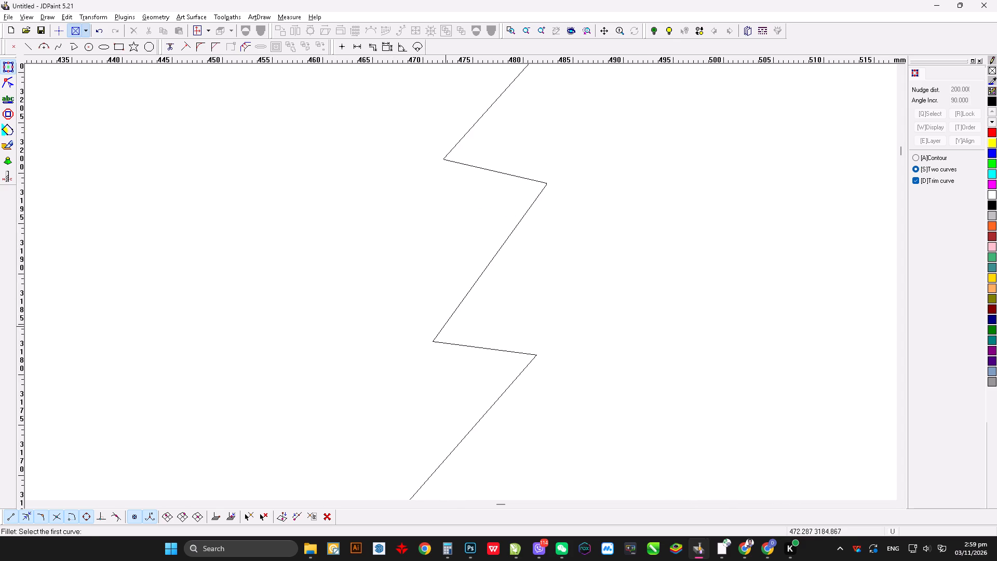
drag(442, 327, 442, 335)
click(443, 342)
drag(518, 349, 521, 361)
click(522, 368)
scroll(537, 288, up, 2)
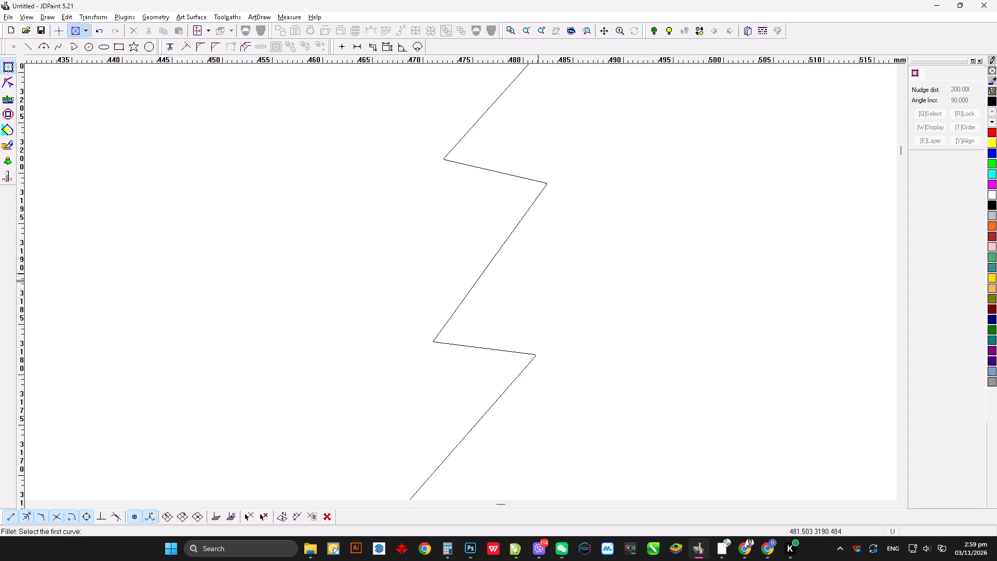
scroll(537, 267, up, 3)
scroll(504, 375, down, 4)
click(484, 313)
click(488, 322)
Fillet the corners at both ends of the small concave arc below the left serrated edge.
scroll(427, 287, up, 5)
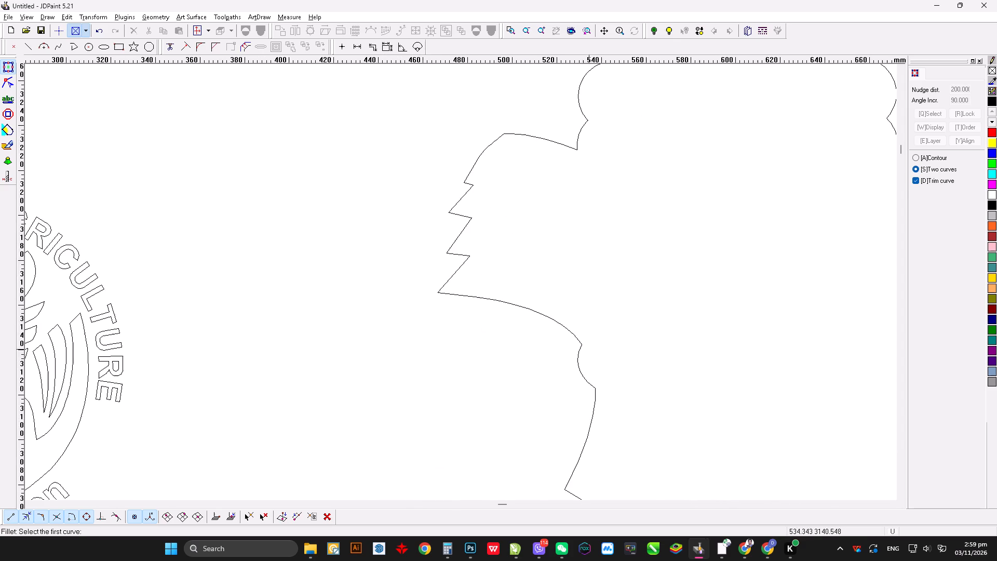
click(578, 337)
scroll(585, 351, down, 8)
click(572, 329)
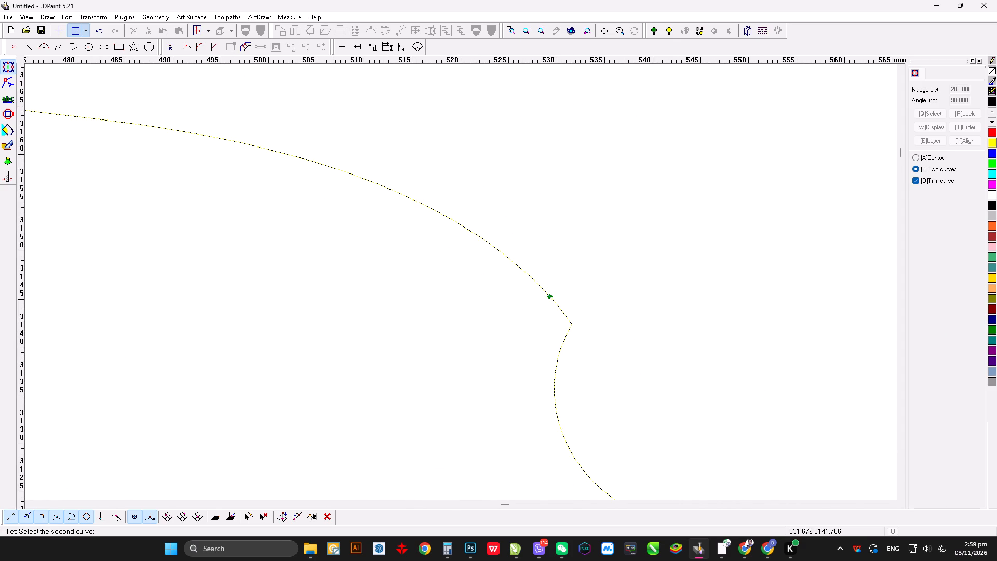
right_click(570, 330)
click(567, 320)
click(568, 328)
scroll(480, 276, up, 5)
scroll(527, 347, down, 3)
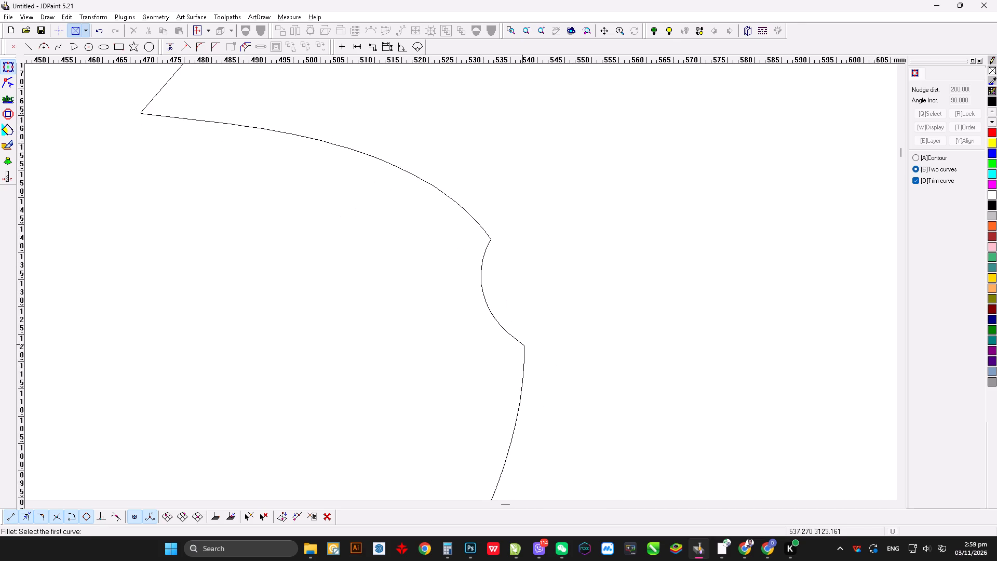
drag(519, 342, 522, 350)
click(523, 354)
Fillet the outline's lower-left corner and the corner where the bottom edge meets the large seal circle.
scroll(487, 300, up, 5)
scroll(480, 333, down, 6)
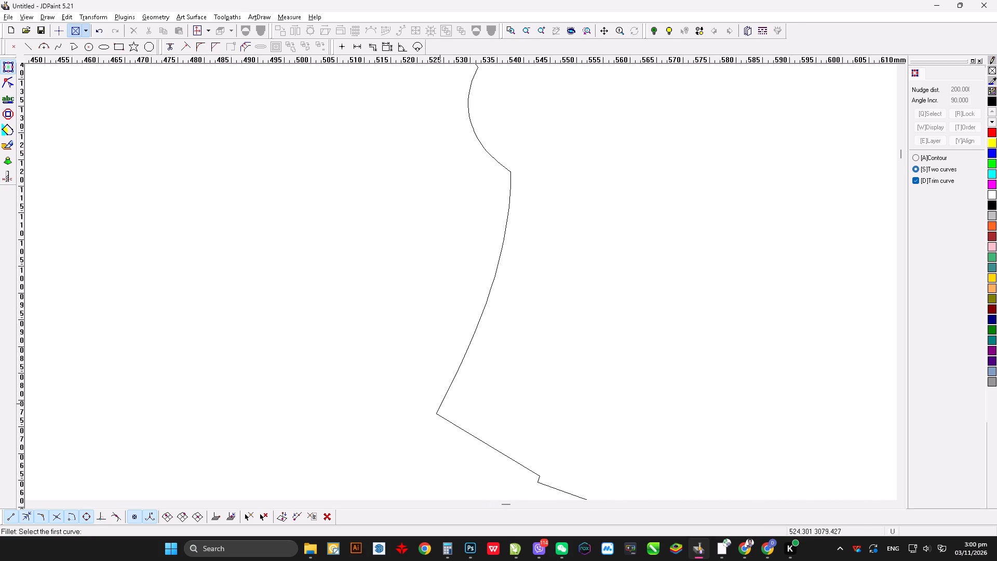
drag(439, 405, 442, 414)
click(443, 419)
scroll(378, 344, up, 6)
scroll(567, 354, down, 5)
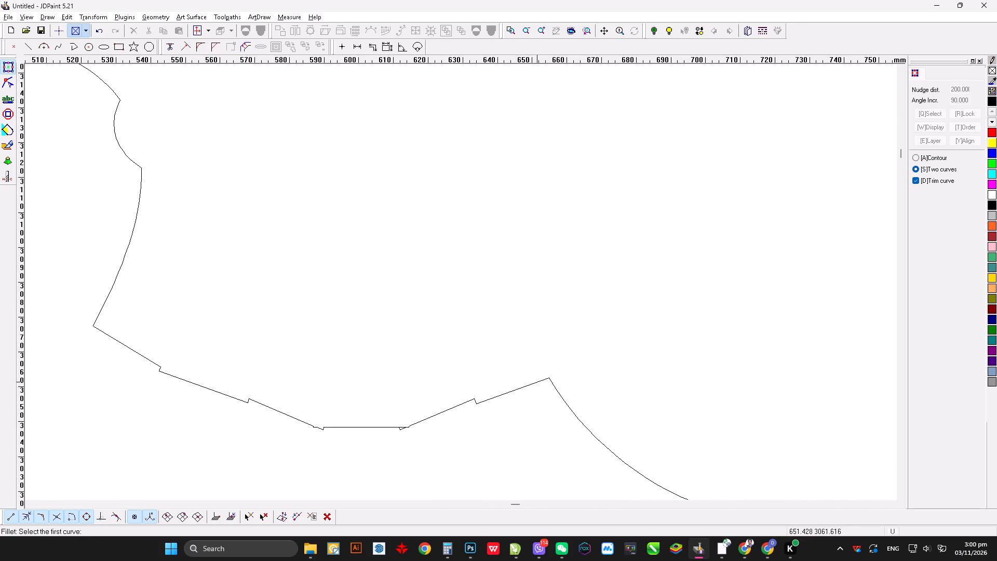
drag(542, 378, 550, 382)
click(556, 385)
scroll(572, 382, up, 3)
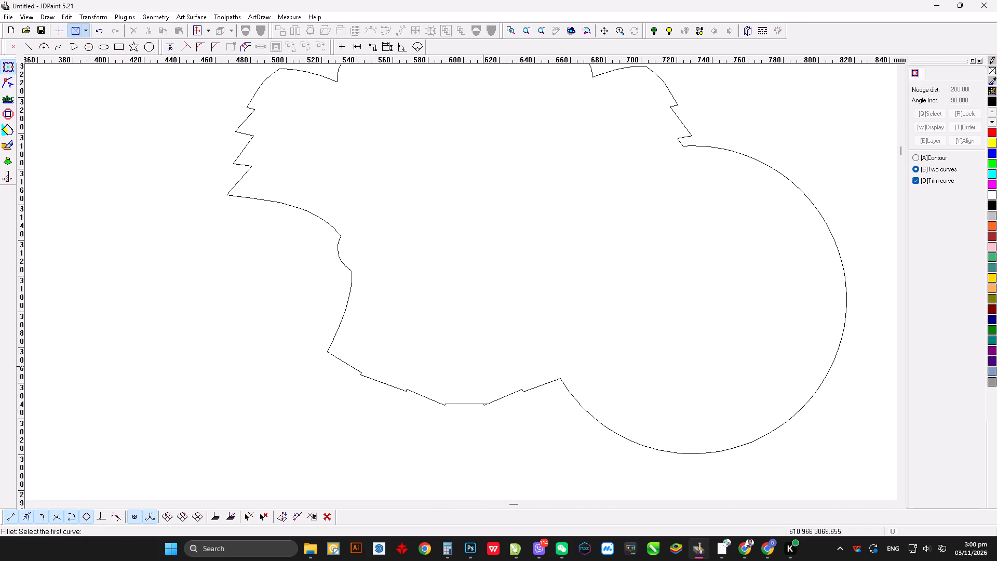
right_click(482, 365)
Draw a smooth spline polyline over the jagged bottom edge, from near the lower-left corner to just before the seal circle.
scroll(477, 412, down, 3)
key(ctrl+w)
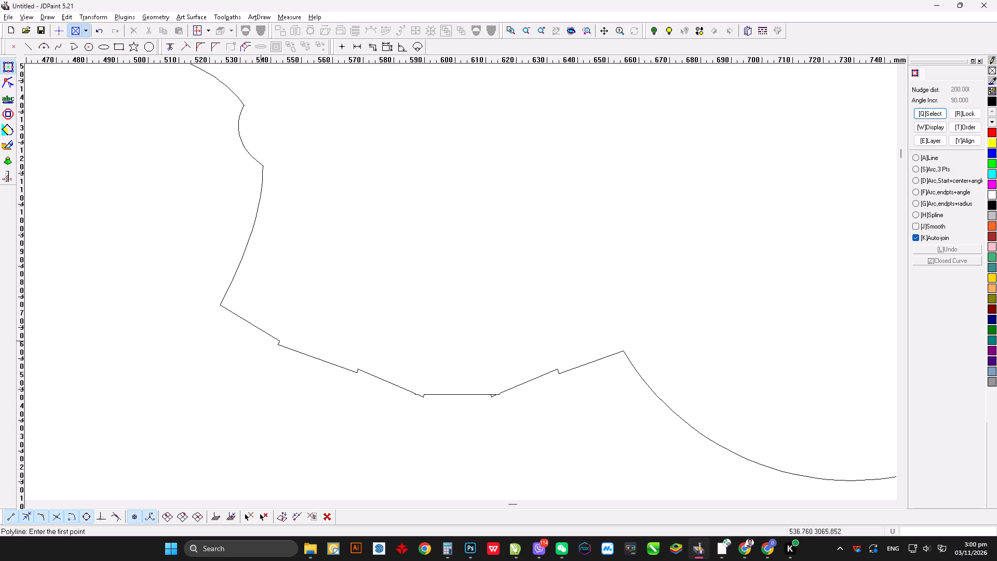
key(h)
click(232, 313)
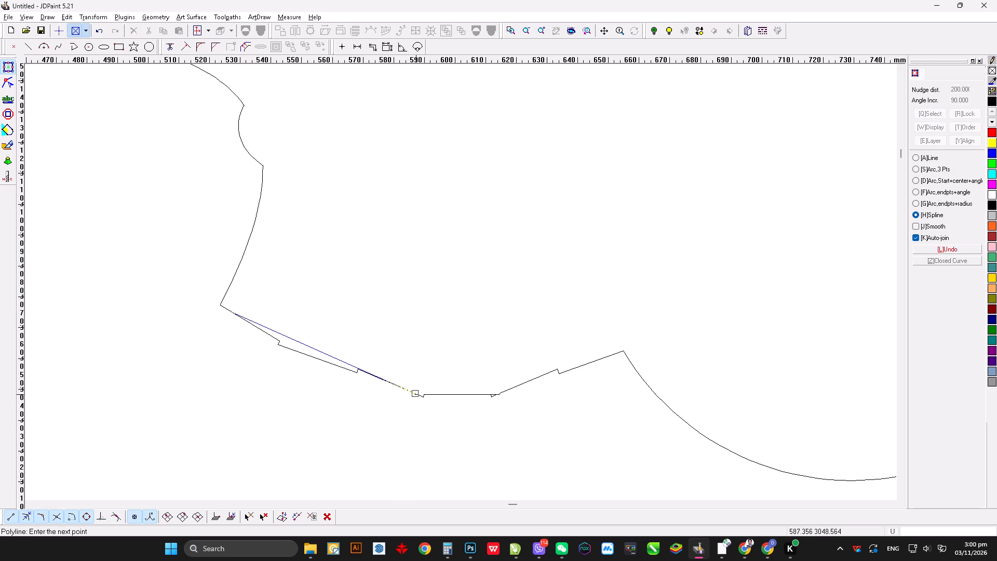
click(388, 381)
drag(452, 395, 470, 391)
click(574, 366)
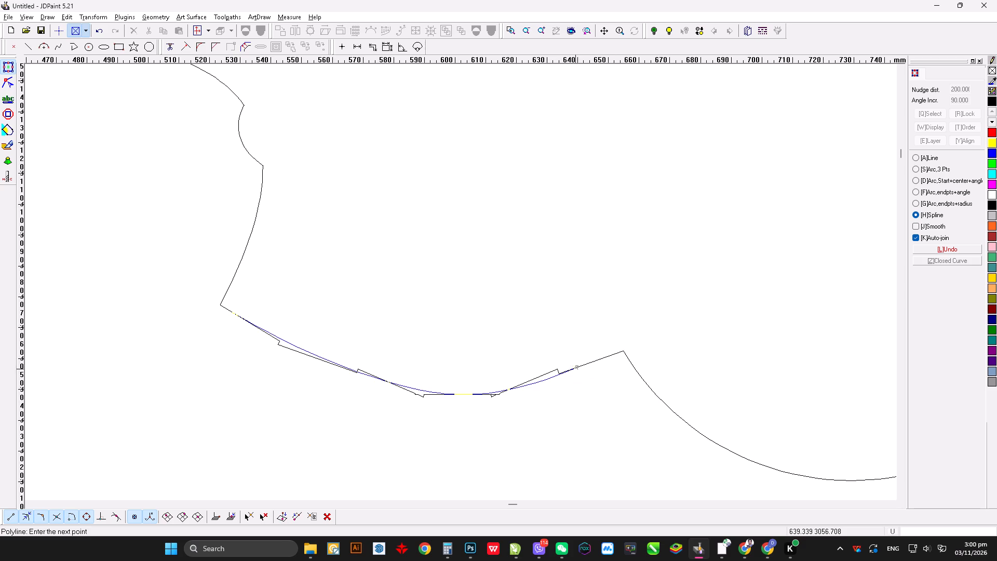
click(614, 353)
right_click(669, 248)
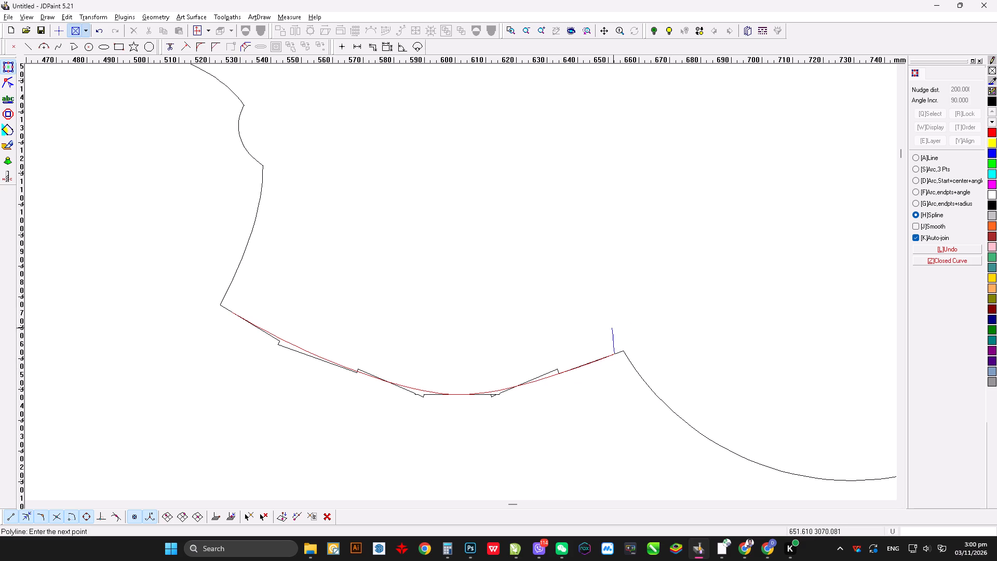
right_click(611, 326)
Draw a spline polyline that crosses the bottom edge near the seal-circle corner, loops below it and crosses again near the lower-left corner.
scroll(627, 369, down, 10)
key(ctrl+w)
drag(591, 281, 595, 292)
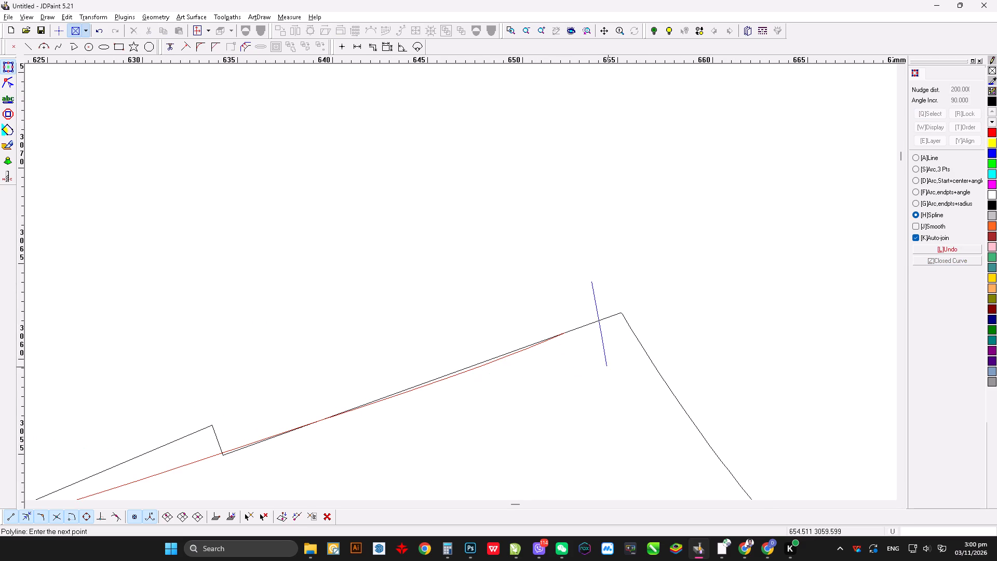
click(607, 366)
scroll(716, 279, up, 6)
right_drag(727, 246, 721, 257)
scroll(622, 335, up, 5)
drag(495, 389, 493, 383)
click(419, 308)
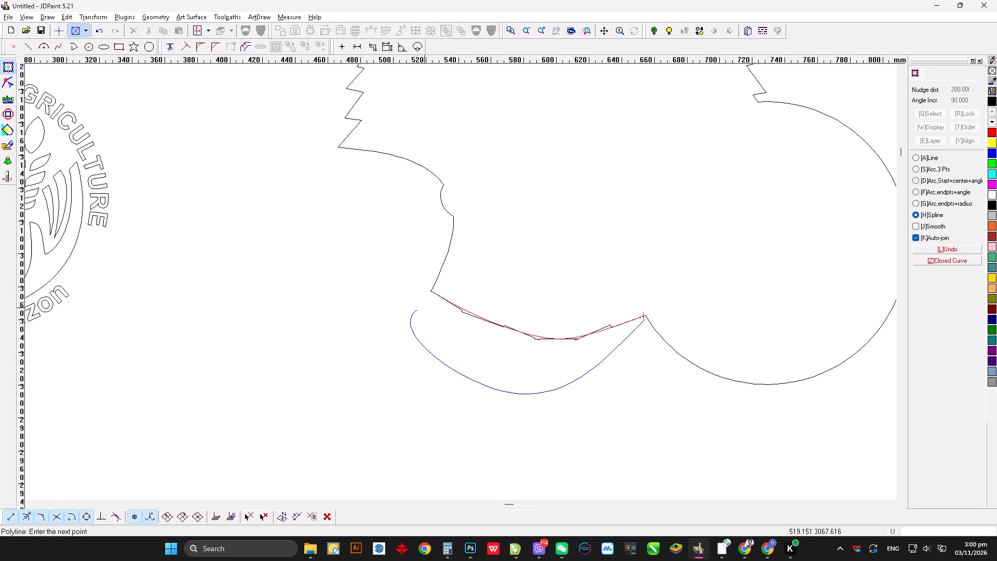
right_click(429, 294)
scroll(429, 293, down, 14)
click(499, 235)
right_click(499, 235)
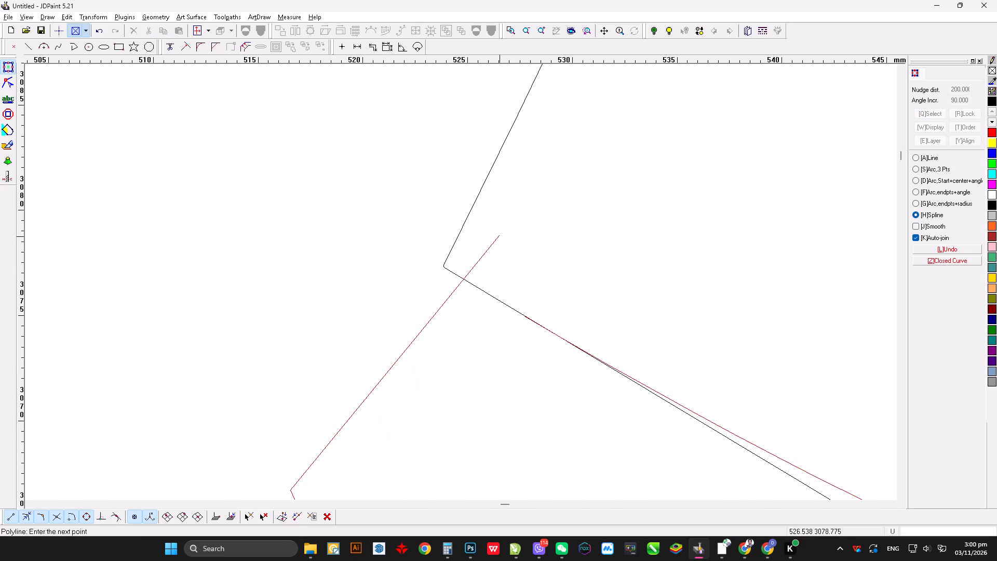
Trim the old jagged bottom edge against the looping polyline, and cut the polyline and the selected leftover edge pieces.
key(alt+8)
click(486, 255)
right_drag(482, 264, 474, 286)
click(474, 287)
right_drag(474, 286, 474, 273)
double_click(471, 262)
key(ctrl+x)
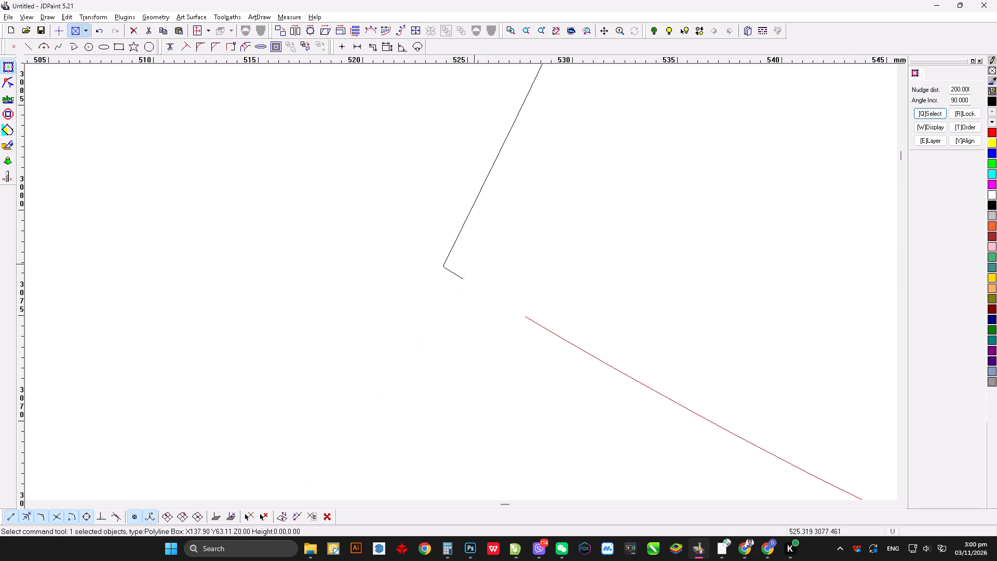
scroll(369, 249, up, 12)
drag(516, 381, 610, 208)
scroll(595, 275, down, 6)
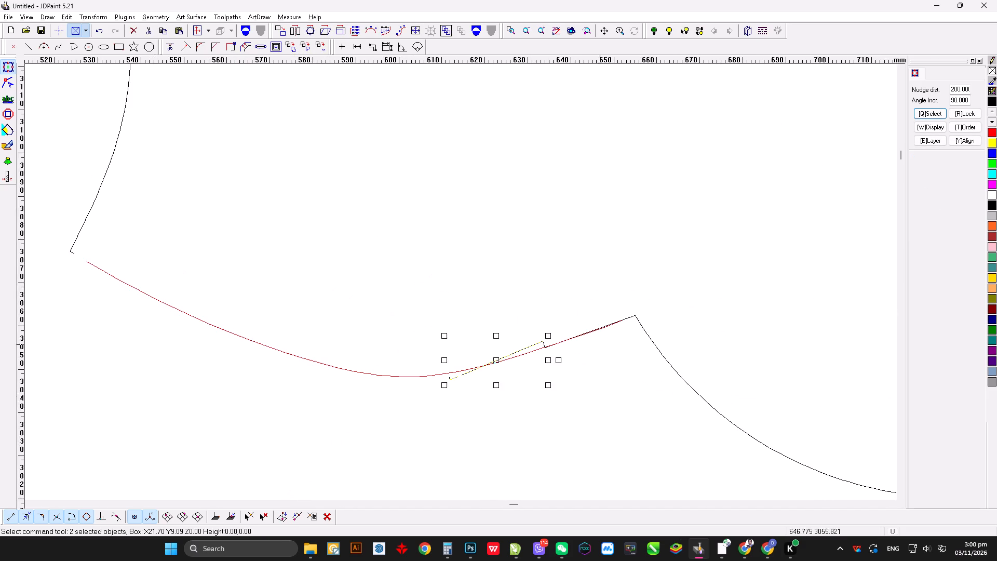
key(ctrl+x)
Draw a short line across the remaining old edge near the seal-circle corner, trim the edge to it, and cut the line.
scroll(578, 363, down, 5)
click(492, 313)
click(699, 269)
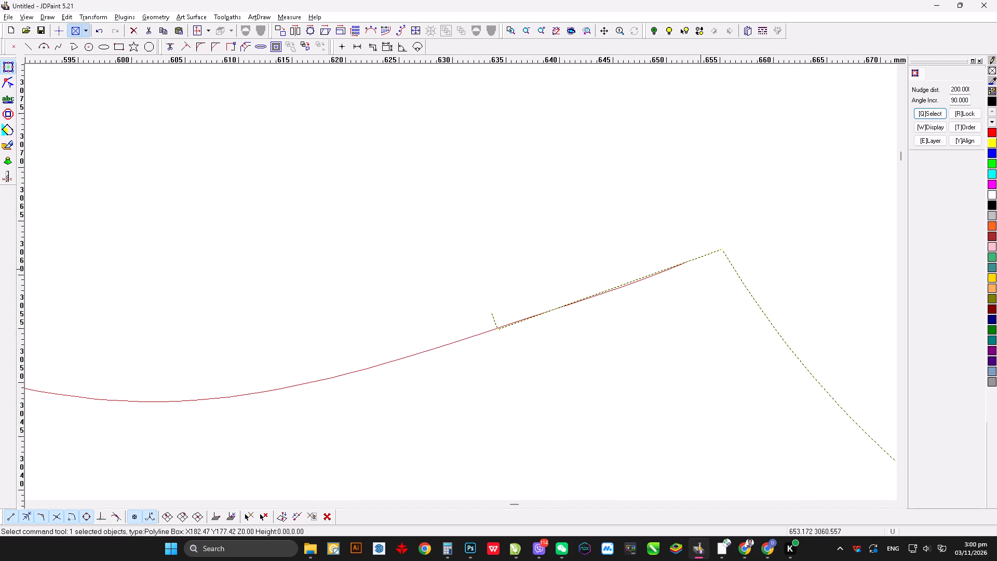
scroll(699, 262, down, 6)
key(ctrl+w)
ctrl+drag(705, 204, 716, 237)
click(724, 311)
right_click(724, 311)
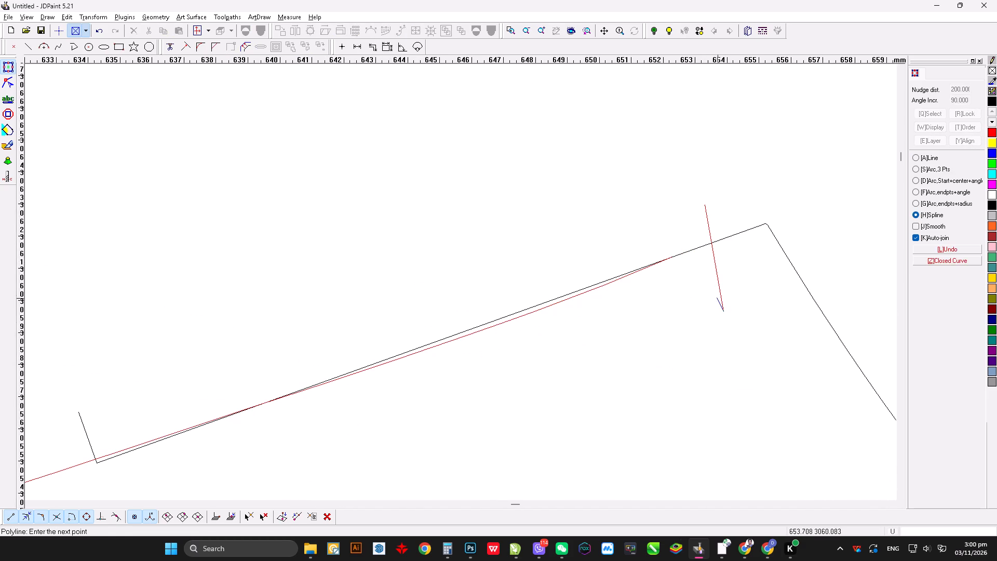
key(alt+8)
click(710, 230)
right_drag(710, 232, 708, 240)
click(708, 248)
double_click(706, 244)
right_drag(706, 244, 704, 236)
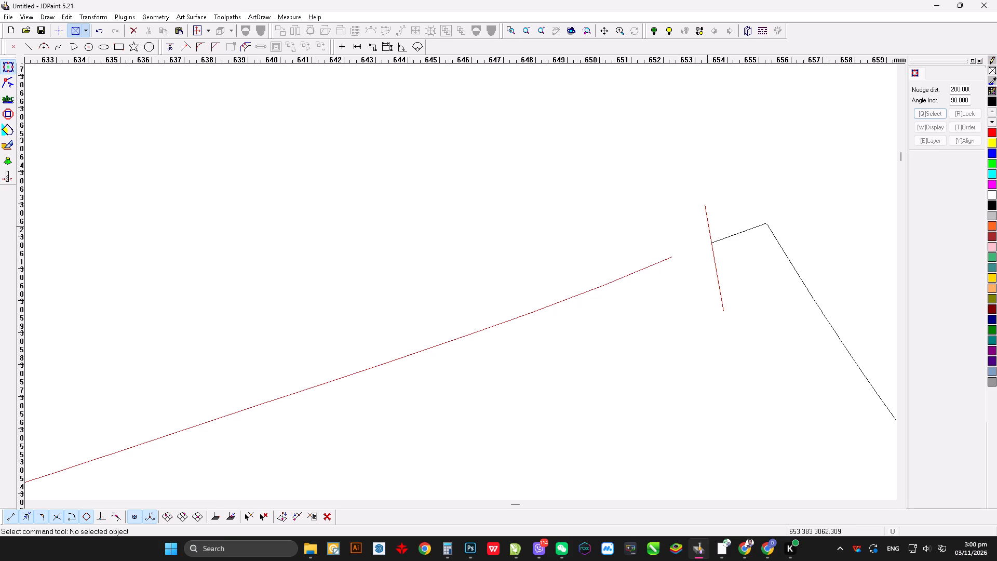
click(706, 226)
key(ctrl+x)
Join both ends of the new bottom curve to the outline with auto-joined spline polylines.
key(ctrl+w)
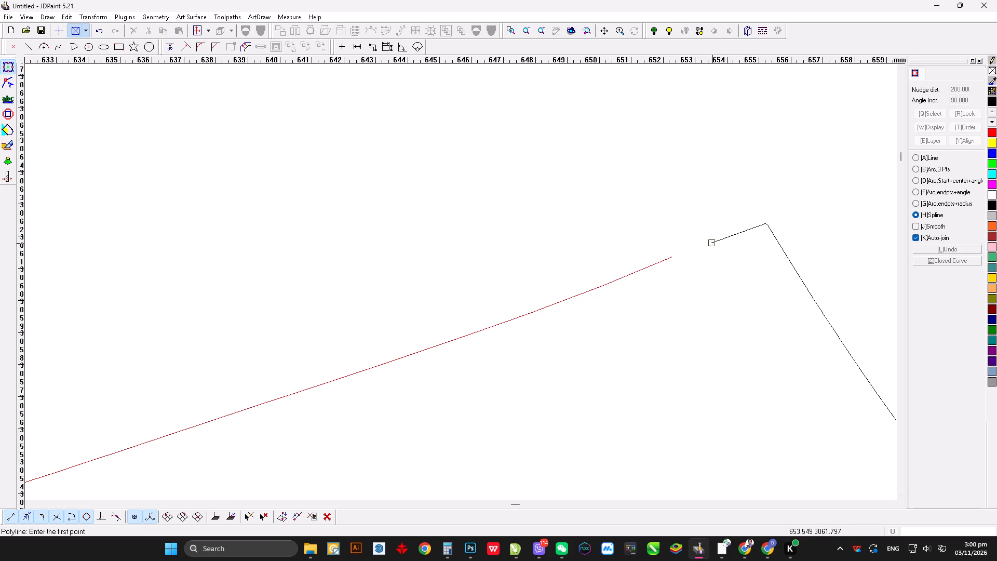
click(715, 242)
click(668, 258)
scroll(760, 266, up, 12)
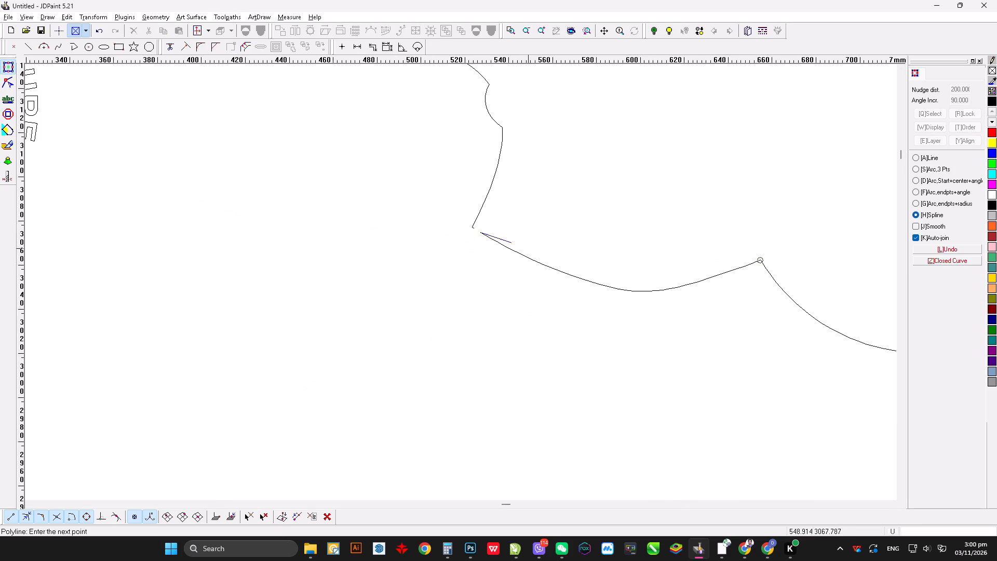
scroll(501, 213, down, 6)
scroll(467, 257, down, 5)
click(354, 260)
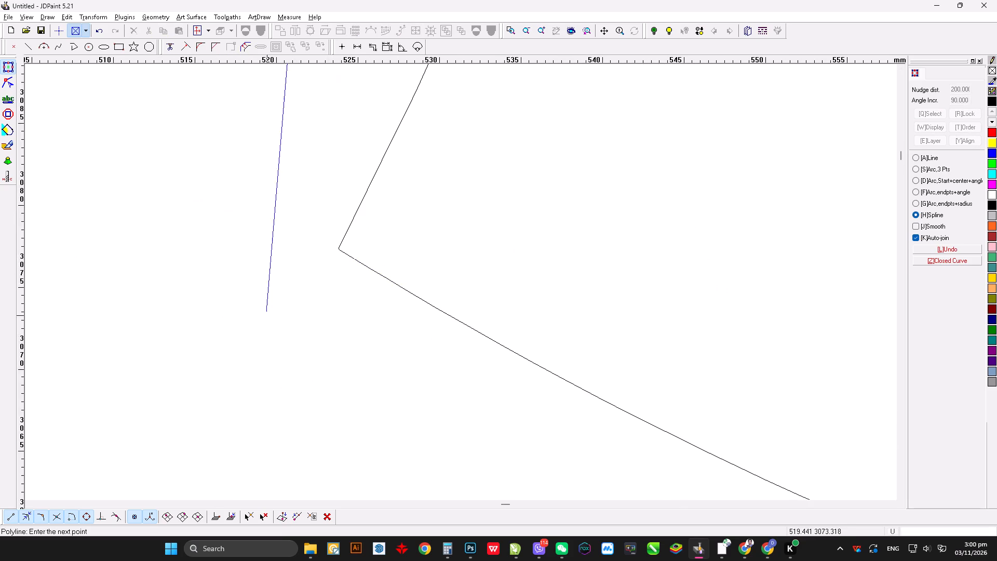
scroll(271, 317, up, 12)
scroll(340, 357, up, 1)
right_click(335, 213)
Draw a line across the arc just below the left side lobe's notch, trim the arc there, and cut the line.
scroll(331, 182, down, 9)
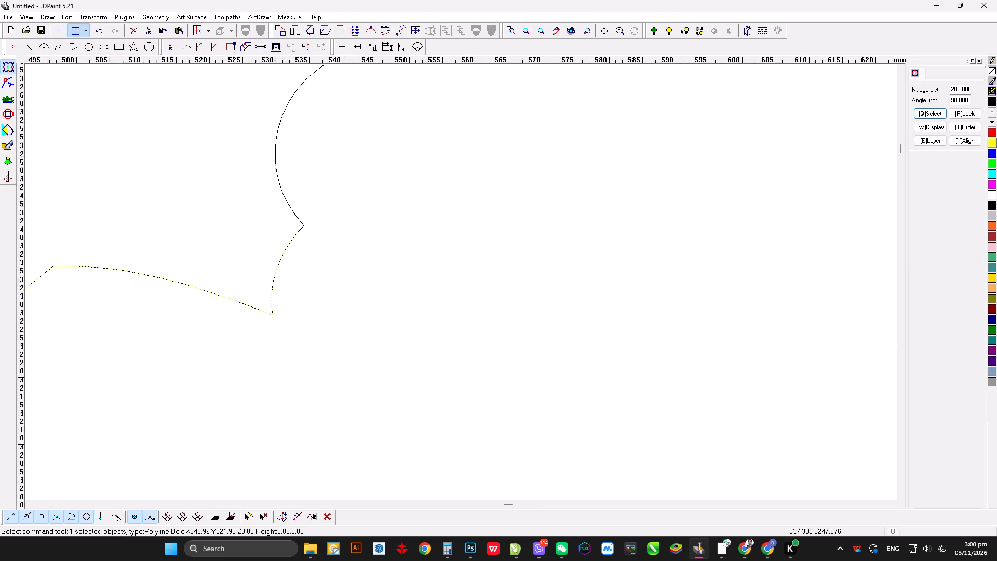
scroll(324, 195, down, 6)
scroll(293, 270, down, 11)
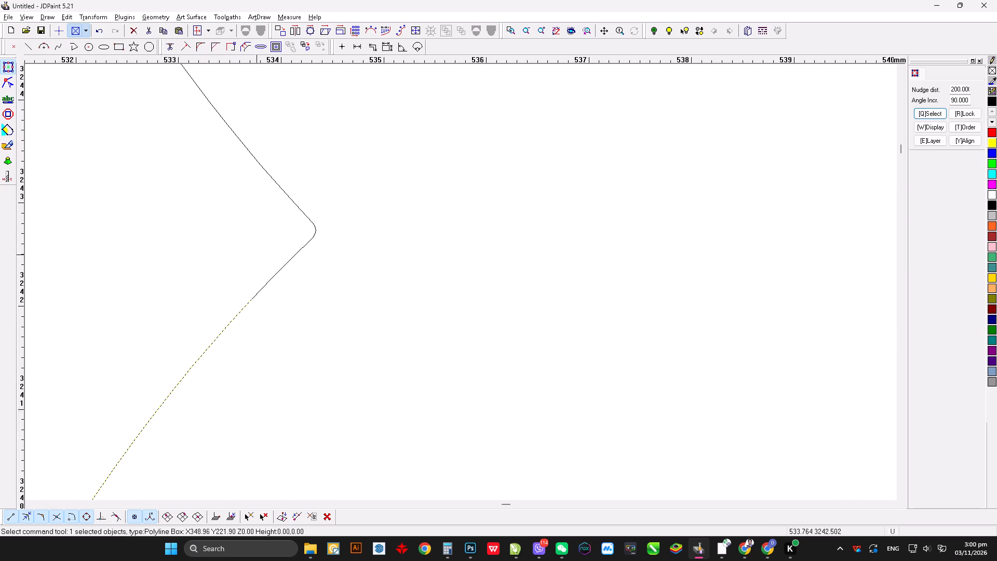
key(ctrl+w)
ctrl+drag(237, 262, 253, 280)
click(297, 303)
right_click(297, 303)
scroll(282, 315, down, 6)
key(alt+8)
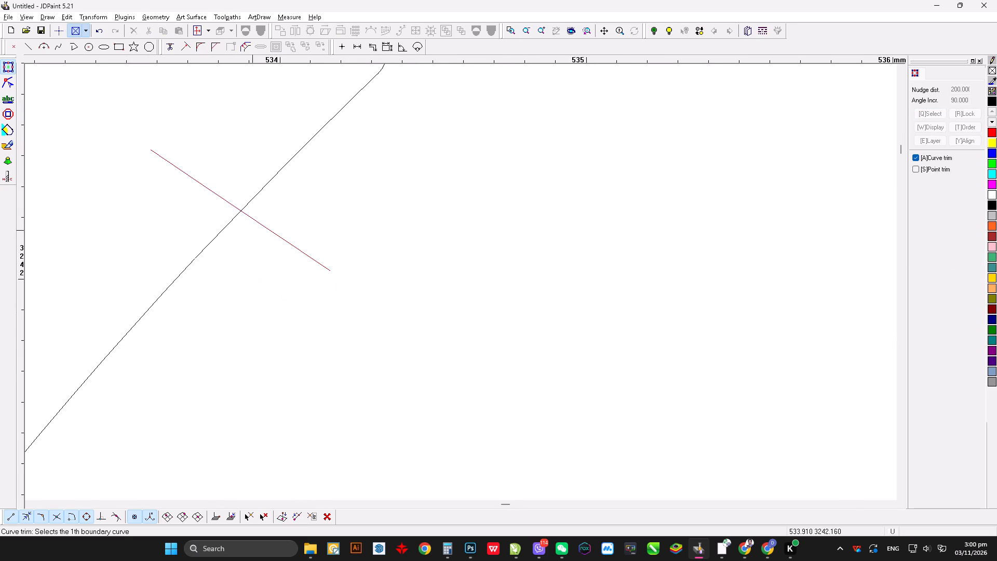
click(251, 222)
right_drag(245, 224, 238, 224)
key(alt+8)
click(255, 219)
right_drag(250, 219, 249, 219)
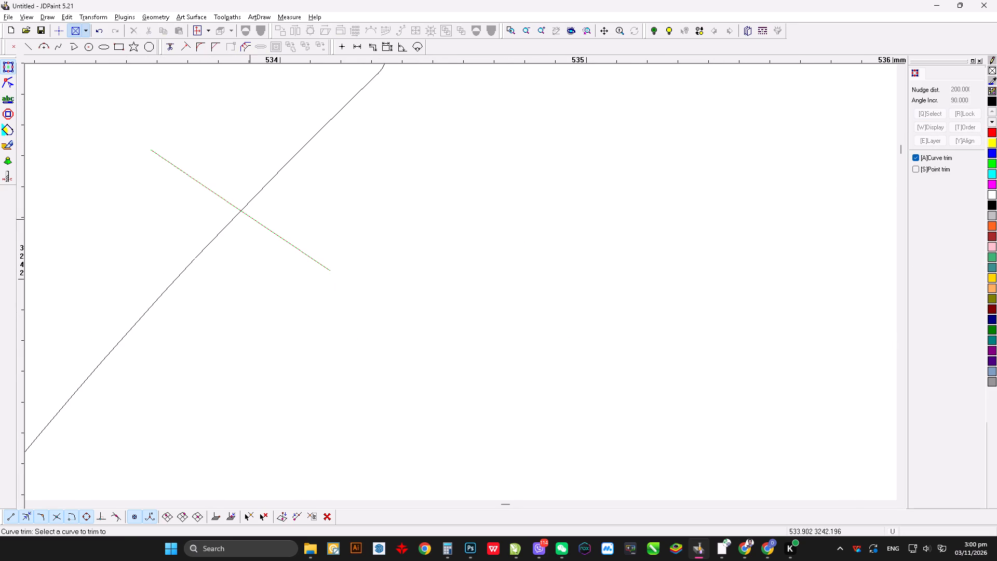
right_drag(249, 219, 239, 217)
click(234, 216)
right_drag(238, 217, 248, 218)
click(249, 218)
key(ctrl+x)
Bridge the short gap below the left side lobe's notch with an auto-joined spline polyline.
key(ctrl+w)
click(241, 211)
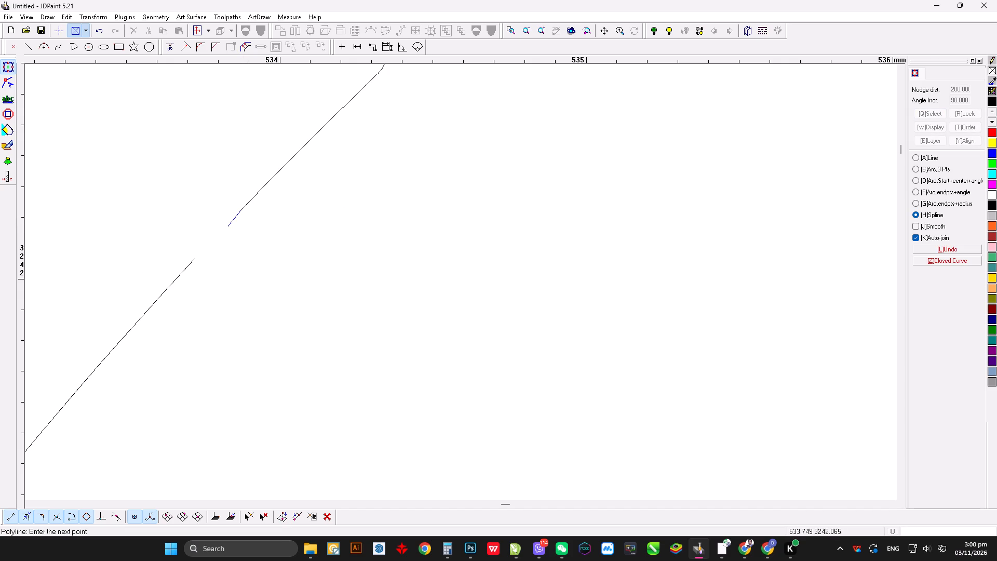
click(194, 258)
scroll(323, 305, up, 20)
scroll(323, 305, up, 4)
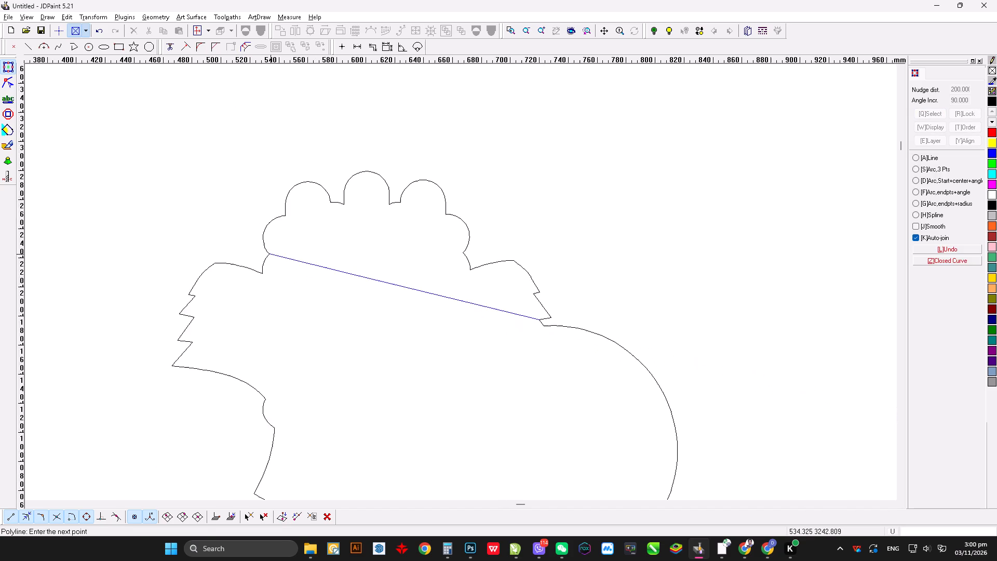
right_click(270, 250)
scroll(320, 241, up, 4)
scroll(386, 235, down, 3)
scroll(433, 305, down, 6)
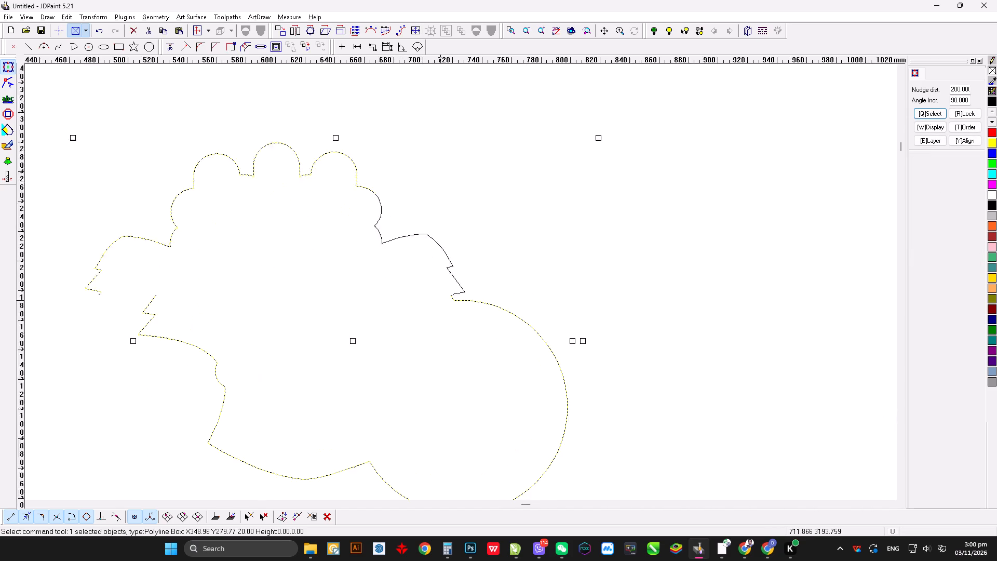
Fillet the three corners of the right side's lower notch, from the seal-circle junction to the outer tip.
scroll(443, 299, down, 7)
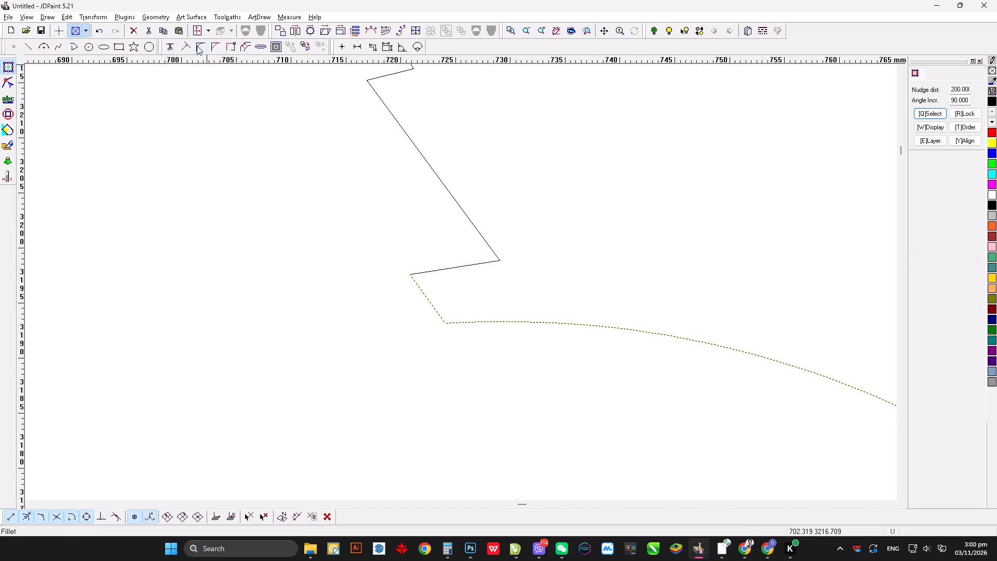
click(197, 46)
key(Return)
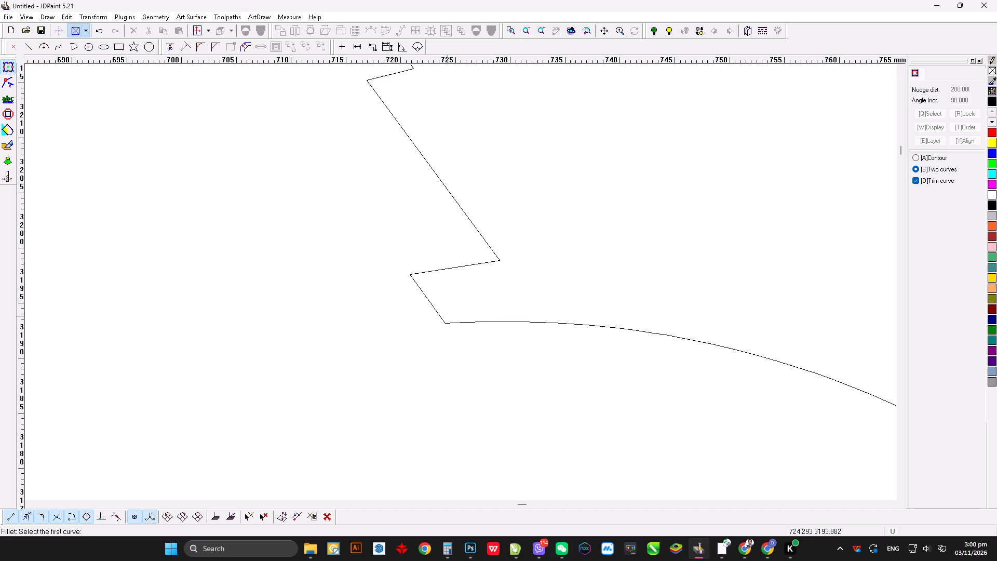
click(440, 316)
click(454, 322)
click(416, 286)
click(419, 273)
drag(488, 261, 489, 255)
click(491, 249)
Fillet the inner and outer corners of the right side lobe's upper notch and the corner at the lobe's top.
scroll(573, 337, up, 4)
scroll(487, 195, down, 4)
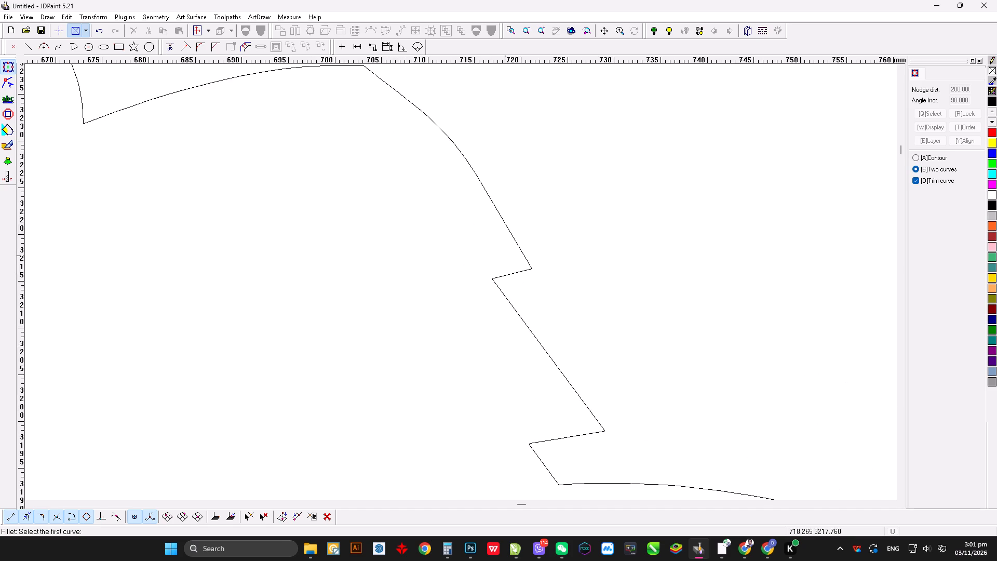
click(503, 274)
click(500, 287)
drag(523, 273, 526, 266)
click(526, 260)
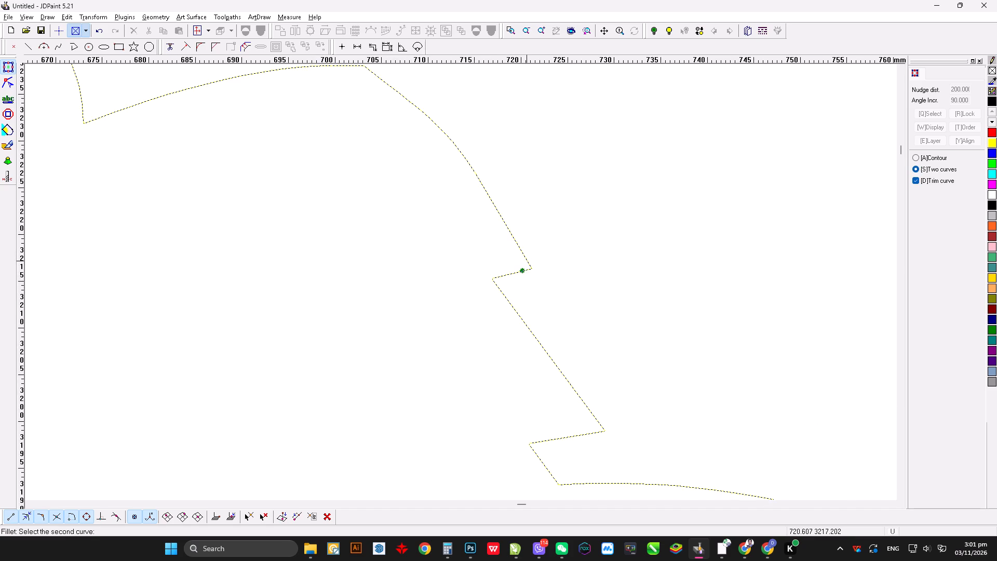
scroll(611, 336, up, 3)
scroll(434, 176, down, 3)
click(513, 210)
click(520, 213)
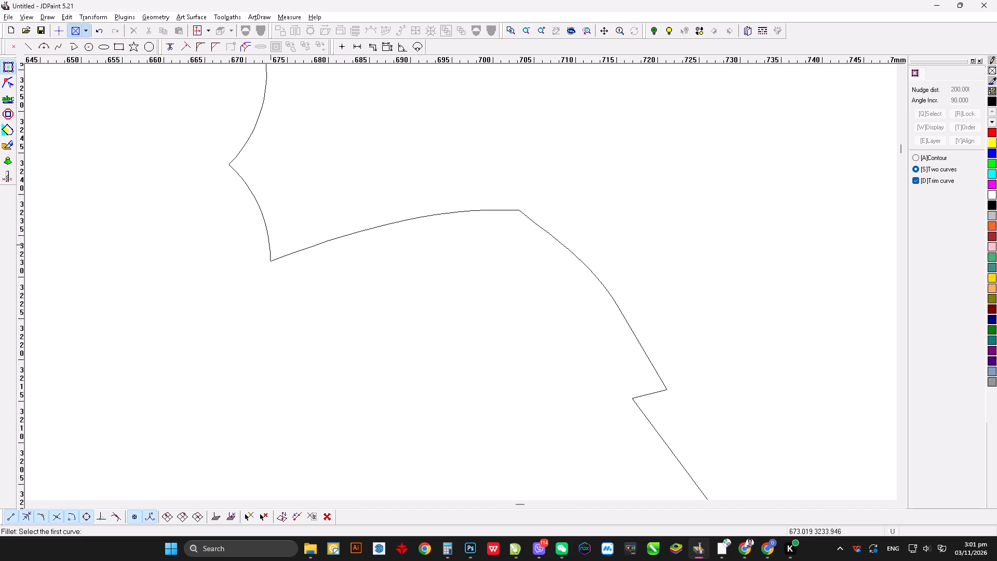
Fillet the inner corner where the right side lobe meets the scalloped edge and the cusp just above it.
click(286, 254)
click(267, 245)
scroll(272, 247, down, 4)
right_click(266, 256)
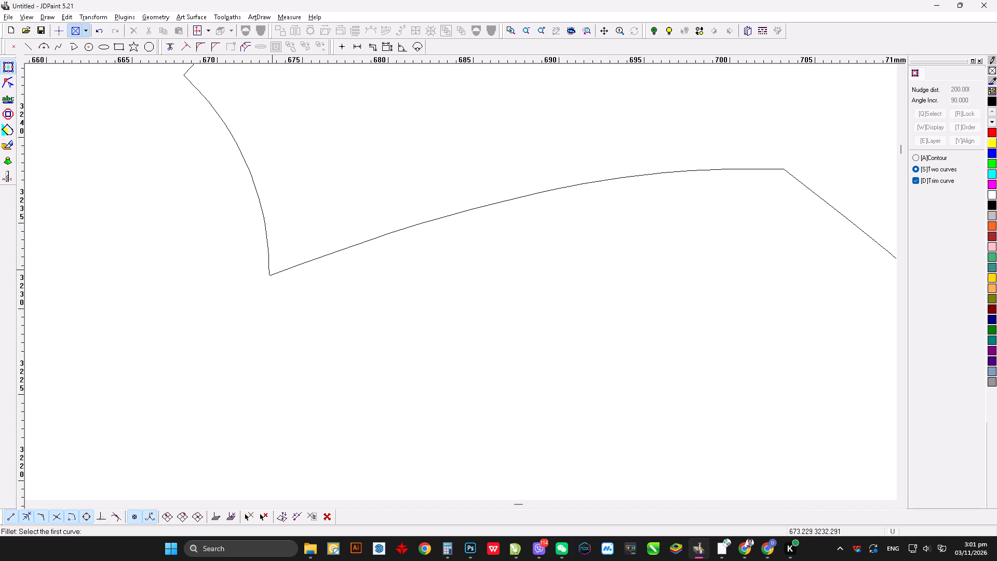
click(271, 269)
click(278, 272)
scroll(286, 263, up, 4)
scroll(261, 185, down, 3)
click(238, 179)
click(238, 192)
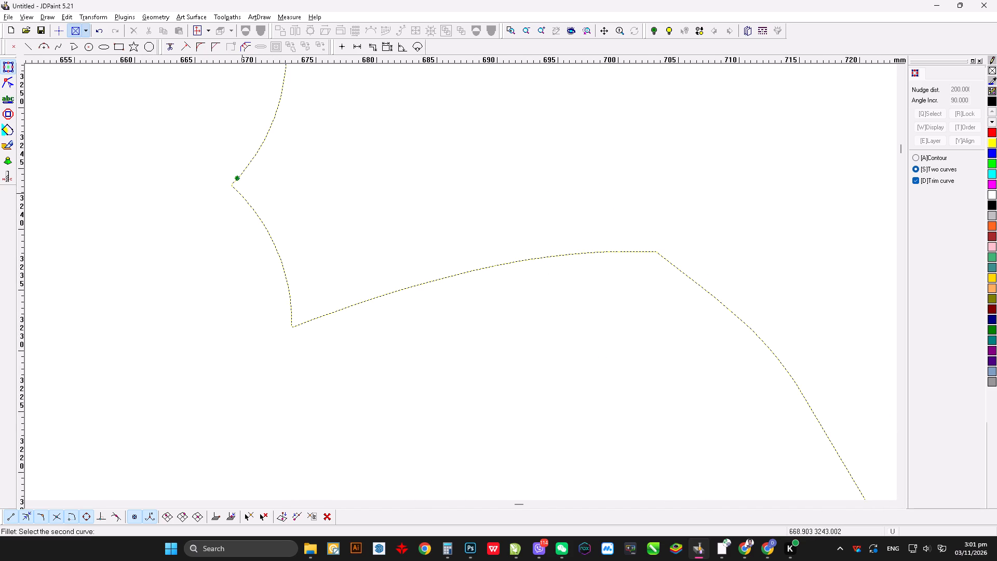
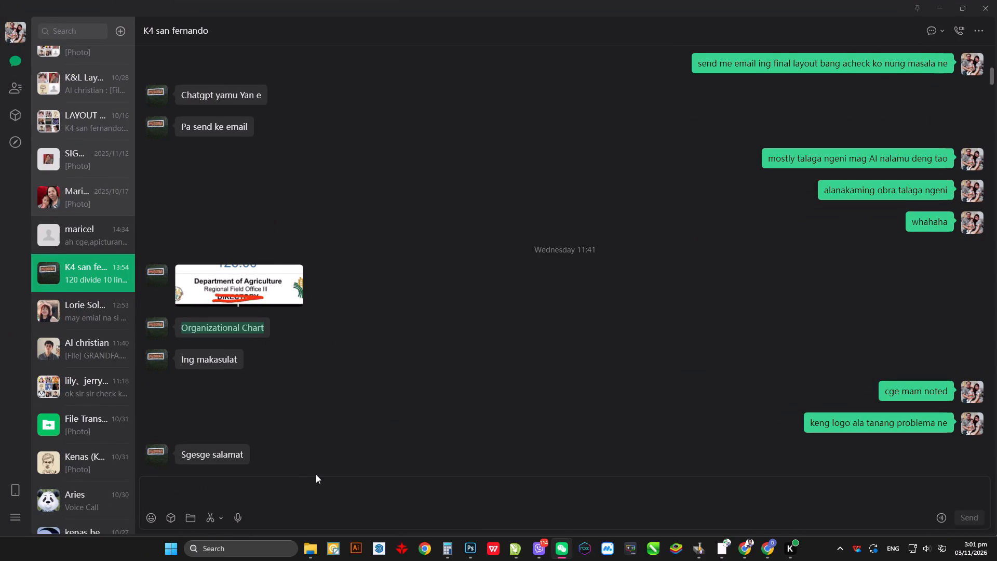
Draft a chat message to K4 san fernando beginning "mam bat neba i boss ken".
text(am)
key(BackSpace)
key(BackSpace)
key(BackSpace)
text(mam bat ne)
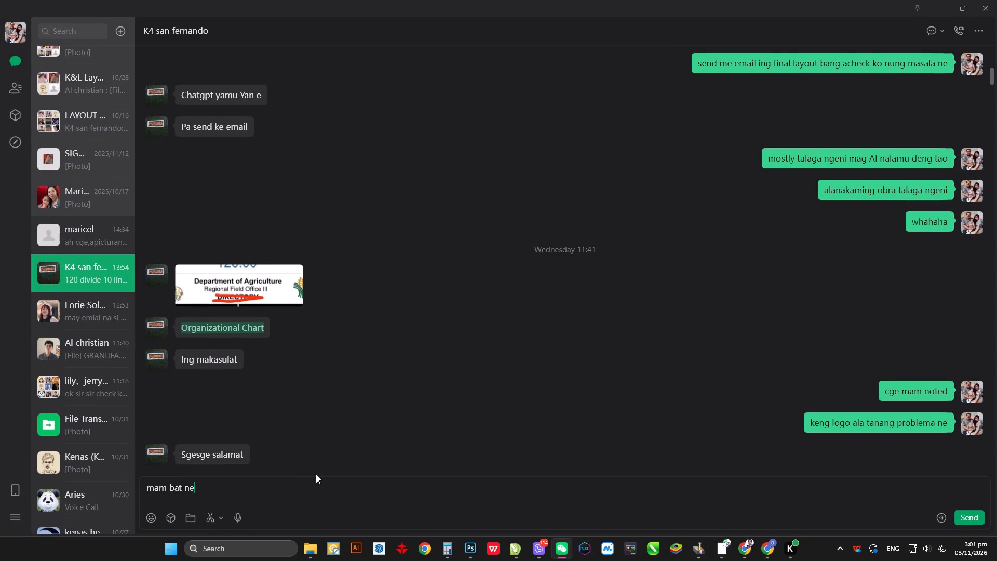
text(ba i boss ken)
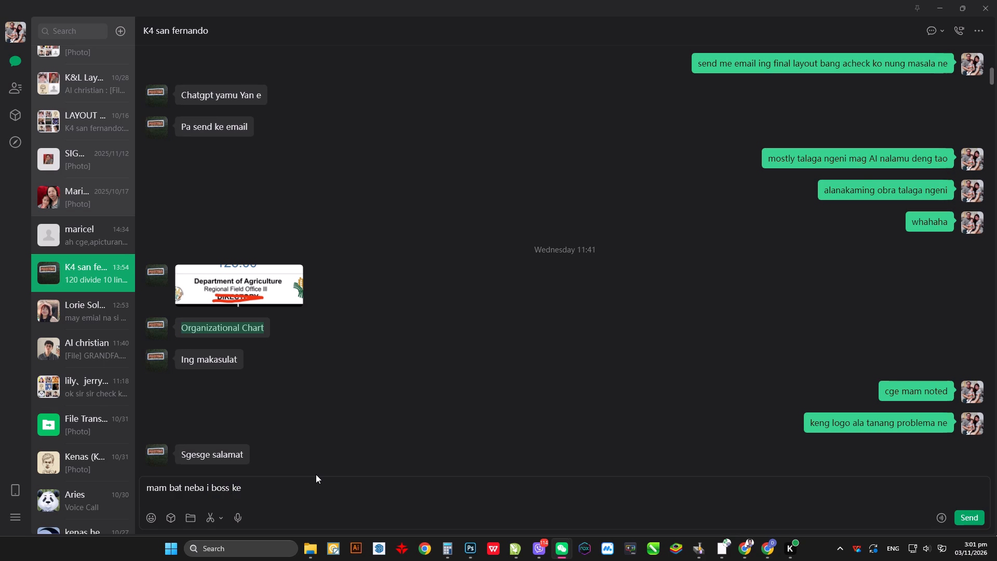
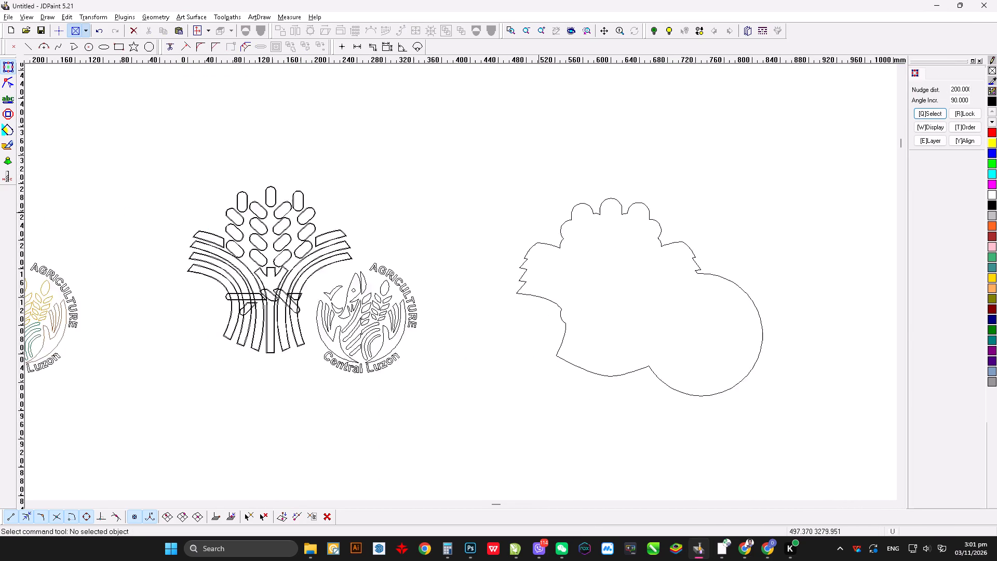
Cut the wheat-sheaf and seal artwork copies beside the finished outline so only the combined outline remains there.
drag(292, 124, 503, 383)
key(ctrl+x)
scroll(572, 317, up, 6)
drag(355, 201, 446, 306)
key(ctrl+x)
Offset the combined sheaf-and-seal outline outward by 2 mm in one step, keeping the original curve.
drag(159, 323, 435, 232)
scroll(580, 253, down, 5)
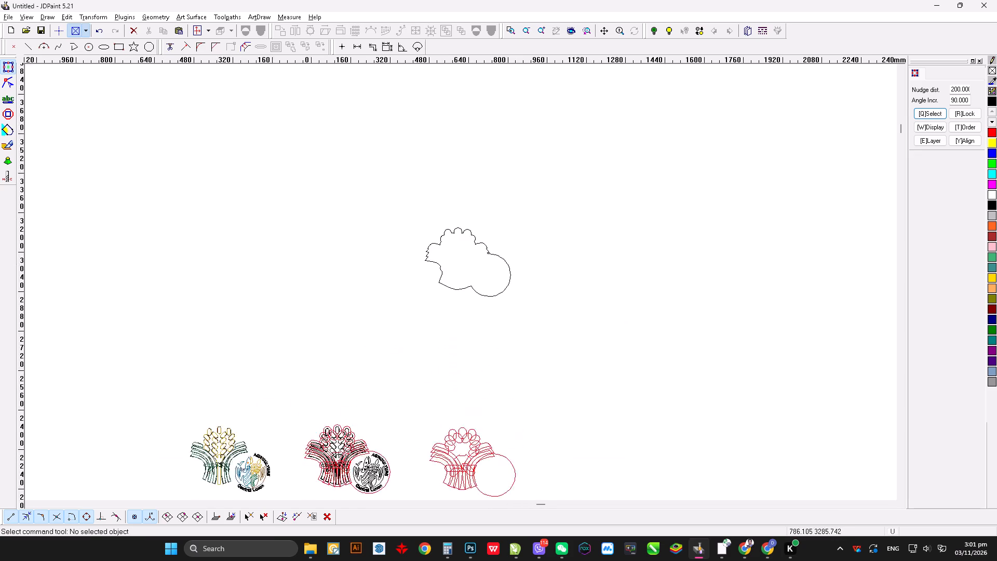
scroll(503, 231, down, 3)
key(alt+5)
drag(479, 251, 427, 251)
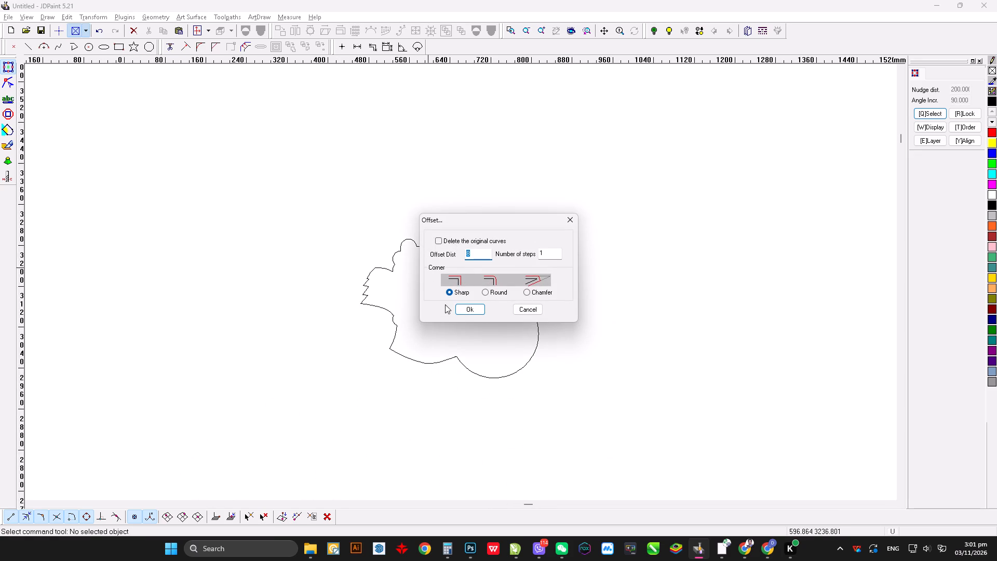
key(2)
click(465, 309)
scroll(408, 246, down, 5)
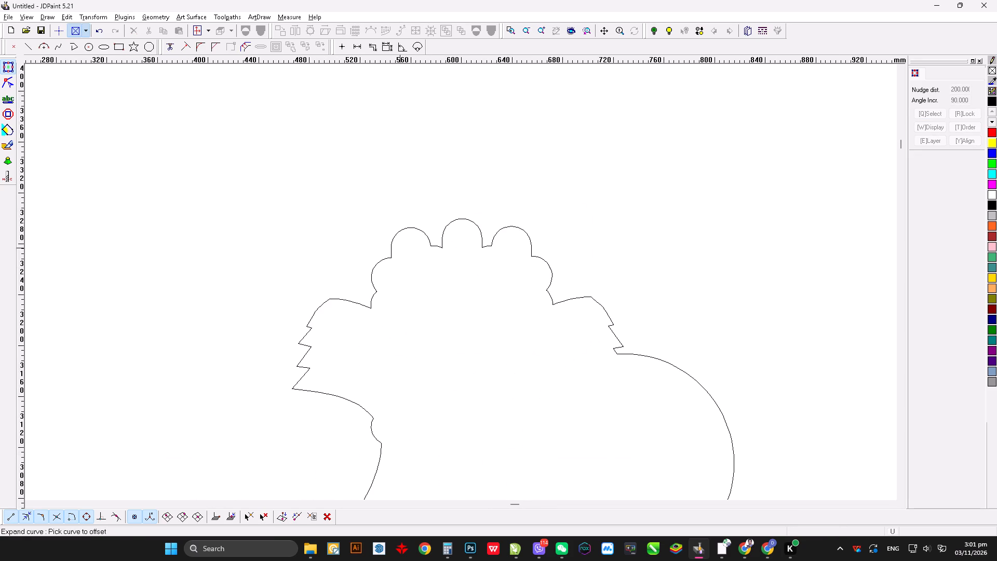
click(395, 237)
click(372, 211)
Add three more successive outward offsets at the same 2 mm distance, each from the newest outermost curve.
scroll(486, 162, up, 3)
scroll(466, 192, down, 8)
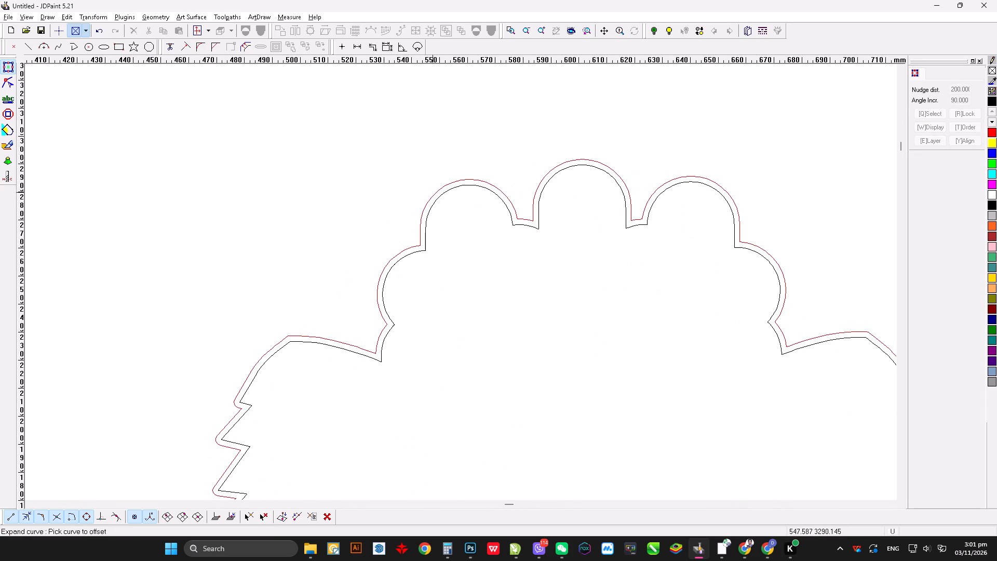
click(432, 192)
click(433, 192)
click(419, 156)
click(440, 179)
click(426, 163)
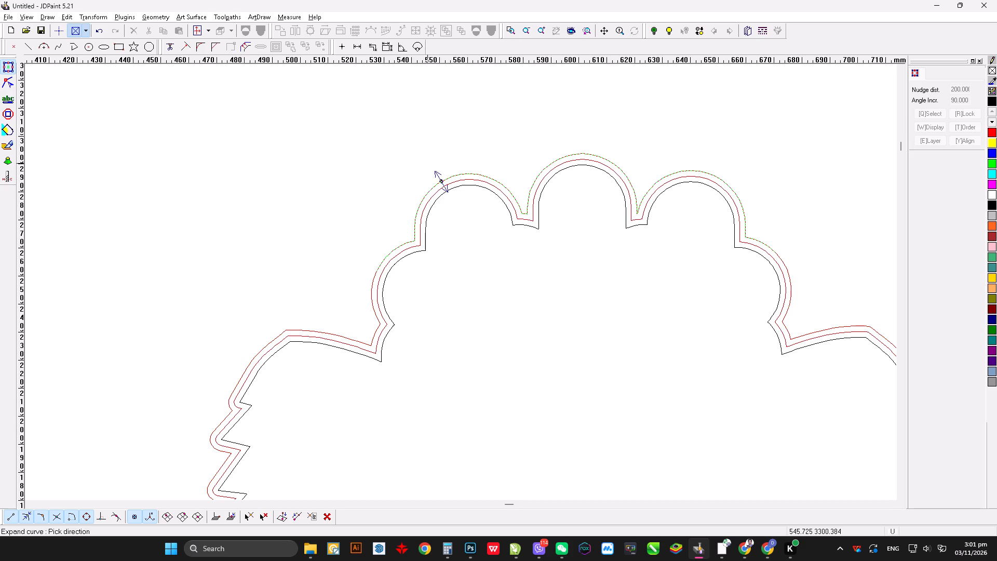
click(444, 170)
click(440, 157)
scroll(391, 136, up, 5)
scroll(558, 244, down, 8)
scroll(724, 194, up, 4)
right_click(440, 283)
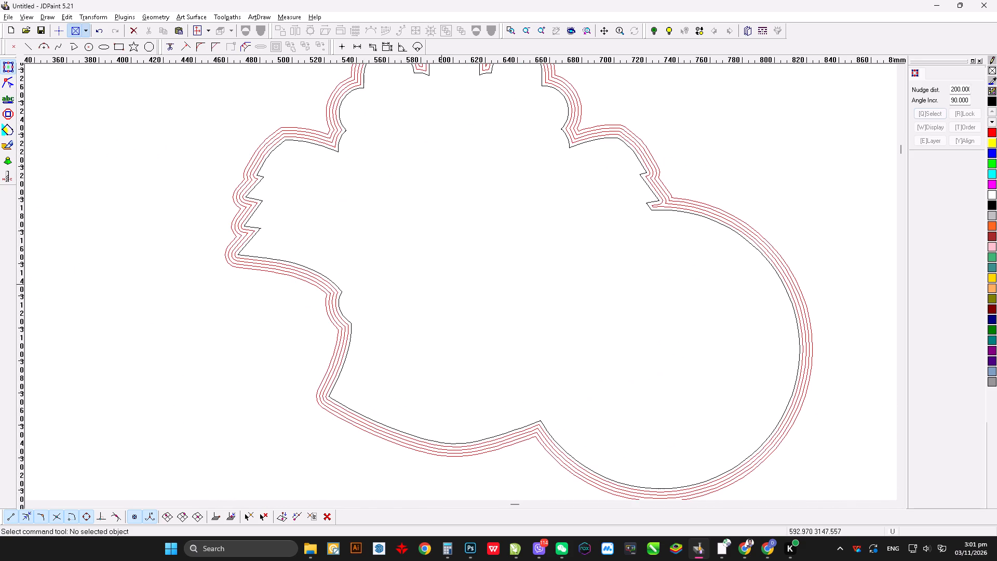
Select the outline with its four offset curves and open the Export dialog for them.
scroll(455, 344, up, 5)
drag(316, 195, 720, 455)
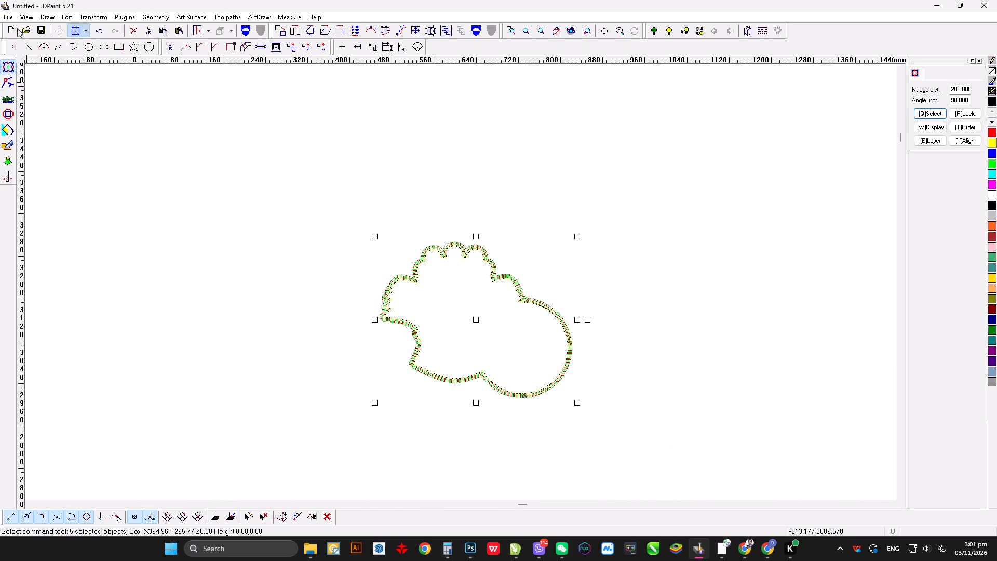
click(8, 19)
click(62, 106)
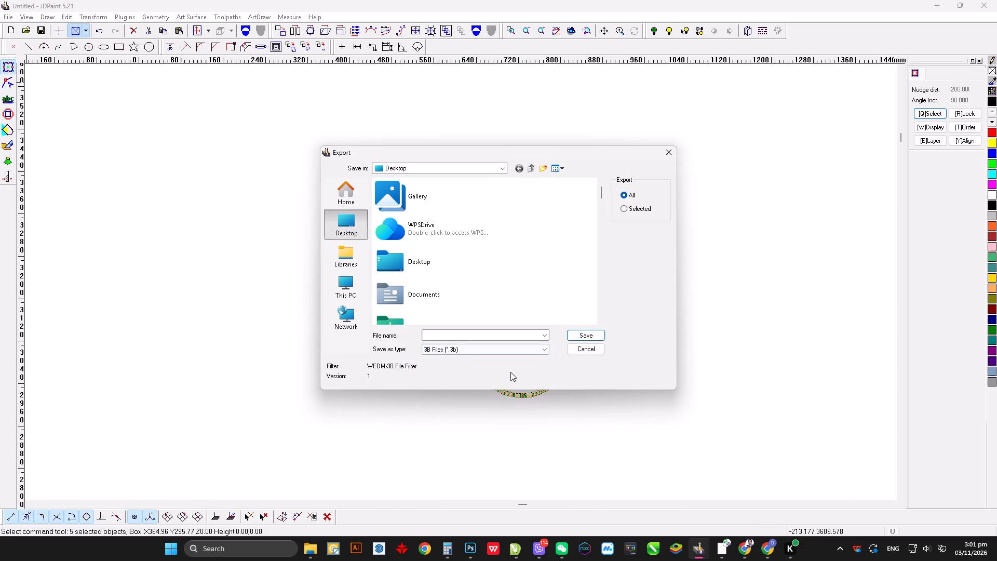
Export the whole drawing to the desktop as a DXF file named 1.
click(468, 346)
click(457, 377)
click(454, 339)
click(454, 335)
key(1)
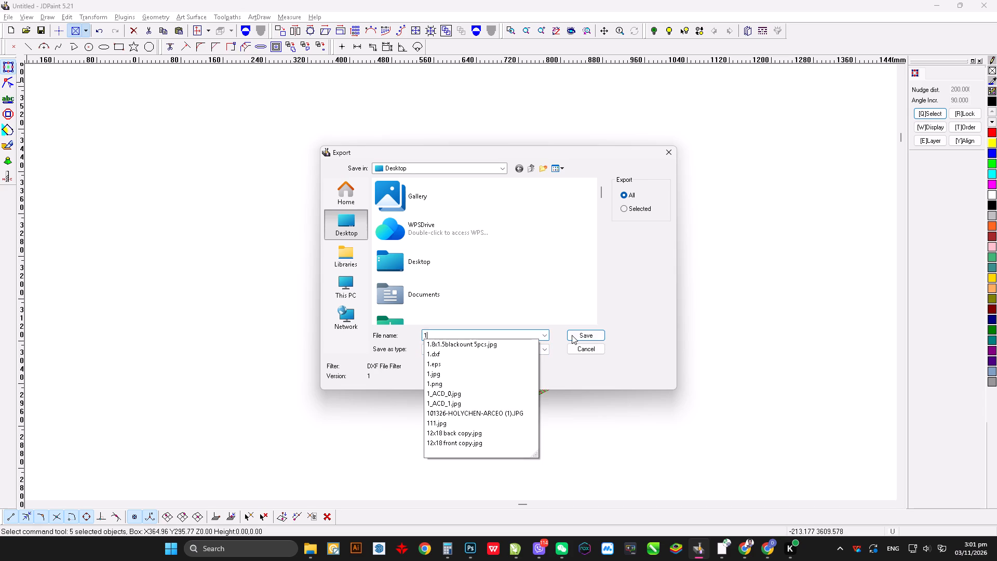
click(581, 335)
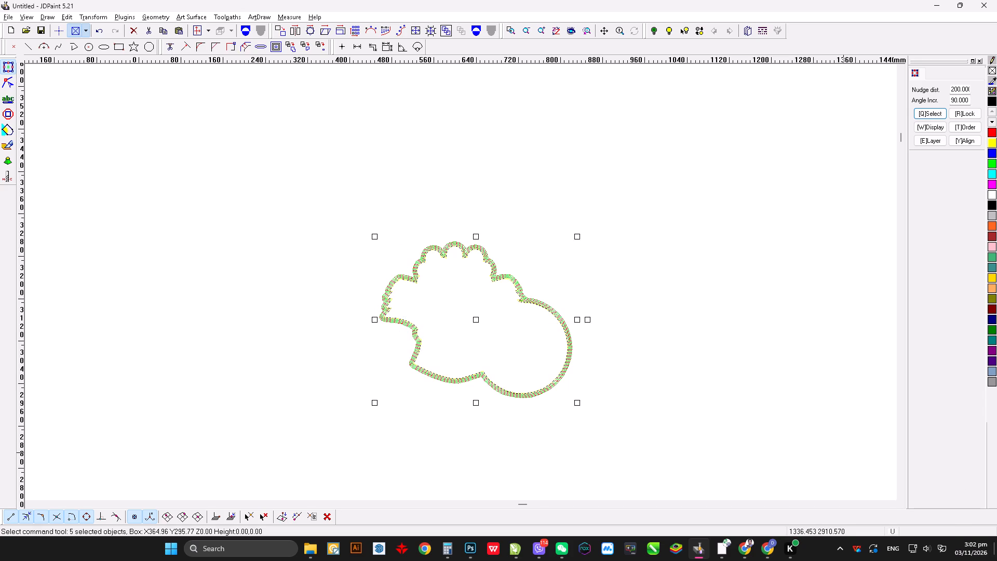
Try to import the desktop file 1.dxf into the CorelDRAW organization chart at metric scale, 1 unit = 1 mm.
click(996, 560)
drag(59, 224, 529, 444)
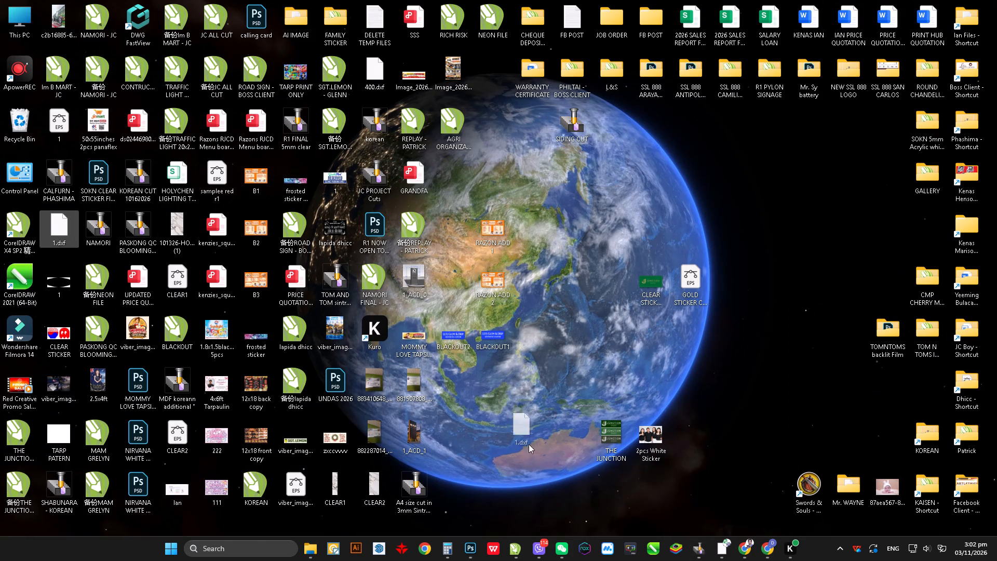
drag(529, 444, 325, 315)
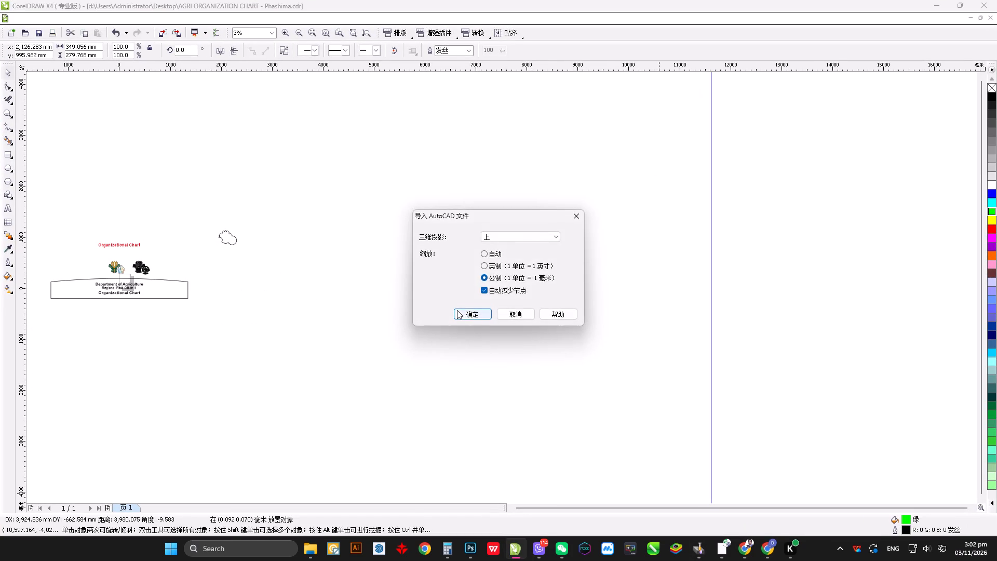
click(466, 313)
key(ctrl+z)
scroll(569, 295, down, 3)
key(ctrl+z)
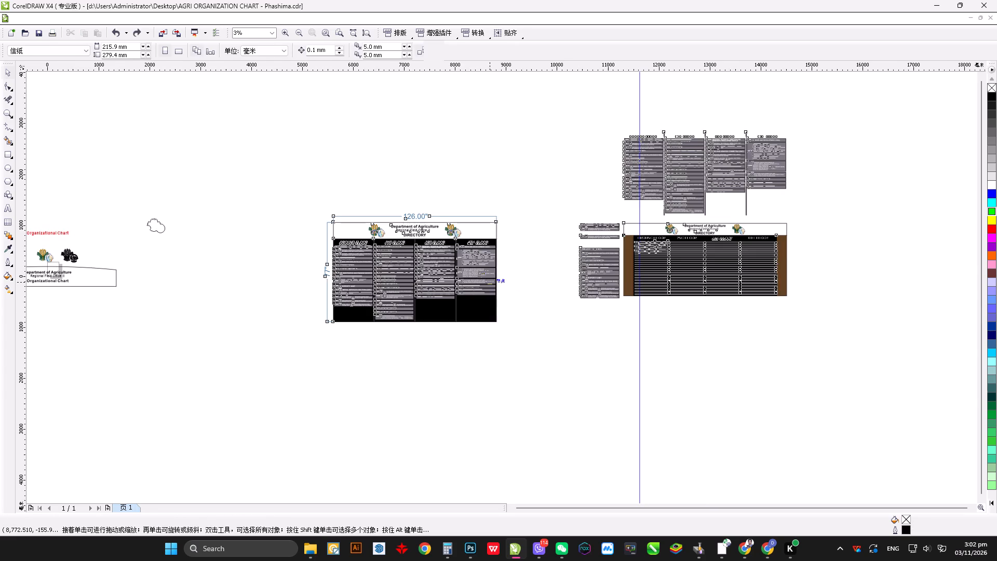
Import 1.dxf from the desktop into the CorelDRAW chart at metric scale and move the group to the empty area above the existing artwork.
click(996, 560)
drag(66, 213, 619, 392)
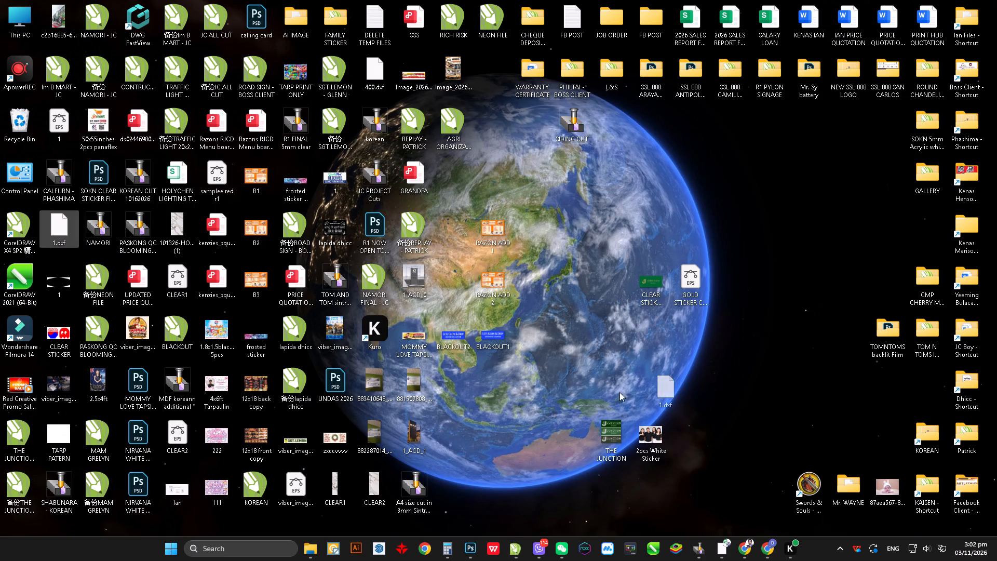
drag(619, 392, 513, 527)
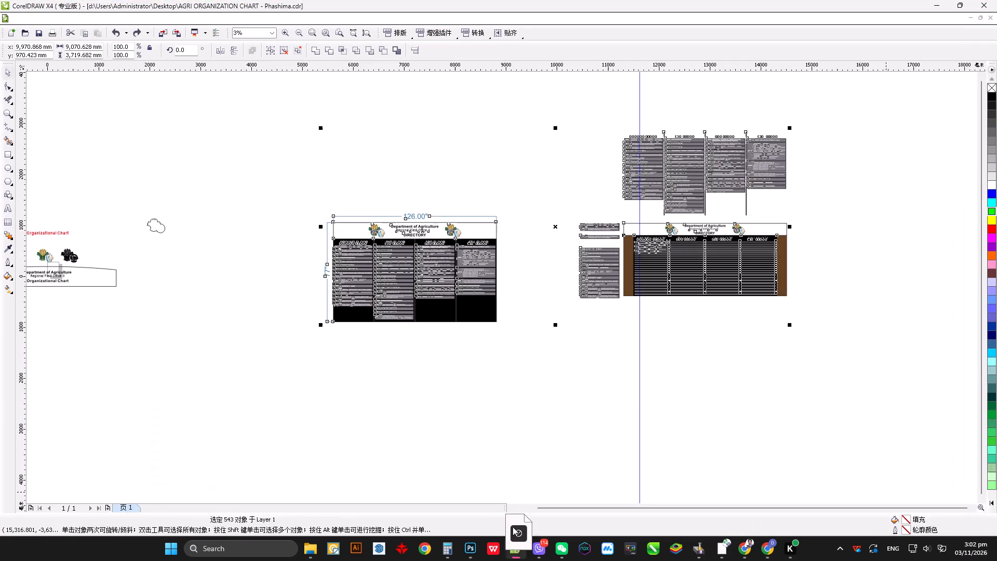
drag(513, 527, 261, 142)
click(476, 315)
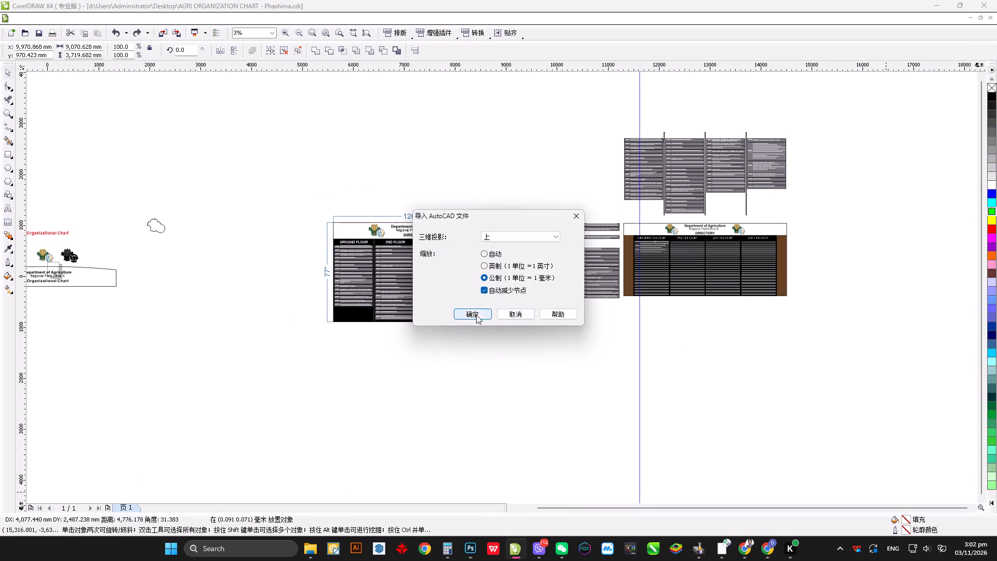
scroll(299, 155, down, 2)
drag(440, 266, 480, 202)
scroll(479, 197, up, 1)
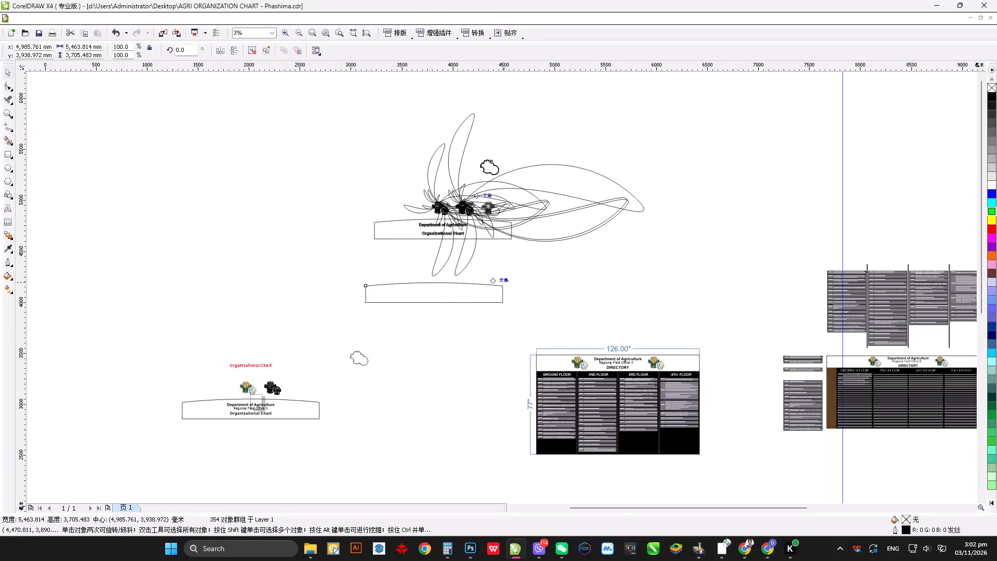
Ungroup the imported drawing and move the five nested logo outlines out to the left of the other imported objects.
scroll(503, 280, up, 1)
scroll(519, 284, down, 2)
key(ctrl+u)
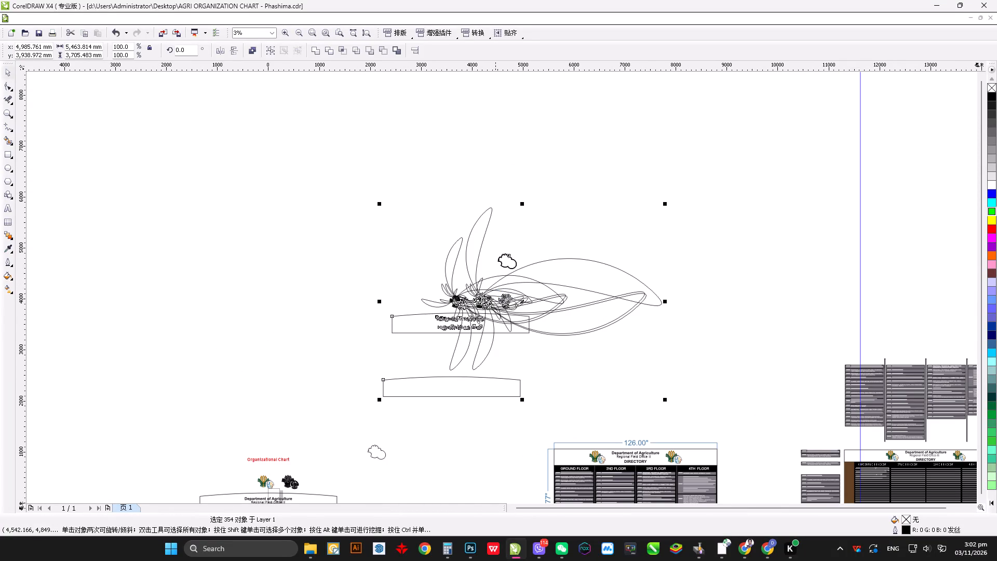
click(475, 161)
drag(478, 193, 586, 273)
drag(505, 259, 243, 282)
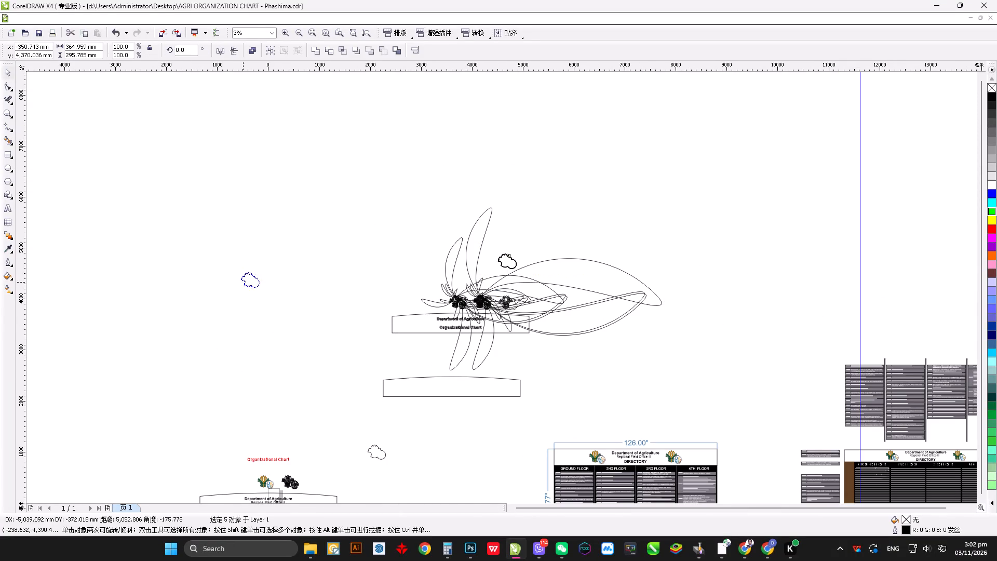
drag(243, 282, 234, 284)
Cut the rest of the imported artwork, keeping only the five nested outlines.
drag(306, 235, 317, 217)
drag(325, 182, 683, 408)
key(ctrl+x)
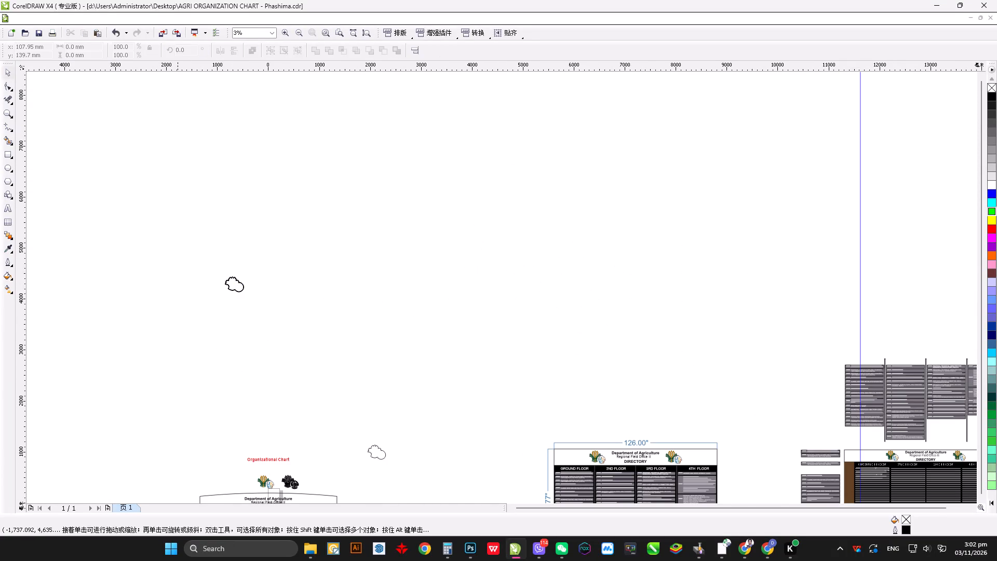
Move the five nested outlines down beside the black line-art copy of the logo.
drag(180, 241, 285, 314)
drag(234, 283, 317, 479)
scroll(307, 499, up, 2)
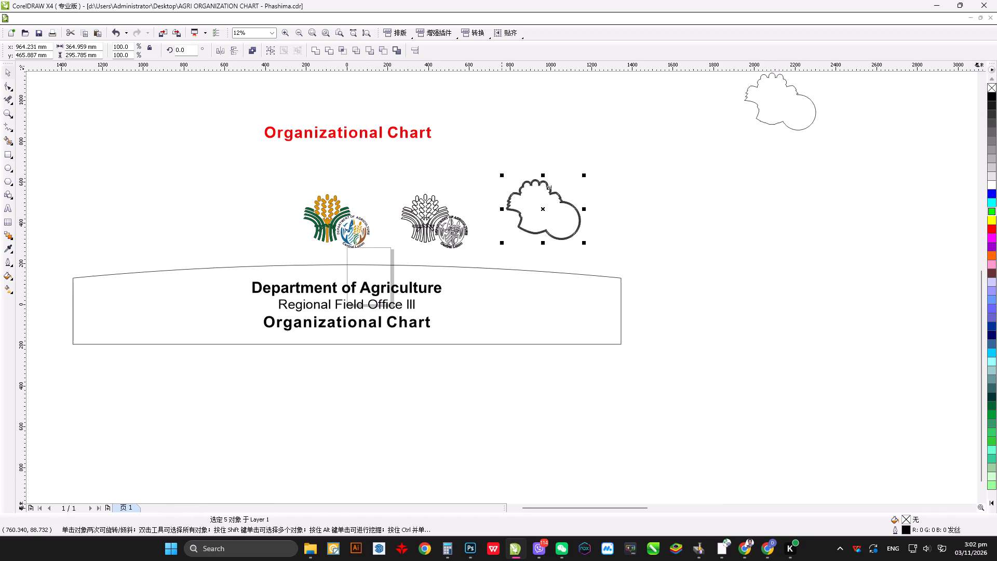
Cut the old single logo outline and the black line-art copy of the logo.
scroll(617, 221, down, 1)
drag(522, 181, 659, 266)
key(ctrl+x)
scroll(455, 283, up, 2)
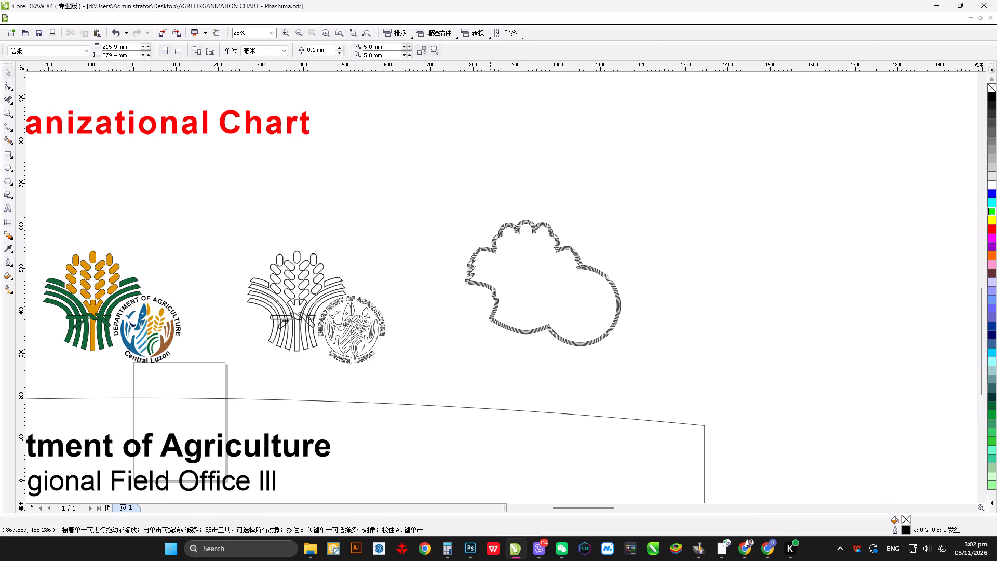
drag(206, 220, 412, 383)
key(ctrl+x)
Group all objects of the coloured wheat and seal logo.
scroll(171, 325, up, 1)
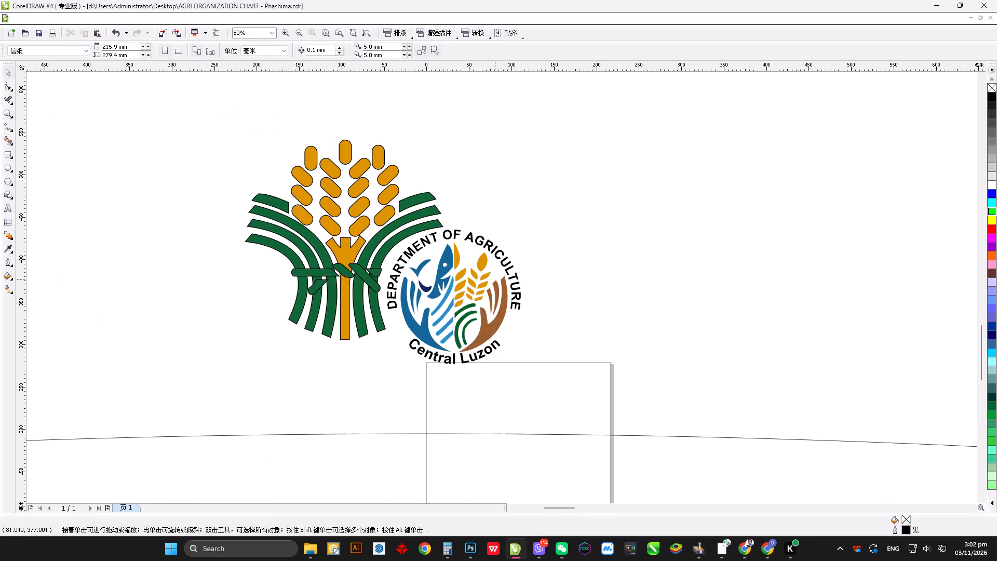
scroll(495, 268, down, 1)
drag(312, 185, 587, 352)
key(ctrl+g)
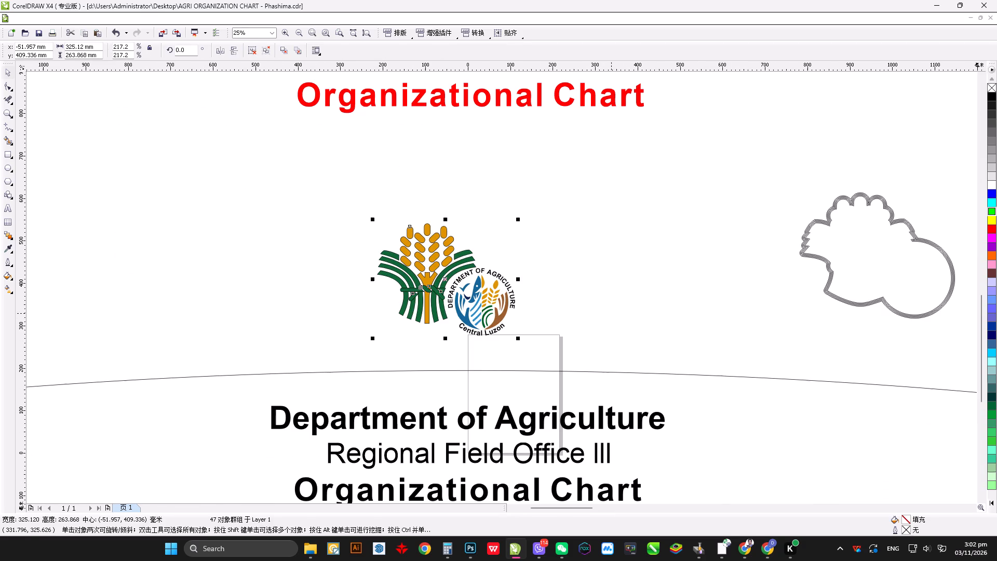
Move the five nested outlines closer to the coloured logo, on its right side.
drag(763, 269, 762, 263)
drag(753, 179, 978, 352)
drag(782, 257, 572, 289)
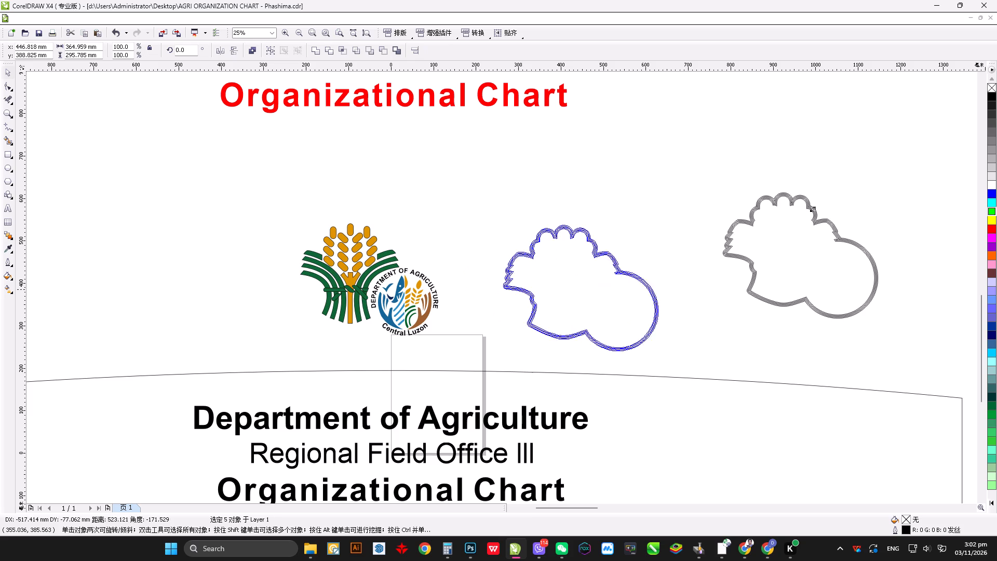
drag(572, 289, 592, 290)
drag(855, 298, 823, 298)
Pick the second-outermost of the nested outlines and move it to the left of the coloured logo.
scroll(582, 258, up, 3)
scroll(375, 180, down, 1)
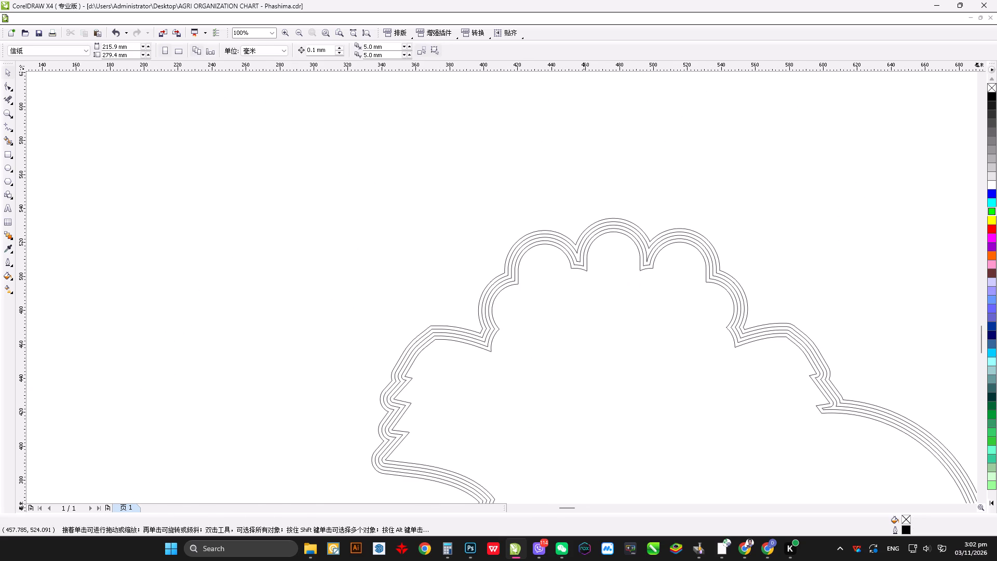
scroll(586, 231, up, 1)
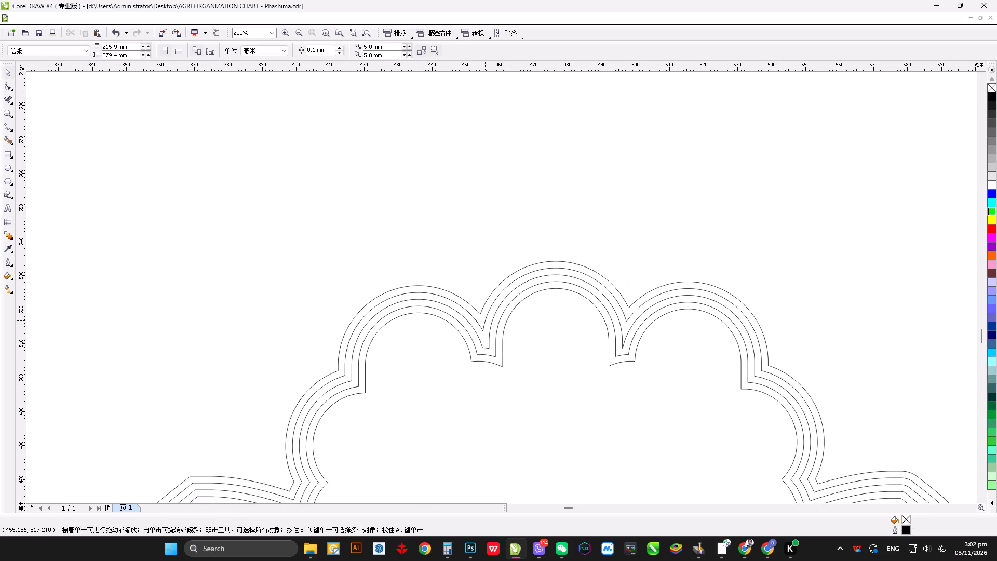
click(485, 320)
scroll(485, 320, down, 3)
scroll(502, 287, up, 2)
scroll(502, 287, down, 2)
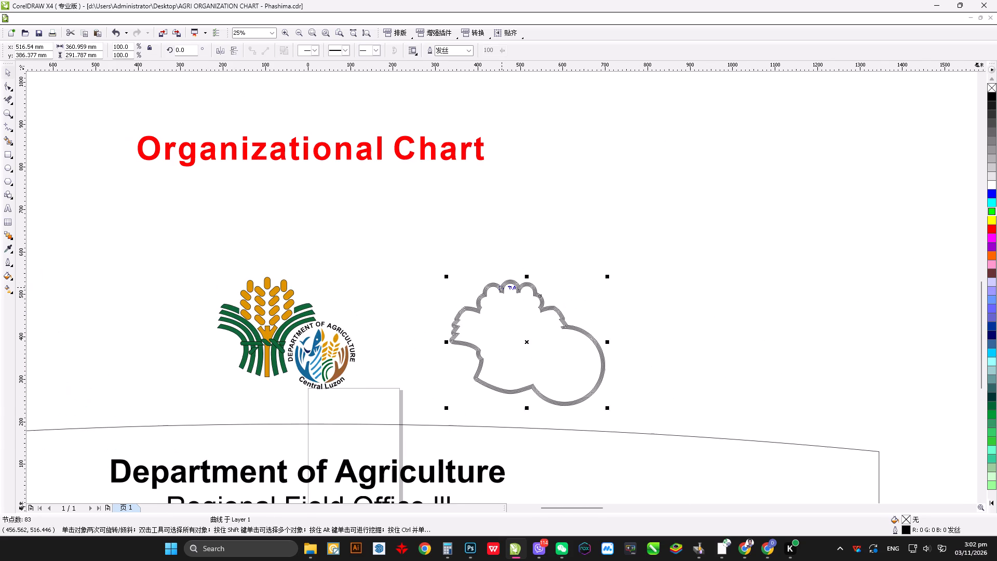
drag(501, 285, 109, 303)
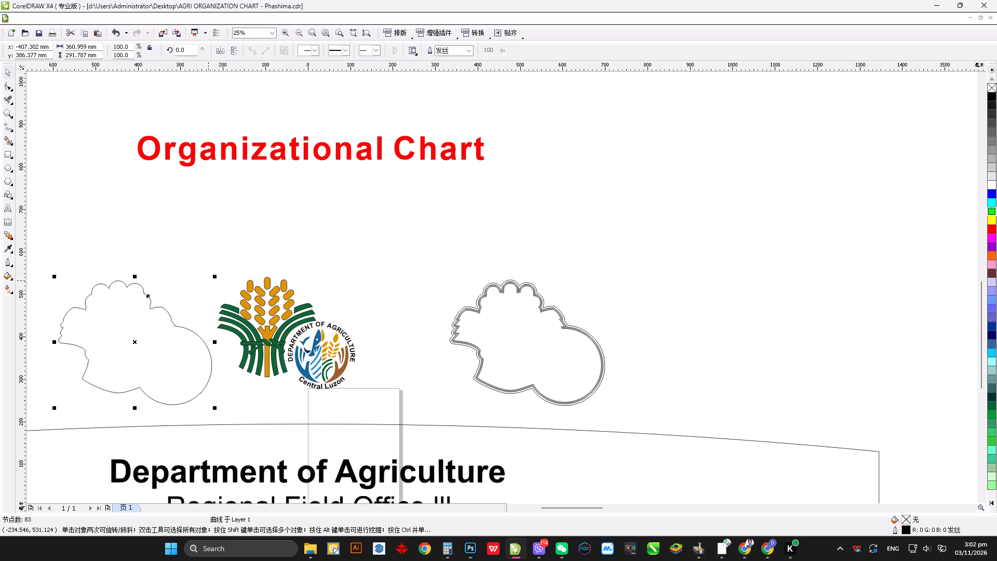
Align the coloured logo group centrally, horizontally and vertically, to the separated outline.
drag(178, 240, 395, 408)
shift+click(149, 355)
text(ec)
click(289, 310)
Shift the coloured logo group about 4 mm to the right inside its outline.
scroll(134, 366, up, 2)
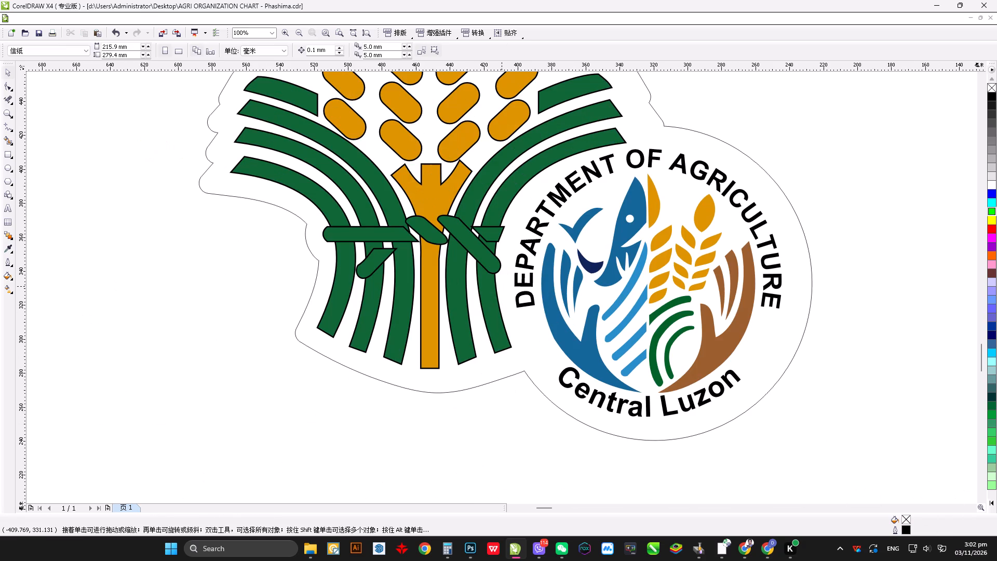
scroll(509, 286, down, 2)
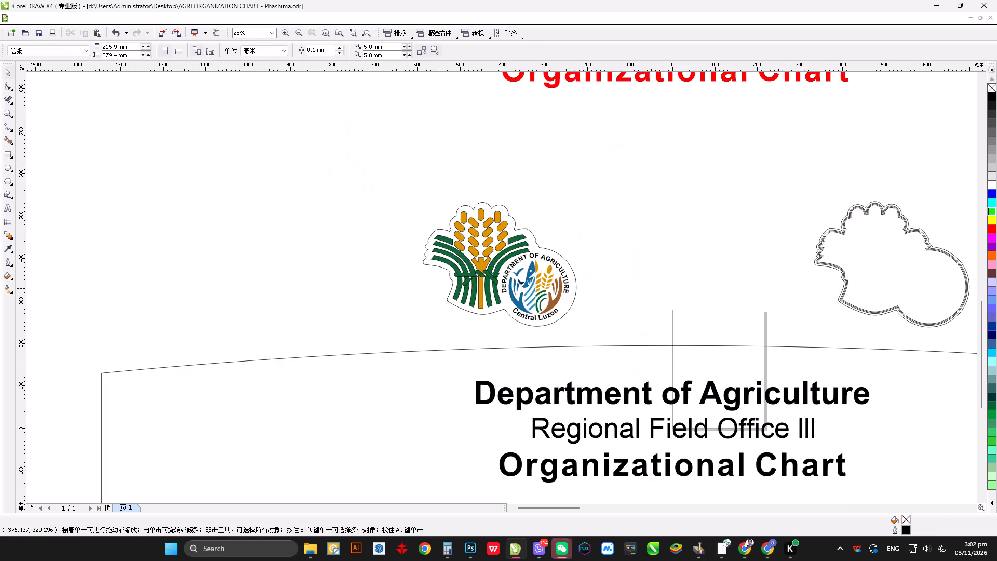
scroll(534, 261, up, 1)
drag(236, 422, 664, 232)
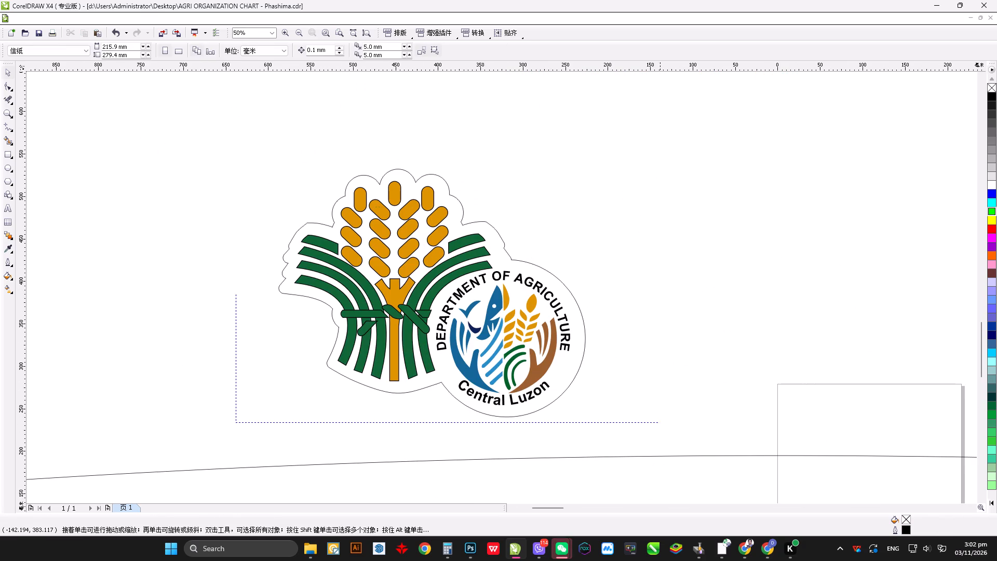
drag(664, 232, 643, 178)
scroll(422, 181, up, 2)
drag(415, 324, 428, 325)
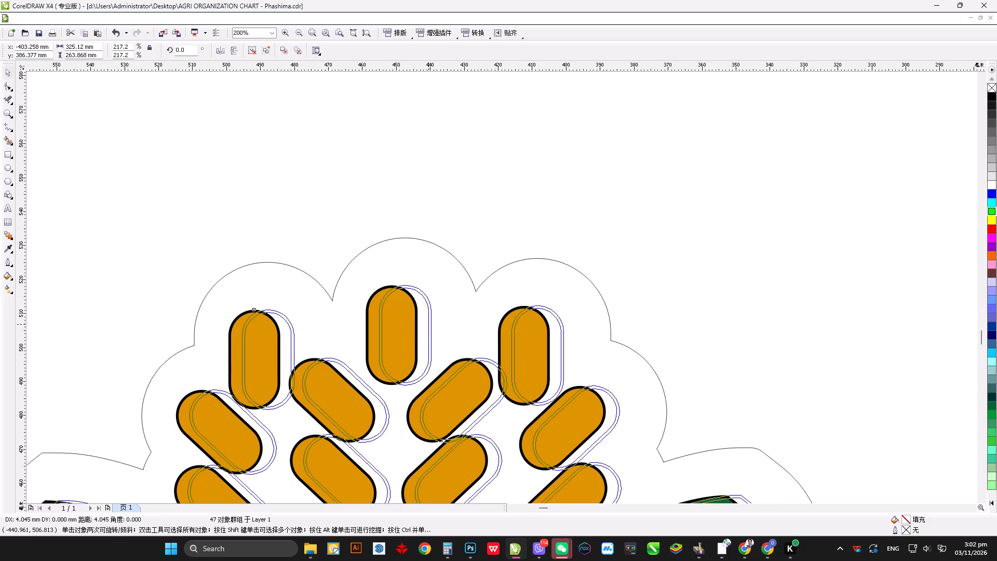
drag(428, 325, 427, 325)
Switch to Weixin, open the unread chat below the group chats, and send "parehas kata paninap" and "pero mas worst kanako".
click(555, 553)
click(511, 488)
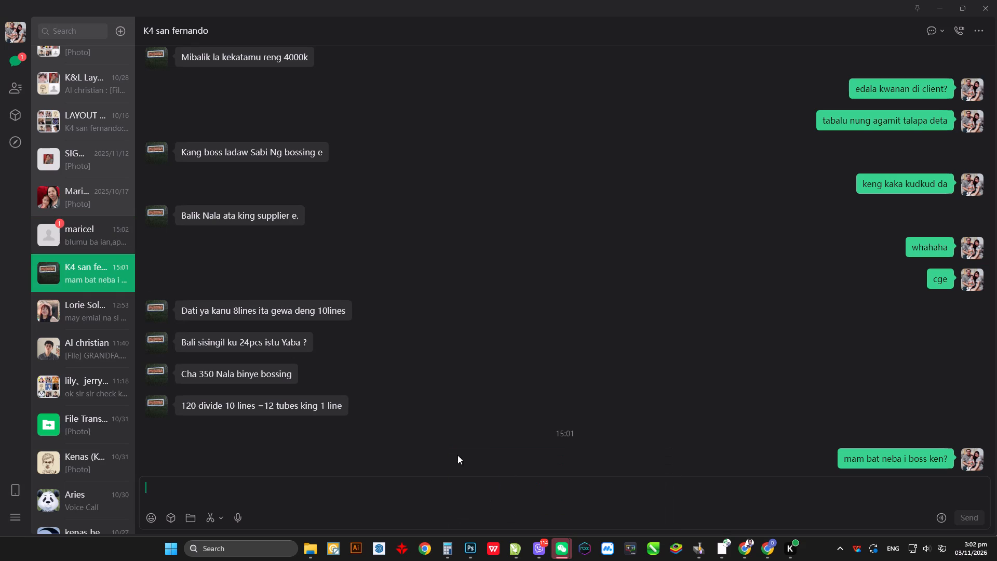
click(81, 237)
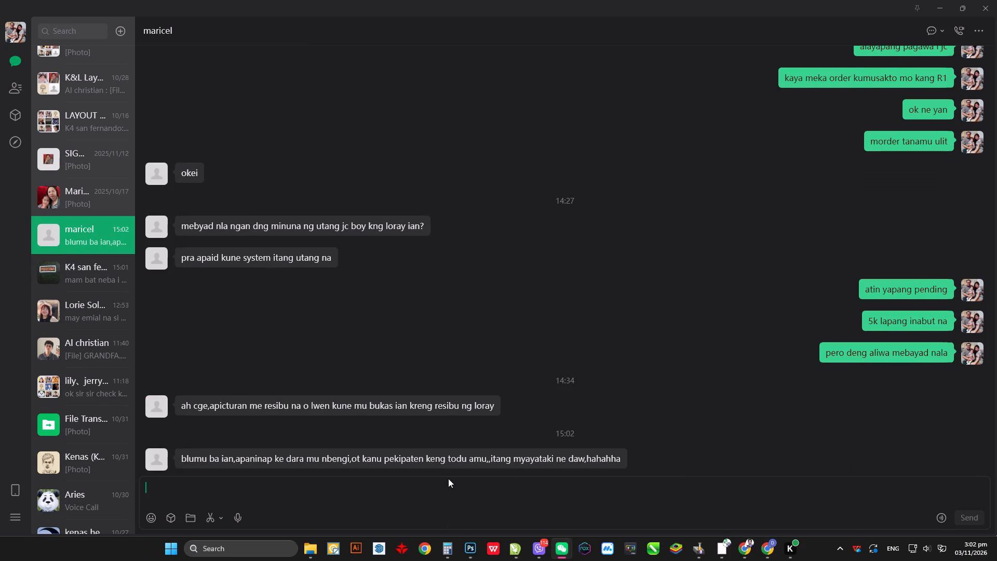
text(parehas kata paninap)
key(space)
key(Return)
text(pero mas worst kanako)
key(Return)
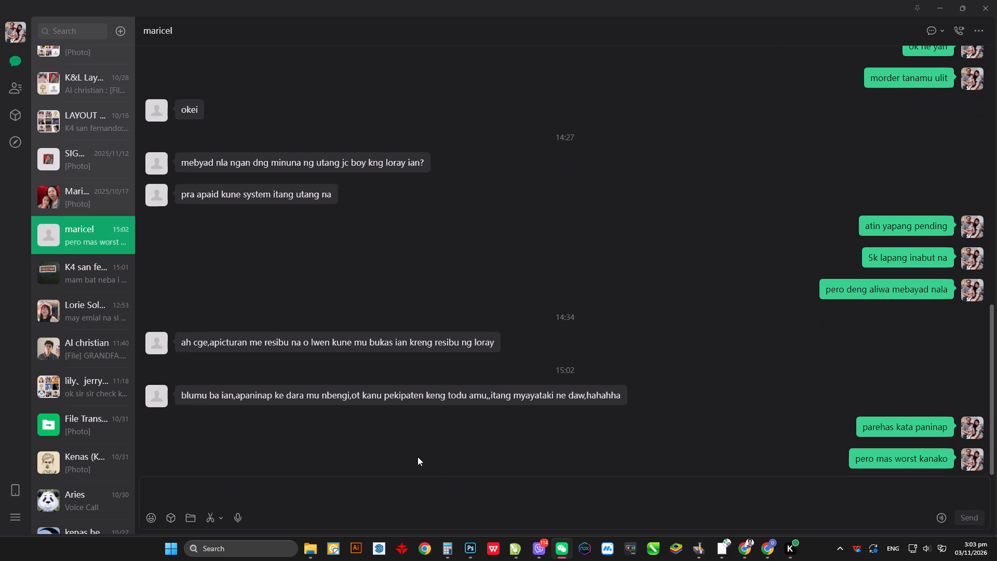
Send the messages "about kareng kupit dars" and "tanidanan ning paninap ayta" in the same chat.
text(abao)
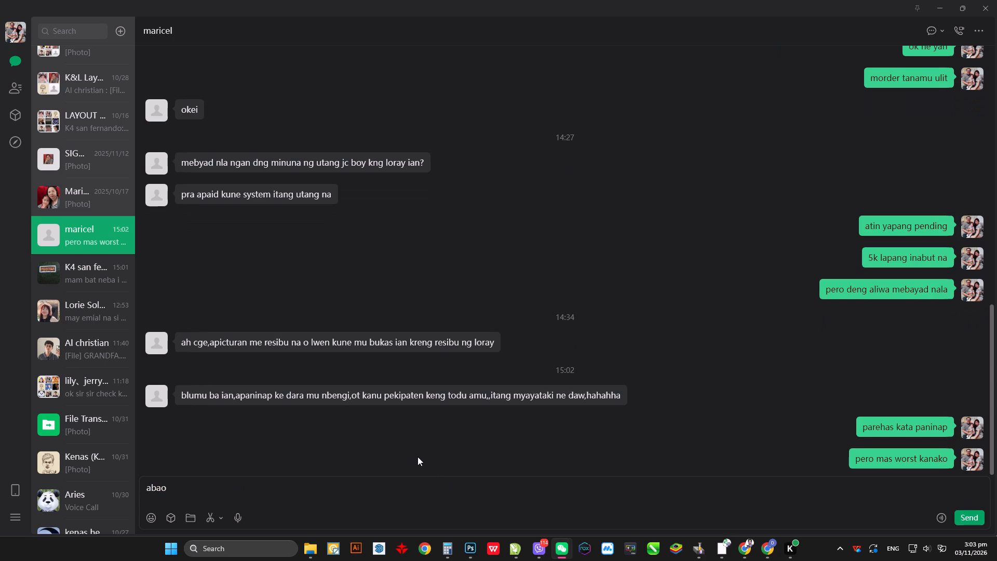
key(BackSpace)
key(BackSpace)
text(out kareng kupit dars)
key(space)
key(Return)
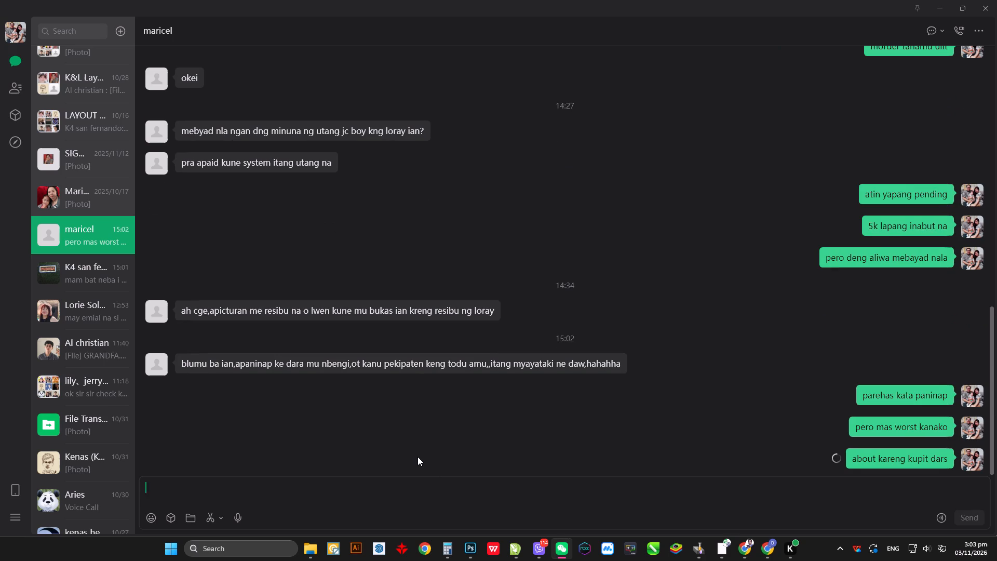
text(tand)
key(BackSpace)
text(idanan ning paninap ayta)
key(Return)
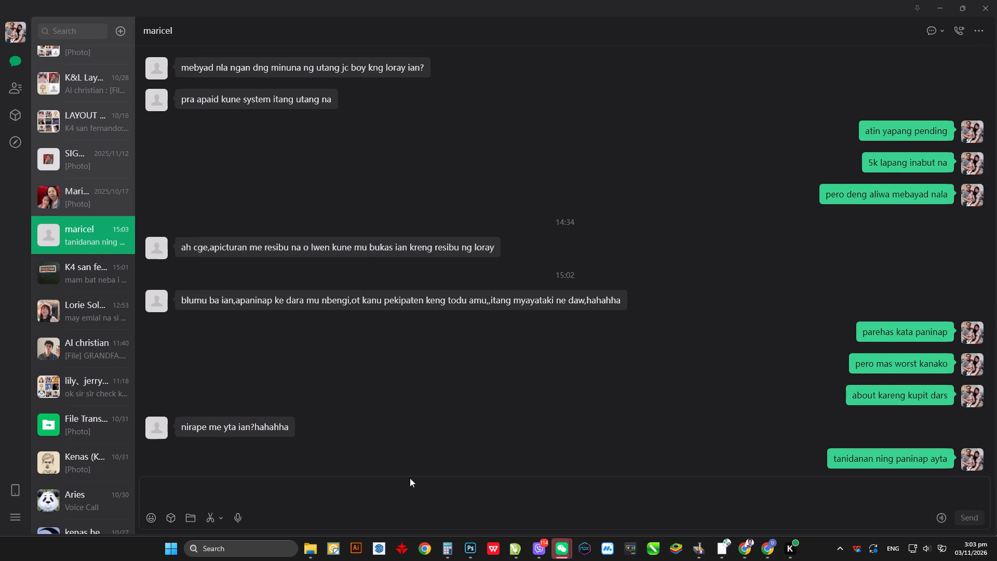
Send the message "5langa crylic seli ng jc 5mm".
double_click(526, 496)
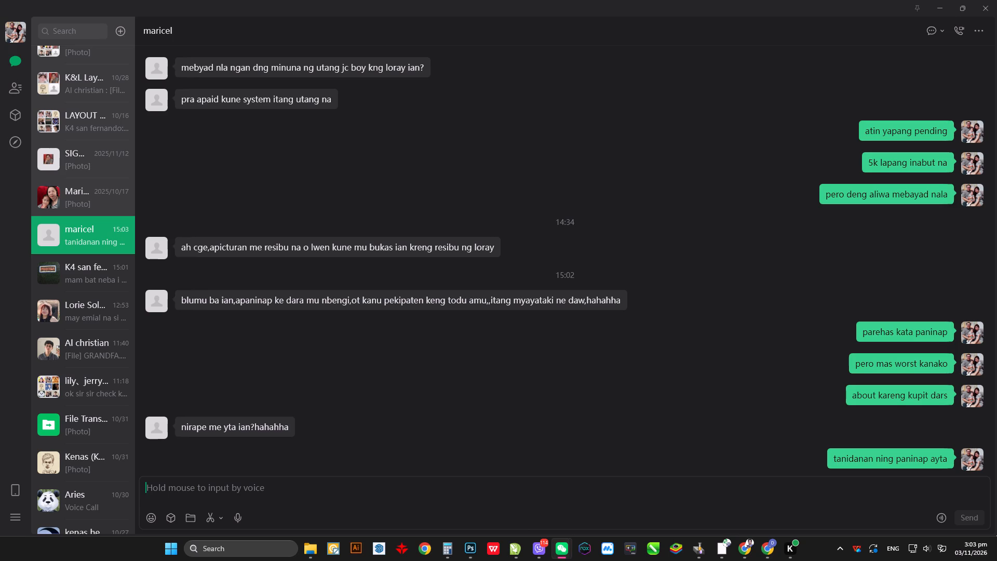
key(BackSpace)
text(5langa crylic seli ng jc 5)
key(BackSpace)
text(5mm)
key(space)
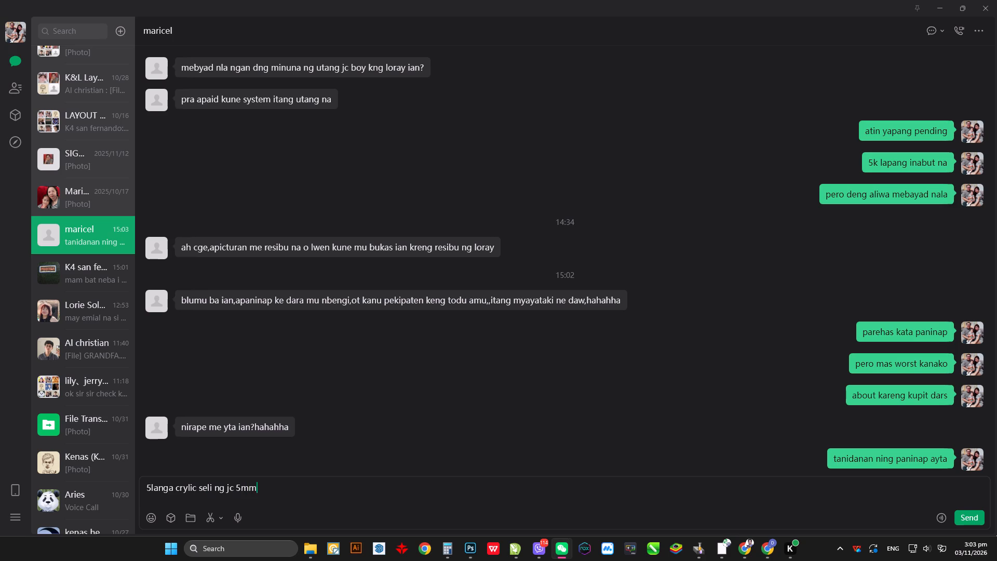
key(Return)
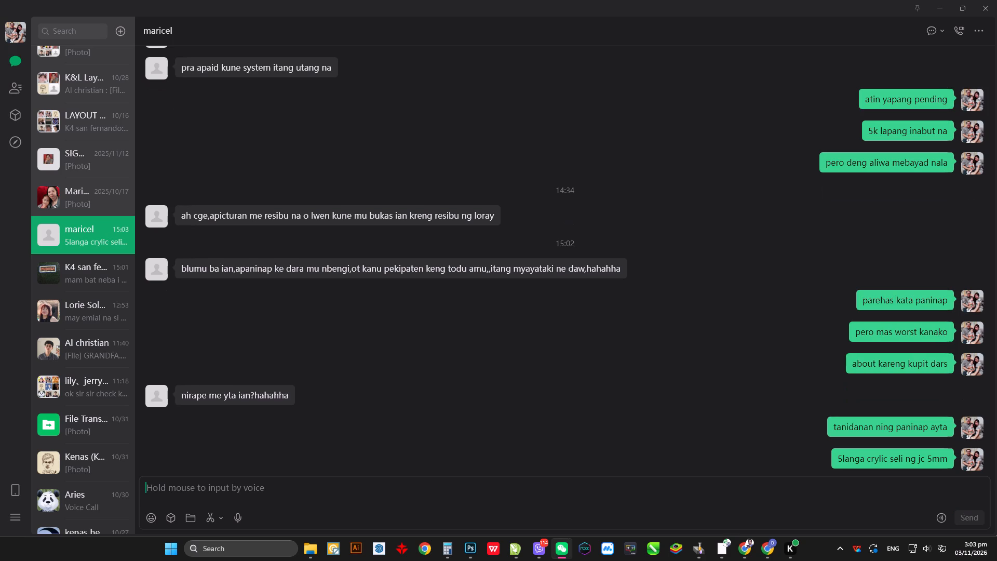
Send the message "pepalub tatamumu kang boss 3pcs" in the open chat.
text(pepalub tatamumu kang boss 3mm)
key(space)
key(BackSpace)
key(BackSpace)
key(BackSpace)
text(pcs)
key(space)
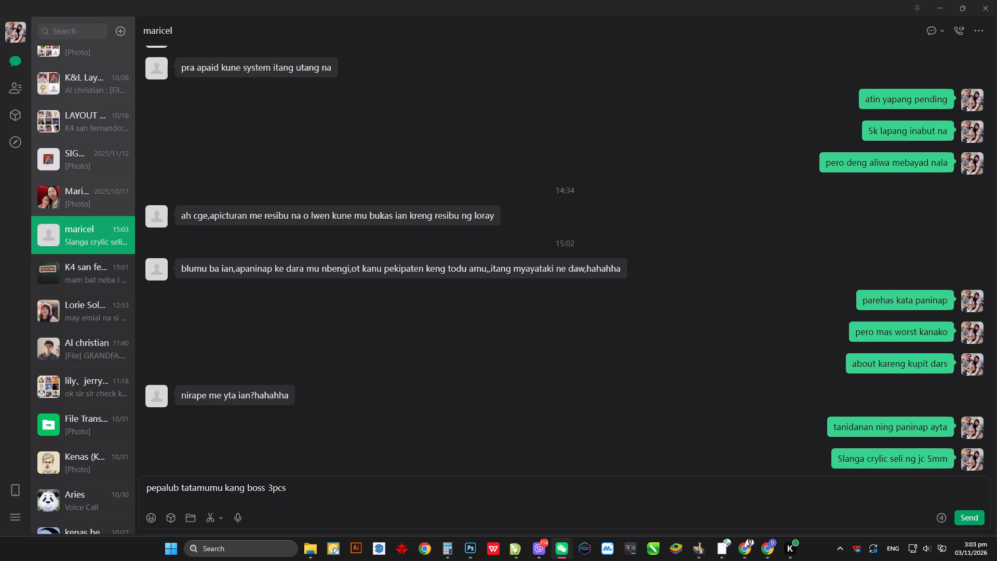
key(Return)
Send the message "mag monitor la pala etamu balu" in the same chat.
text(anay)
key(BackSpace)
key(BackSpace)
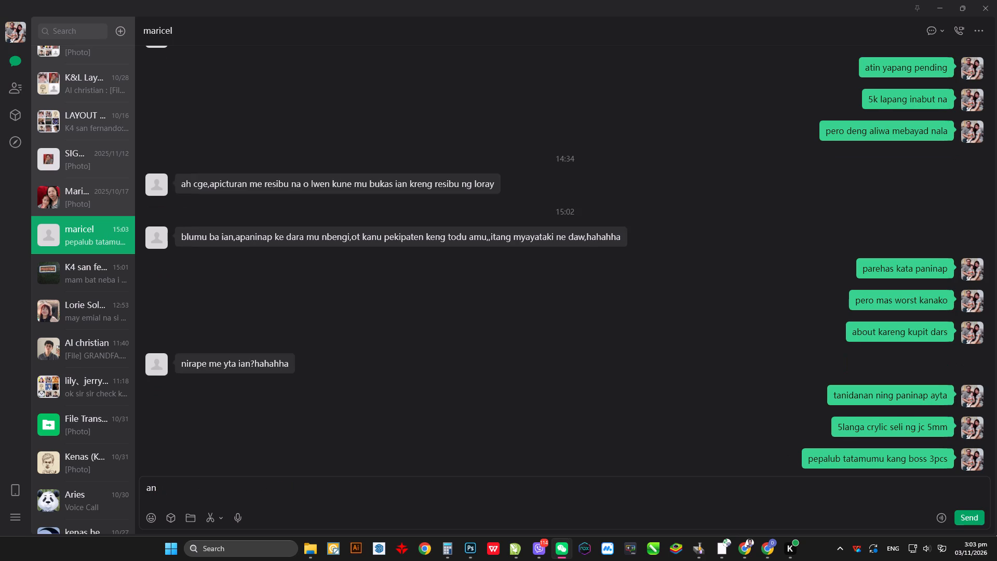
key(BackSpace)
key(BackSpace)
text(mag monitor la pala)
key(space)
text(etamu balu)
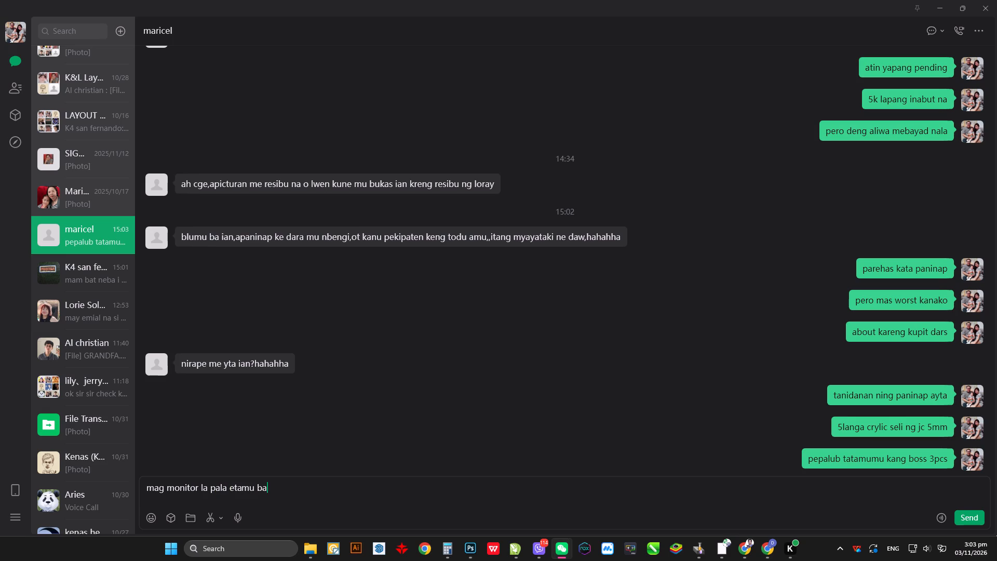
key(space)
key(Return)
Send the messages "megulu" and "hahahah" in the same chat.
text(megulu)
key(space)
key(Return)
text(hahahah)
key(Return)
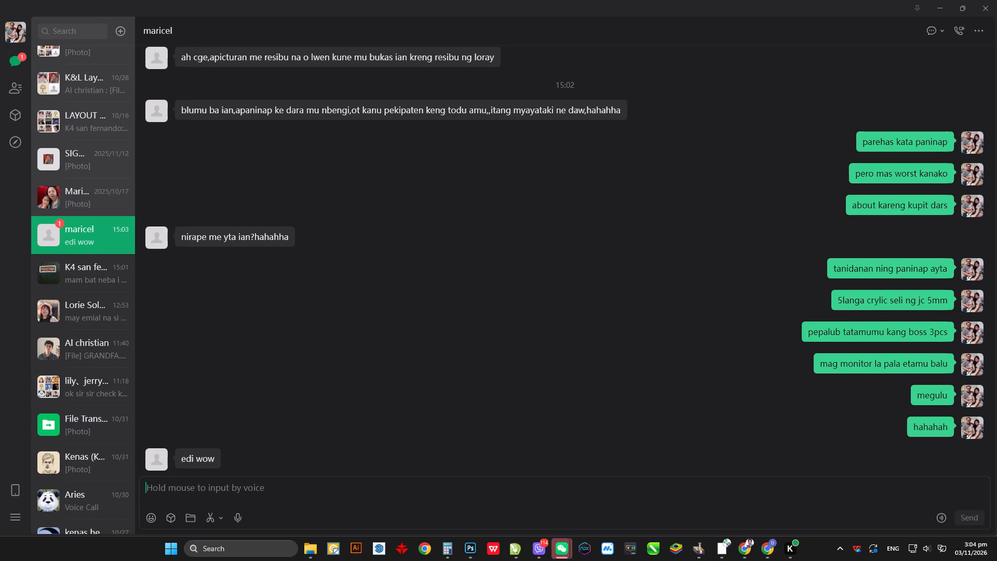
Reply with the messages "tutu ini dars" and "peayus naka peayus ne i lorie".
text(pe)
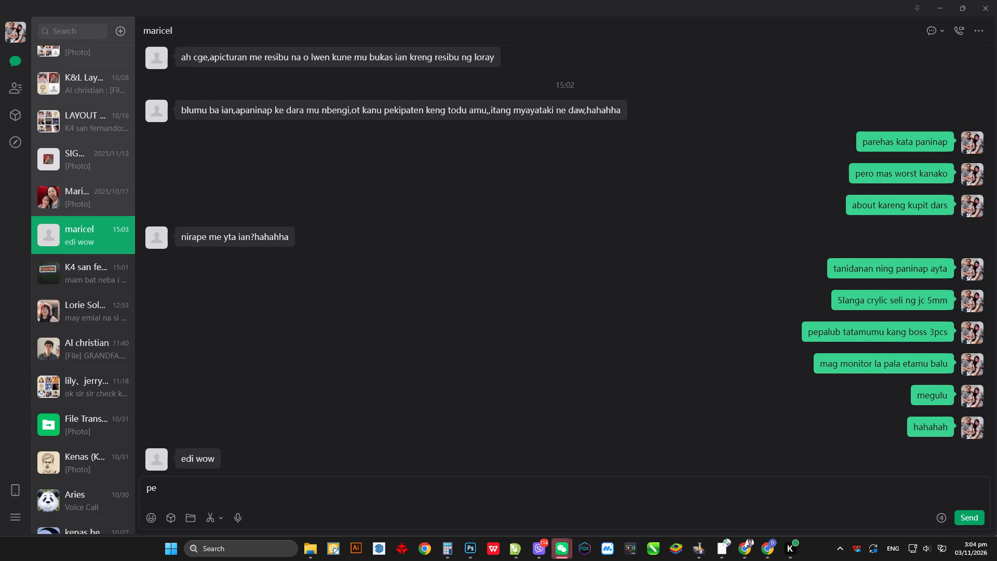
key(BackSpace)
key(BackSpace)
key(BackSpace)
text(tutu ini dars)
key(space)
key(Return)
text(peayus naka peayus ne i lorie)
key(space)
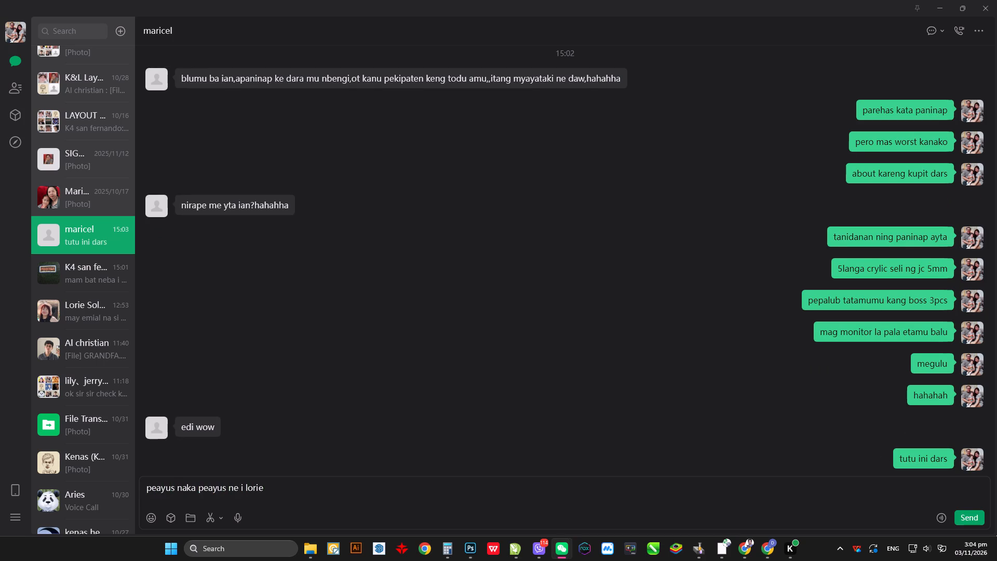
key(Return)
Send the messages "peayus naku", "peyawus ne i jc" and "tanidana ning papinap ayta".
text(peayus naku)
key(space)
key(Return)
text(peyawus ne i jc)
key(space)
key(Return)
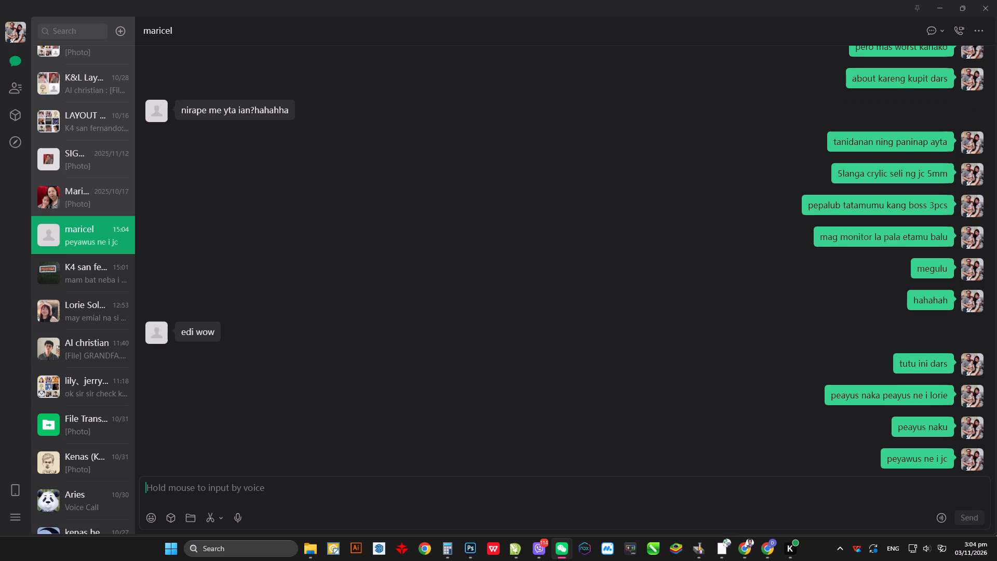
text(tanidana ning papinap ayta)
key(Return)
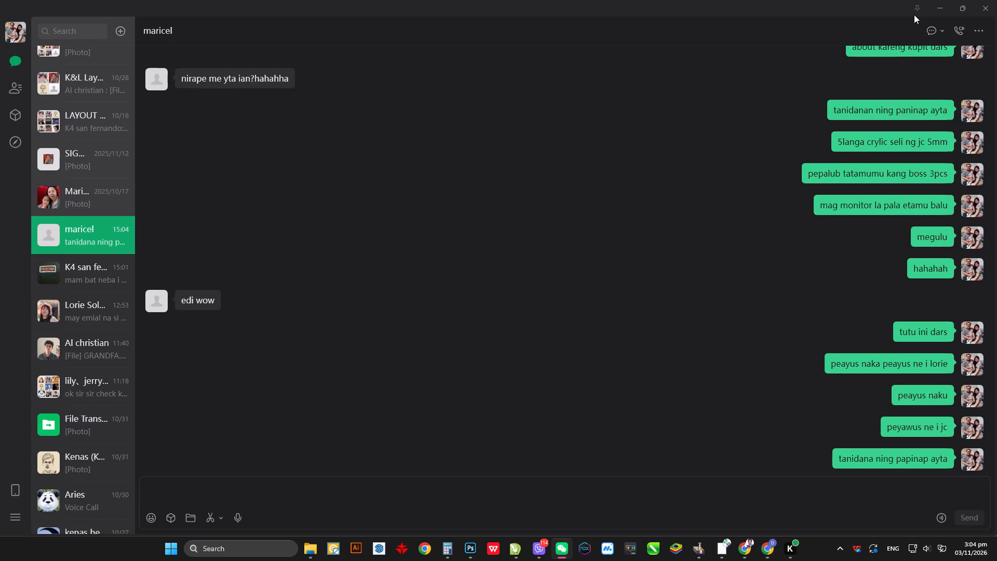
Return to CorelDRAW and examine the outlined logo, the organizational chart banner and the finished directory layouts.
click(936, 2)
scroll(505, 409, down, 2)
scroll(502, 276, up, 2)
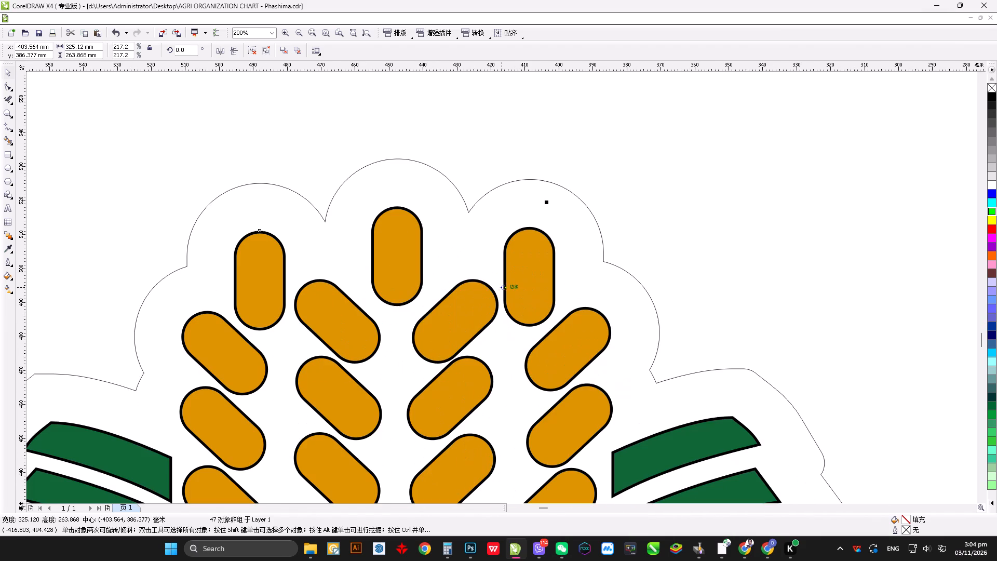
scroll(301, 295, down, 1)
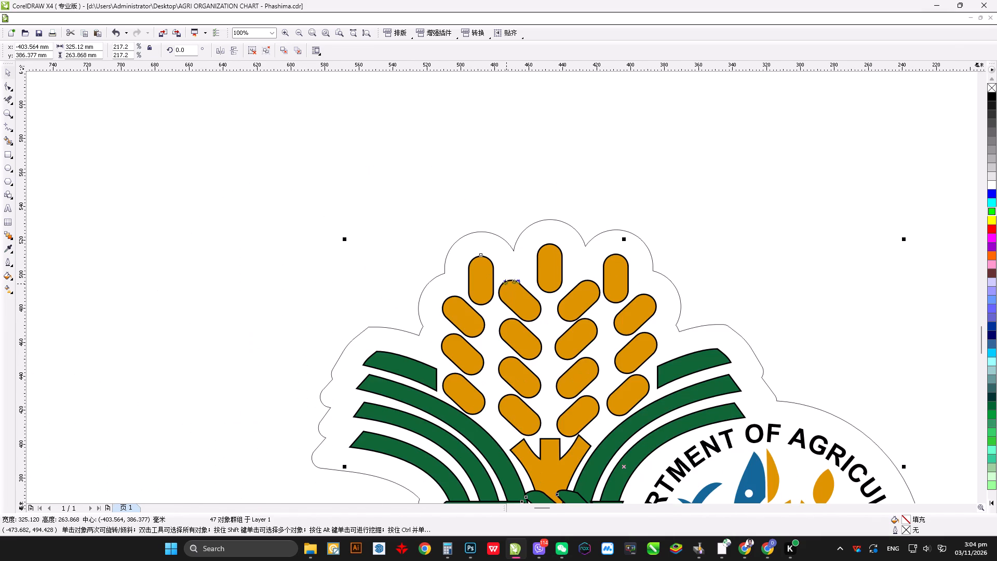
scroll(546, 306, down, 1)
scroll(590, 389, up, 1)
click(762, 229)
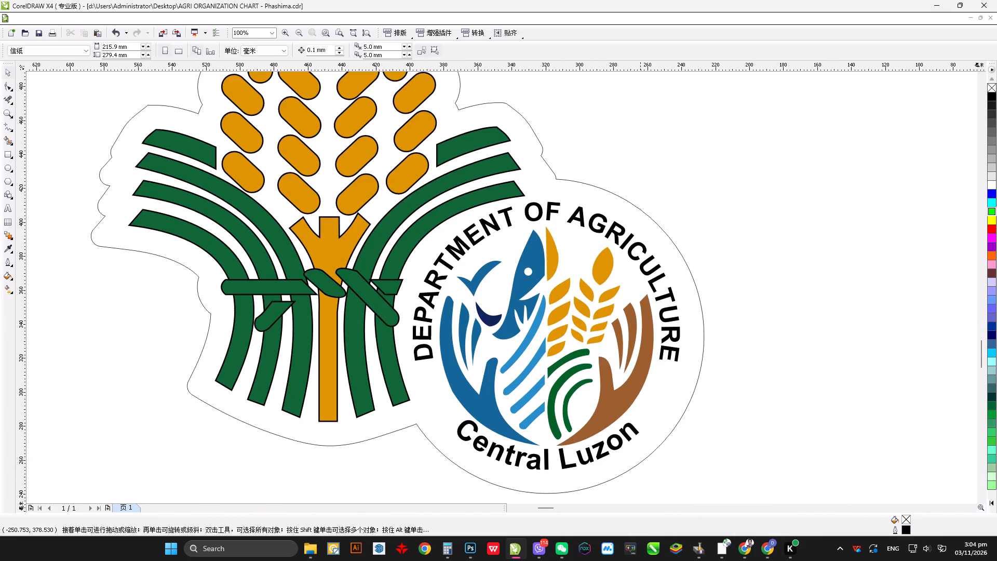
scroll(471, 335, down, 2)
scroll(502, 297, down, 1)
scroll(515, 288, up, 1)
scroll(507, 314, down, 2)
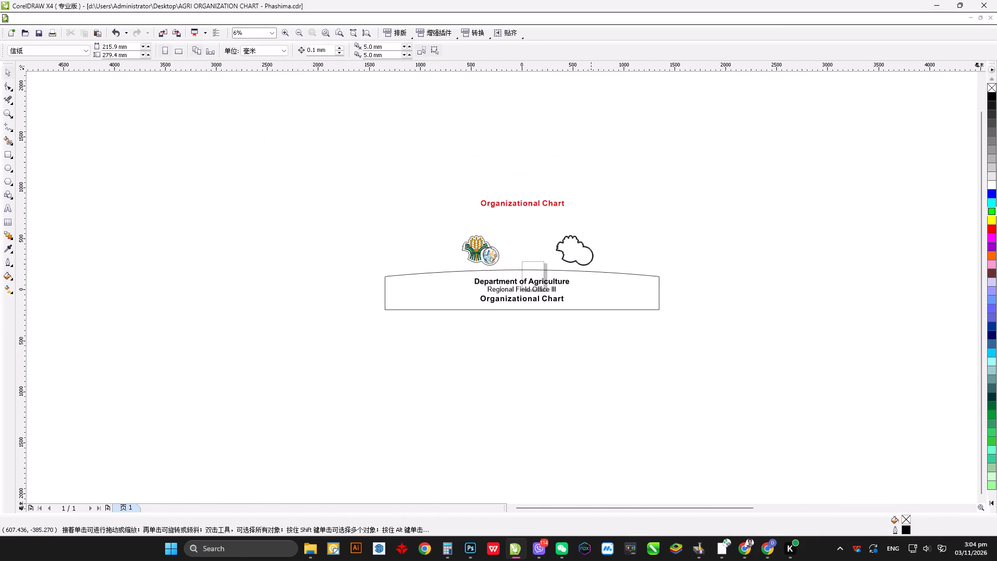
scroll(640, 341, down, 2)
scroll(686, 218, up, 2)
scroll(494, 283, down, 3)
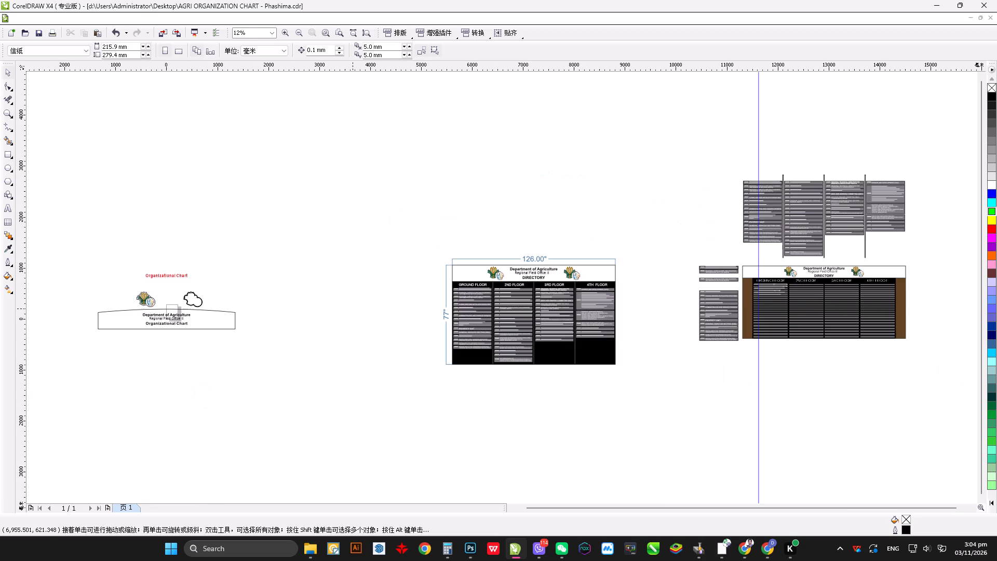
Group the three heading text lines inside the arched Organizational Chart banner.
scroll(126, 337, up, 2)
drag(509, 324, 841, 194)
key(ctrl+g)
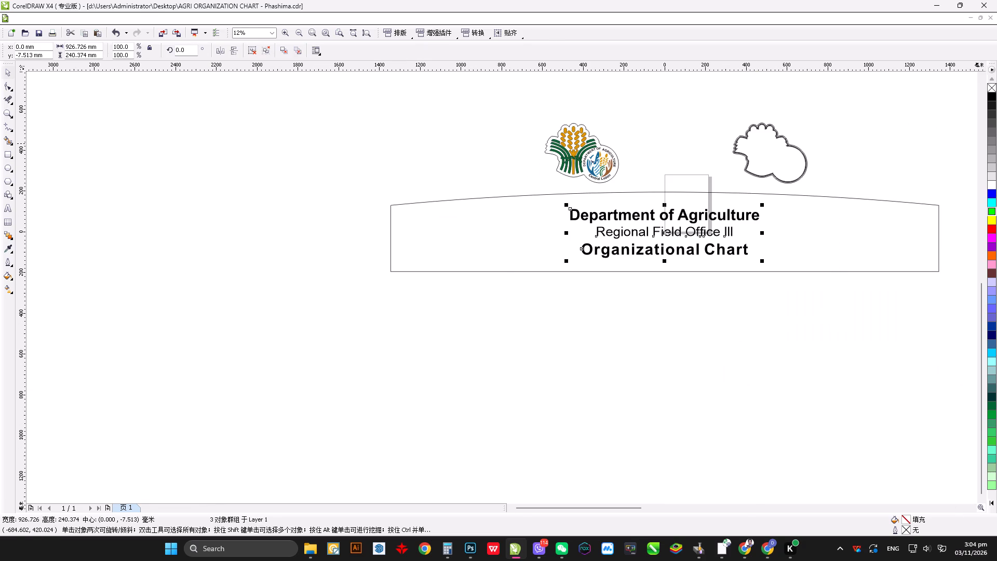
Group the coloured logo with its outline and move it about 445 mm to the left.
drag(505, 93, 702, 193)
key(ctrl+g)
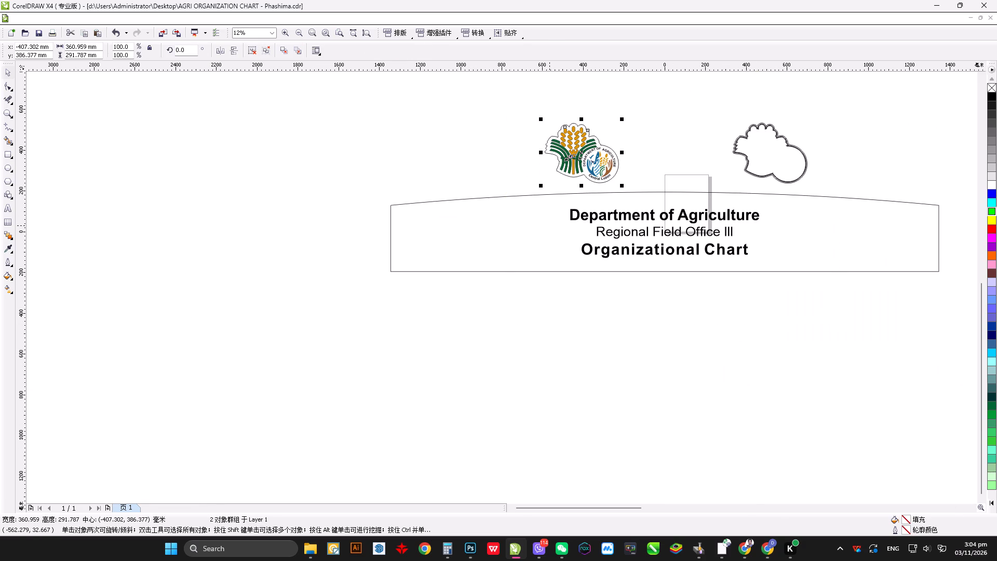
drag(572, 156, 482, 156)
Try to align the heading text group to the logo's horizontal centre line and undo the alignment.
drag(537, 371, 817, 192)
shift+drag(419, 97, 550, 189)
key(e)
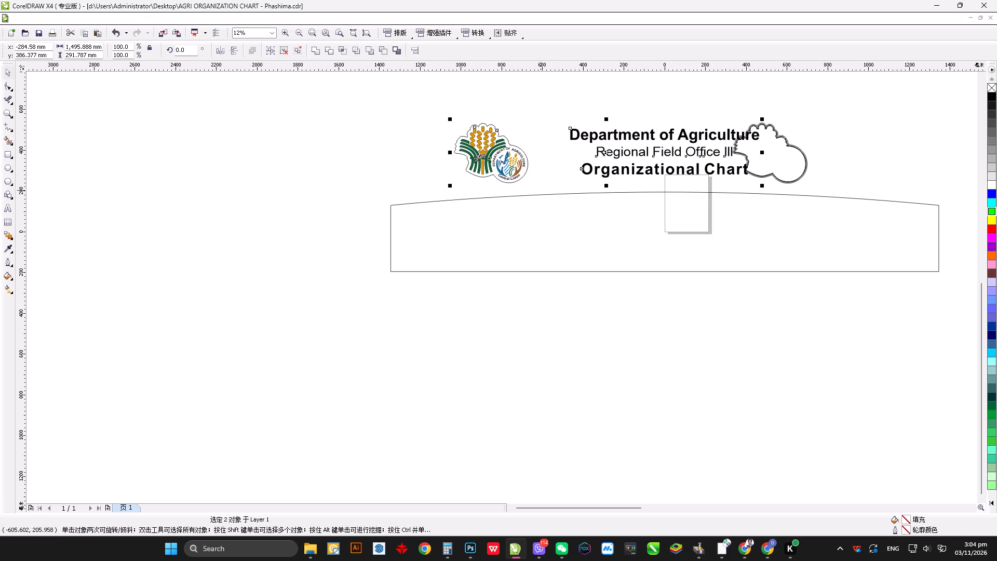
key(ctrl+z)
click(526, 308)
Align the outlined logo group to the heading text's horizontal centre line, keeping the text in place.
click(611, 216)
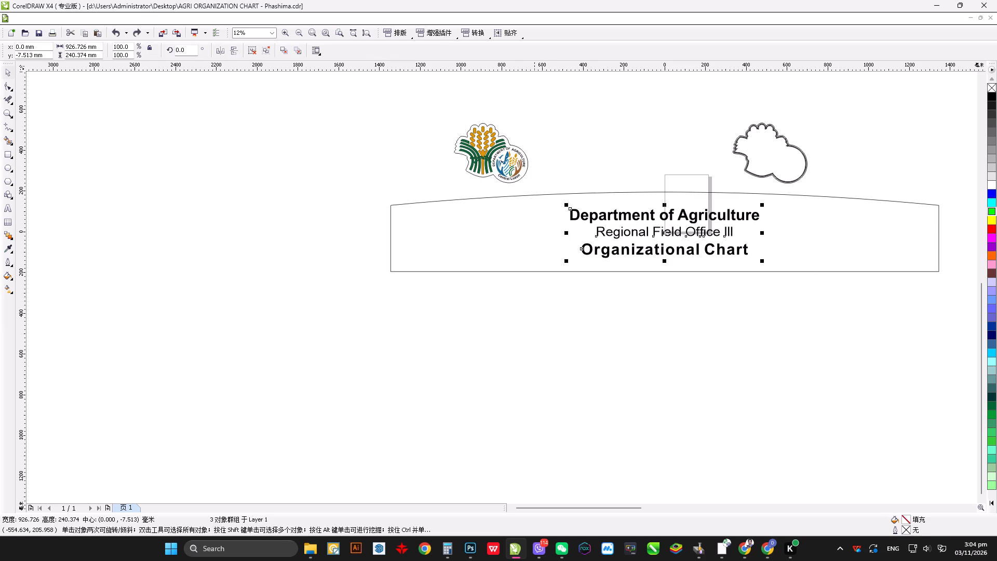
drag(417, 101, 592, 186)
shift+click(592, 215)
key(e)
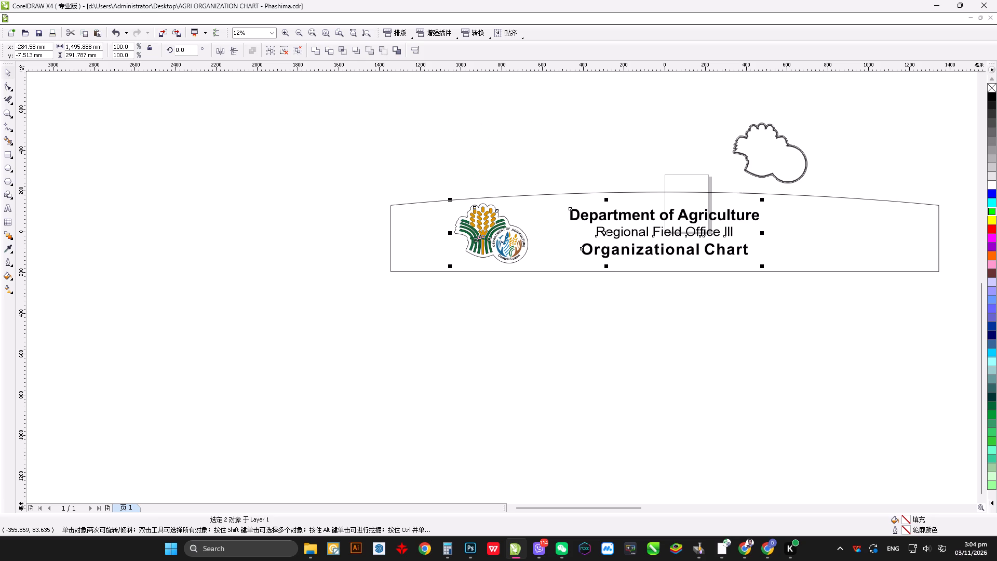
click(609, 339)
Move the outlined logo group about 140 mm to the right, closer to the heading text.
drag(370, 344, 550, 148)
scroll(540, 228, up, 1)
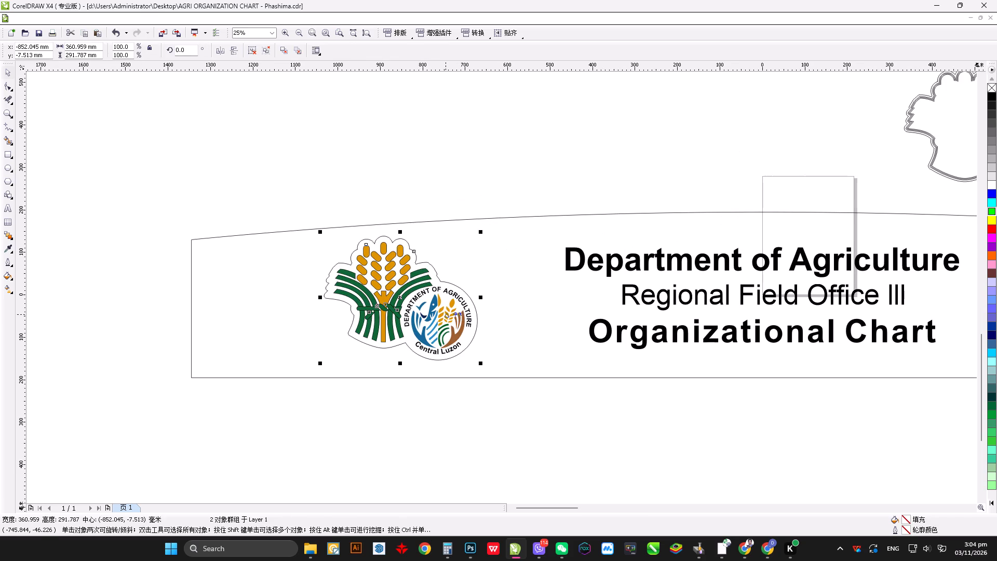
drag(447, 311, 515, 320)
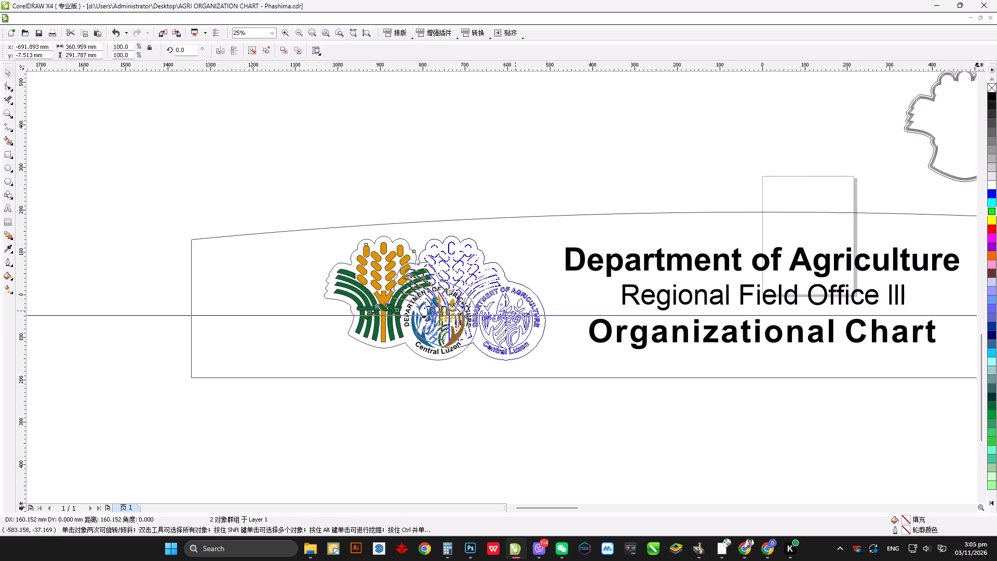
drag(515, 320, 507, 318)
Scale the logo group about its centre to 93% and shift it about 8 mm to the left.
scroll(729, 344, down, 3)
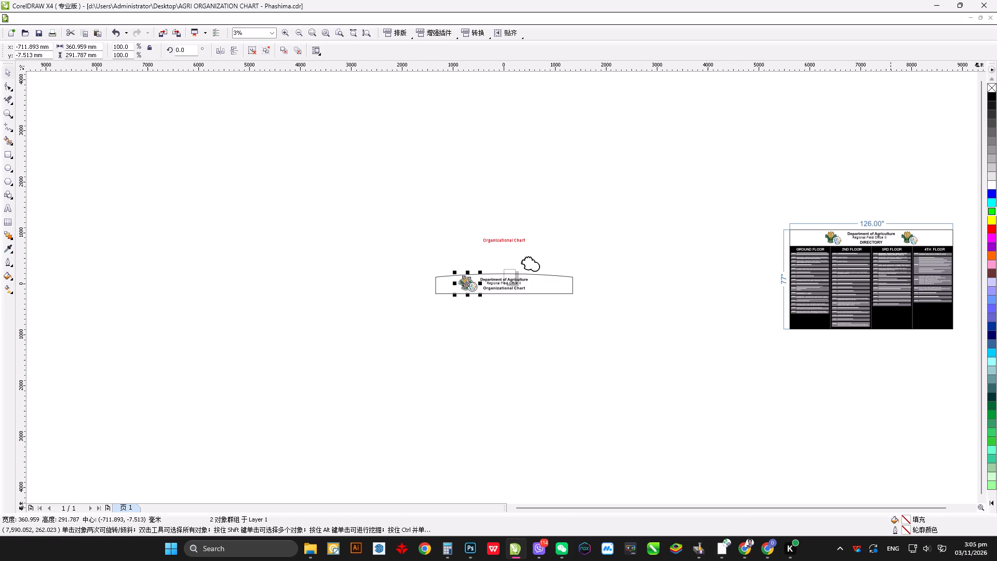
scroll(511, 298, up, 2)
scroll(351, 228, up, 1)
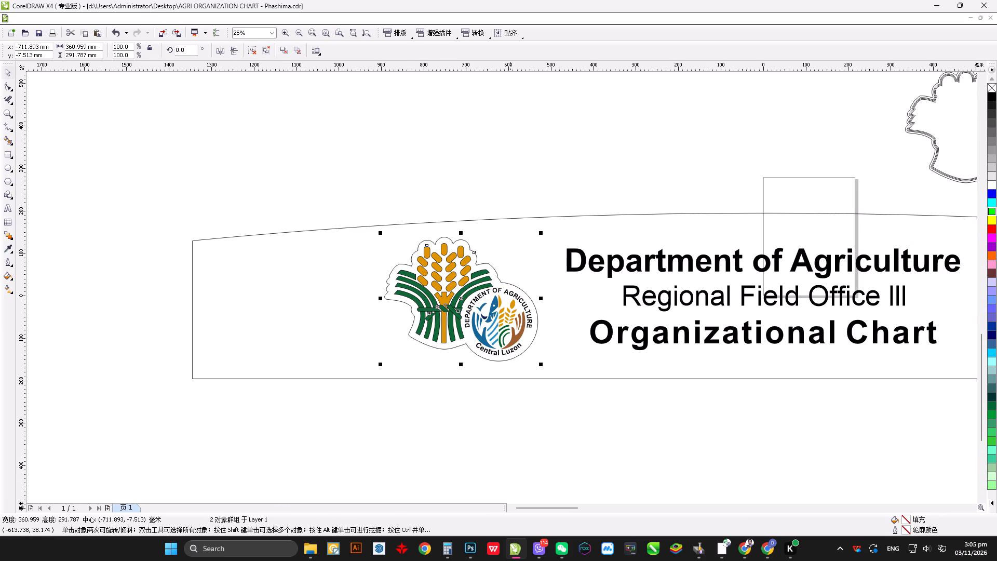
click(539, 233)
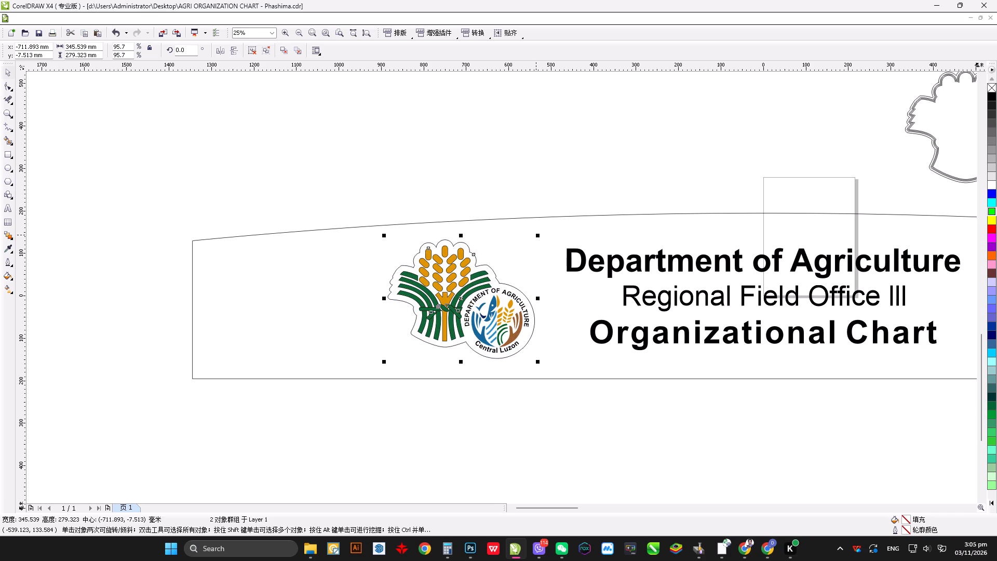
click(537, 235)
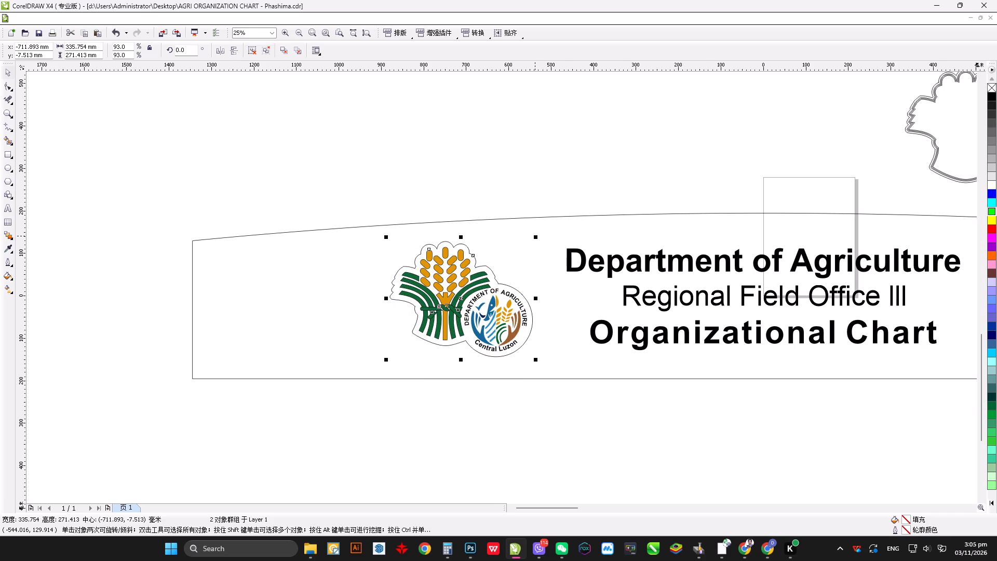
scroll(554, 301, down, 1)
scroll(606, 283, up, 1)
scroll(261, 305, down, 1)
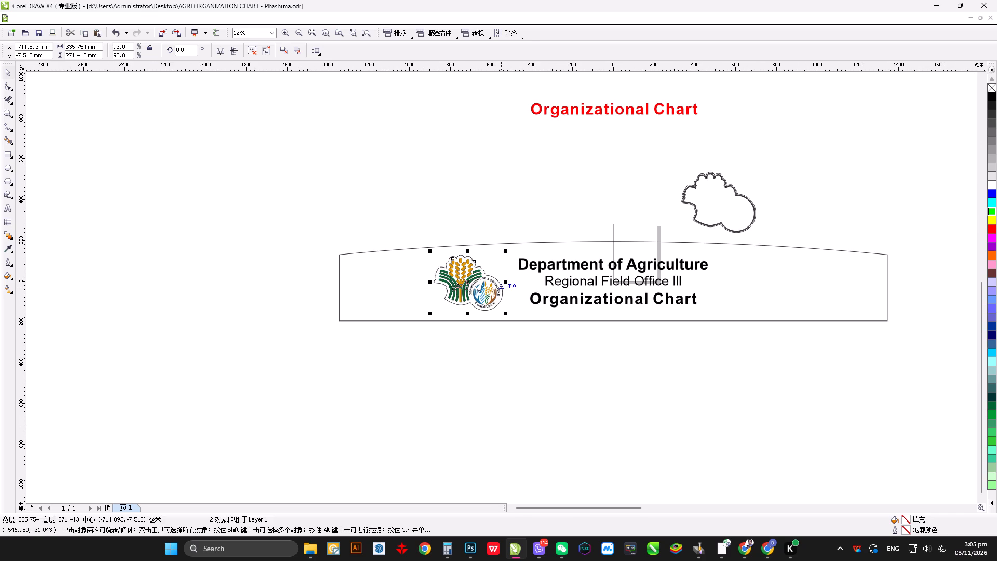
click(487, 283)
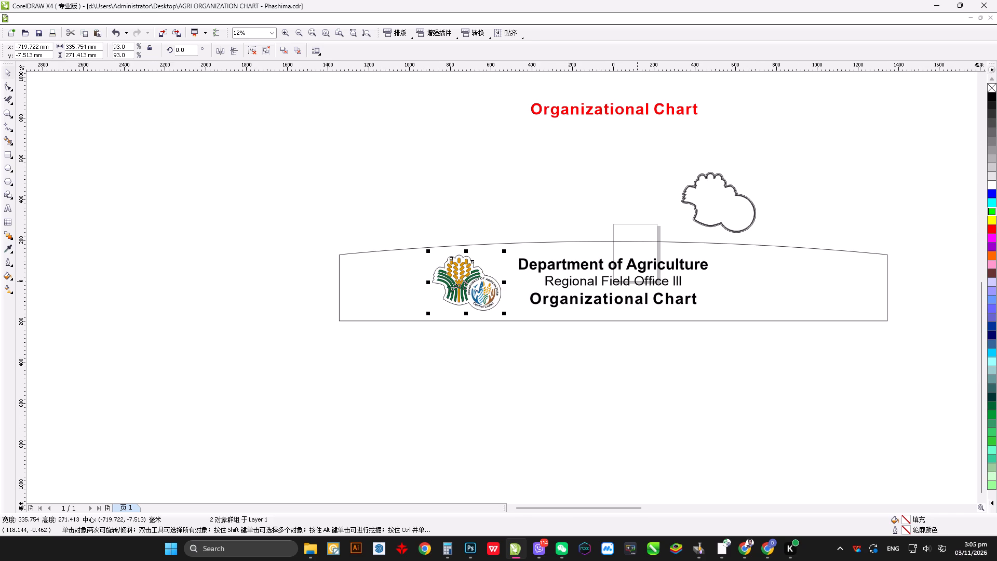
Duplicate the logo group and place the copy level with it, about 1,420 mm away on the heading's right side.
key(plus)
drag(474, 287, 755, 288)
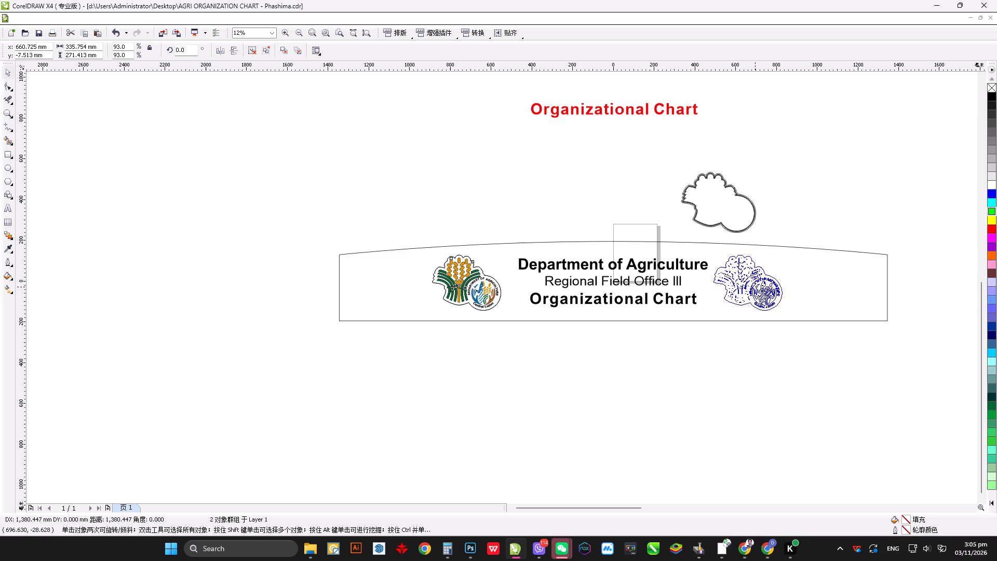
drag(755, 288, 762, 290)
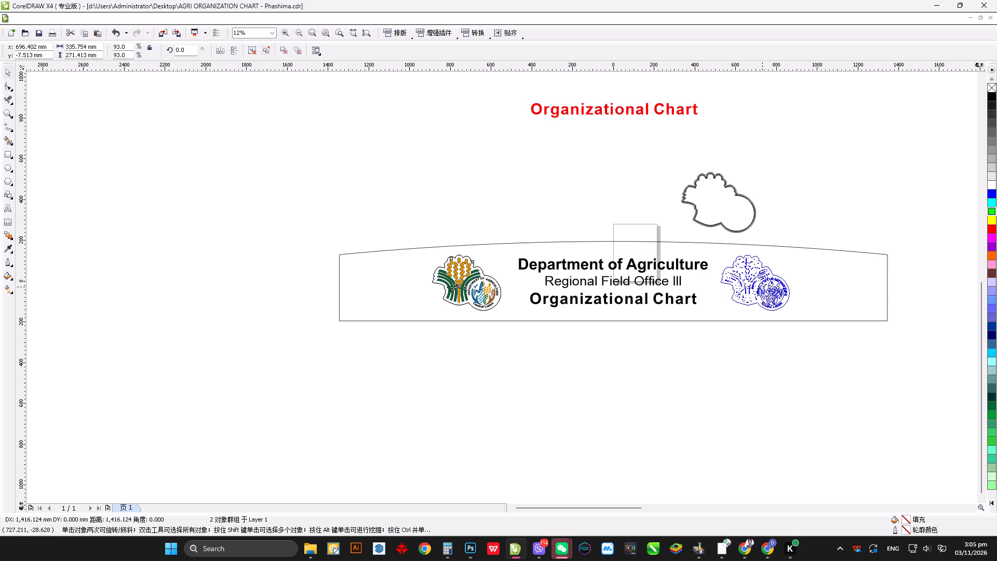
drag(762, 290, 763, 290)
Group the two outlined logos and centre the pair horizontally on the arched banner outline.
shift+drag(381, 374, 510, 210)
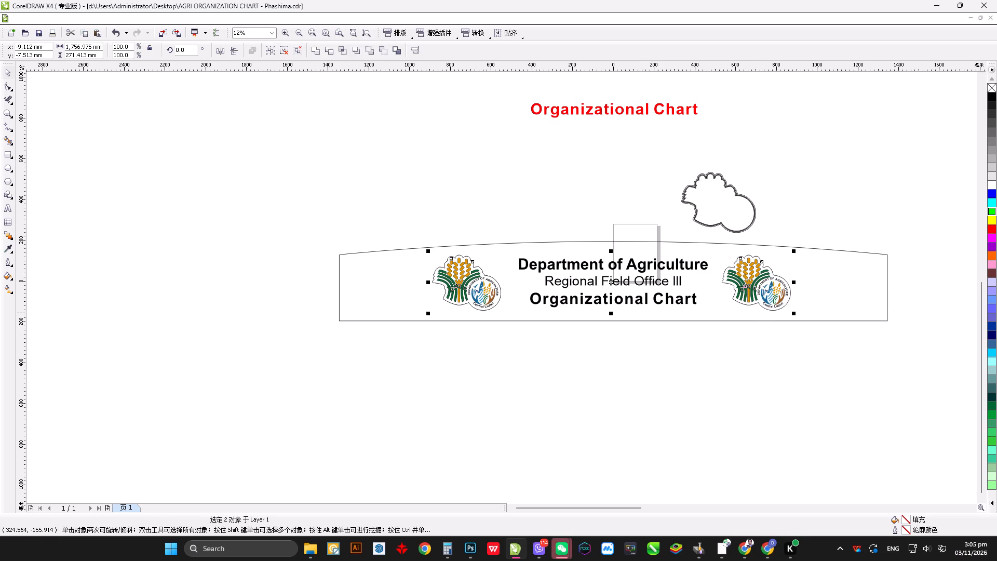
key(ctrl+g)
shift+click(855, 285)
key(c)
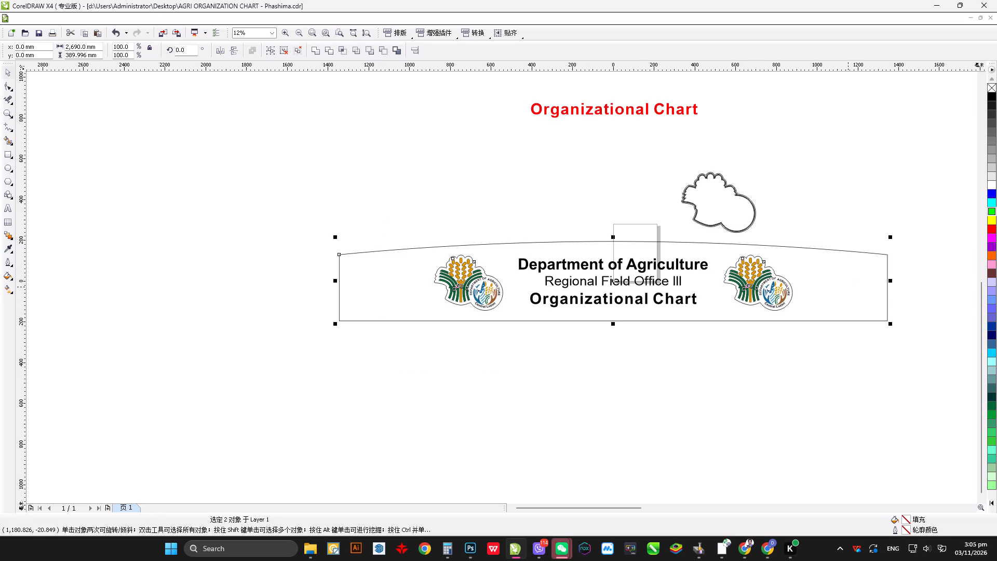
click(555, 382)
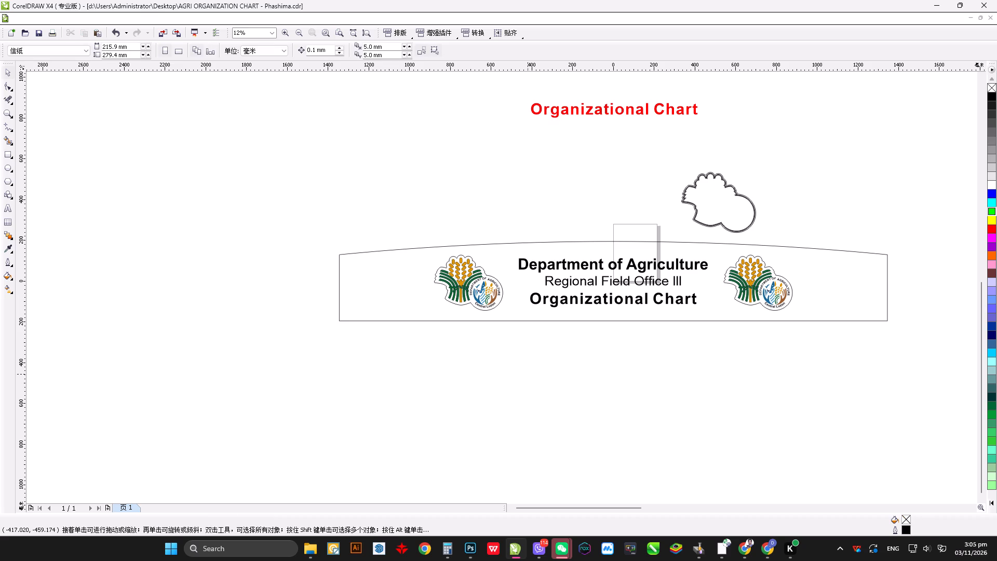
Move the whole banner with its heading text and both logos straight down, clear of the page.
scroll(682, 244, down, 1)
drag(194, 377, 713, 285)
drag(554, 308, 554, 344)
click(498, 424)
Set dimension units to cm, dimension the height of the banner's left edge outside the outline, and colour the dimension red.
scroll(484, 336, up, 1)
scroll(508, 287, up, 1)
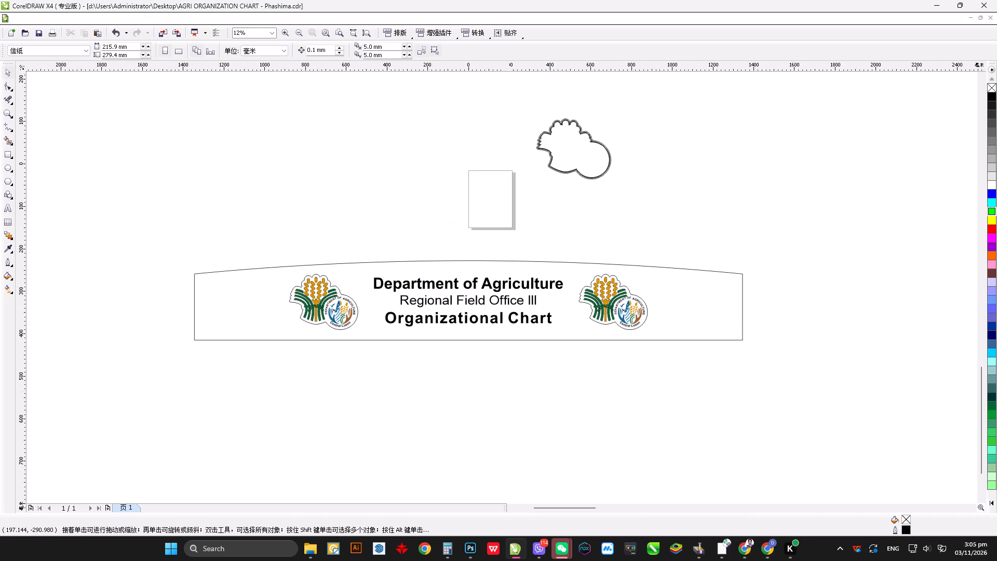
scroll(495, 292, down, 1)
drag(10, 125, 11, 123)
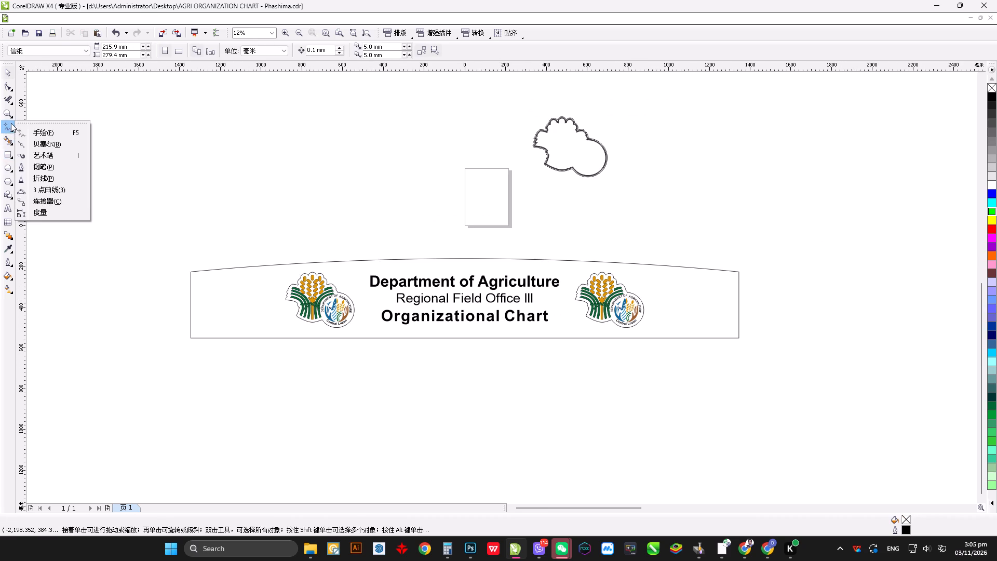
drag(11, 123, 39, 216)
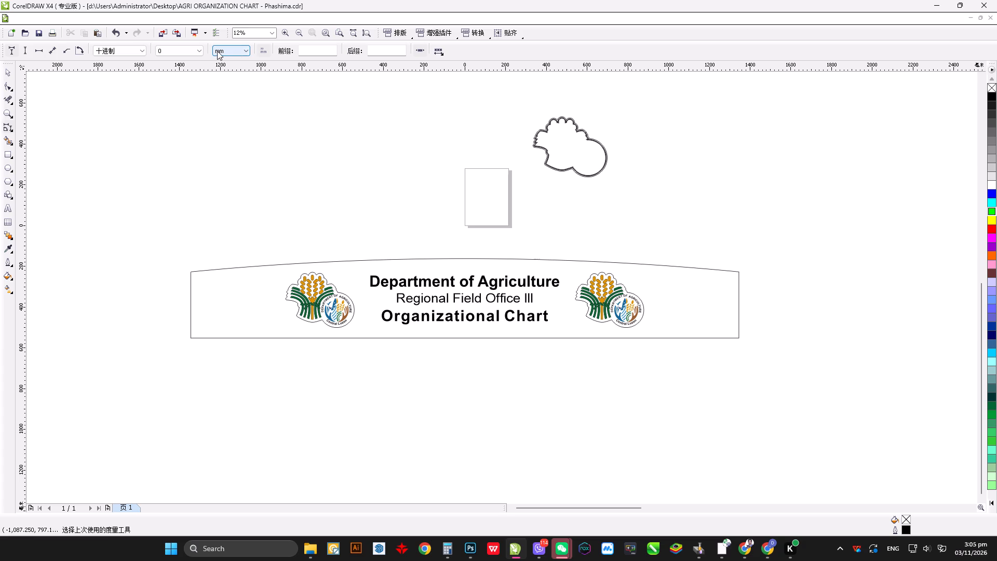
click(219, 51)
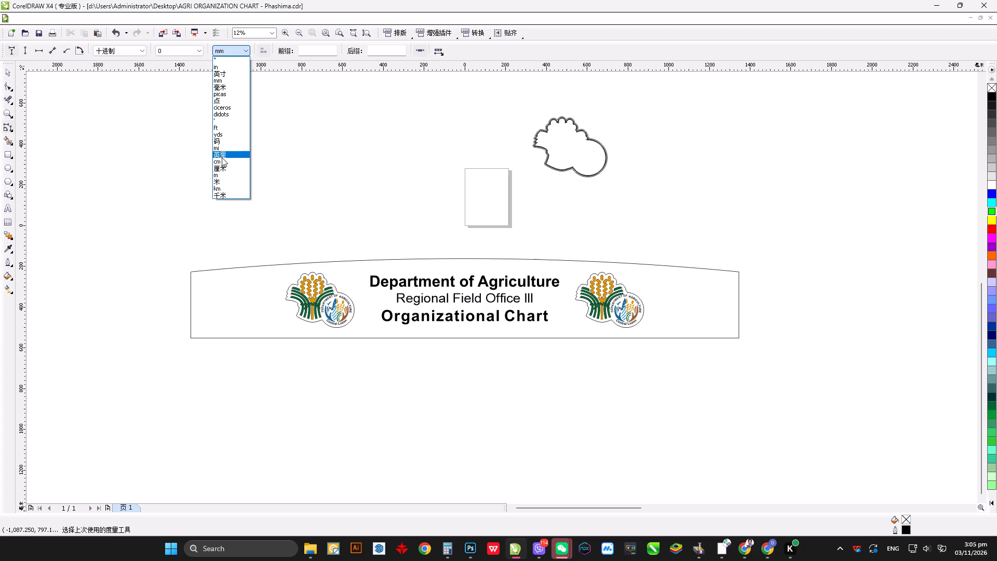
click(220, 164)
click(191, 270)
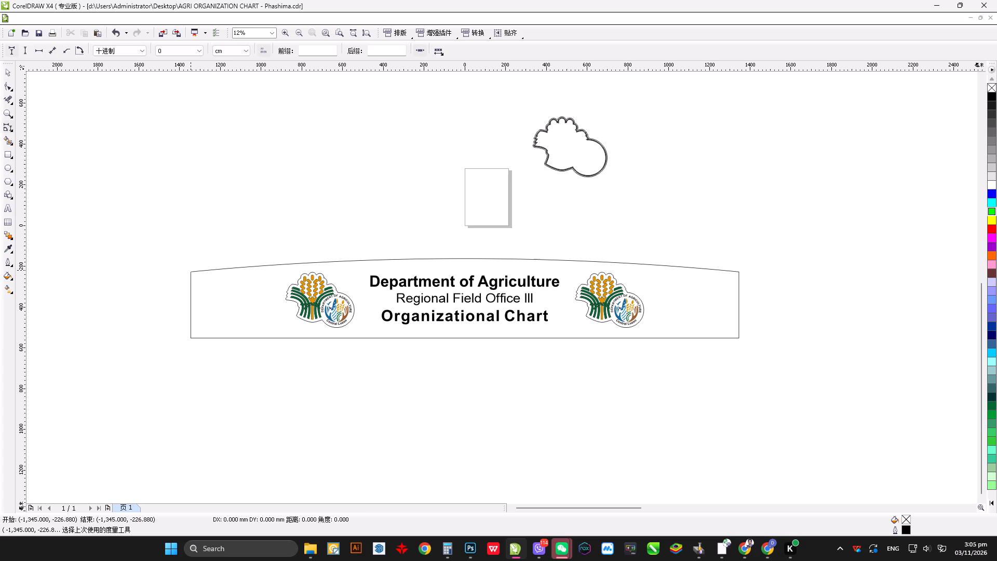
click(191, 339)
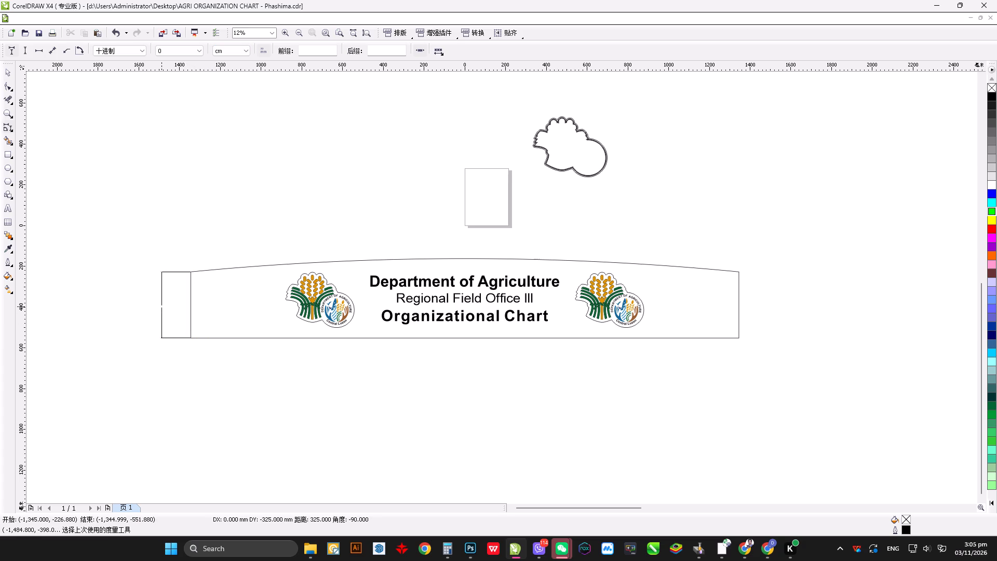
click(166, 304)
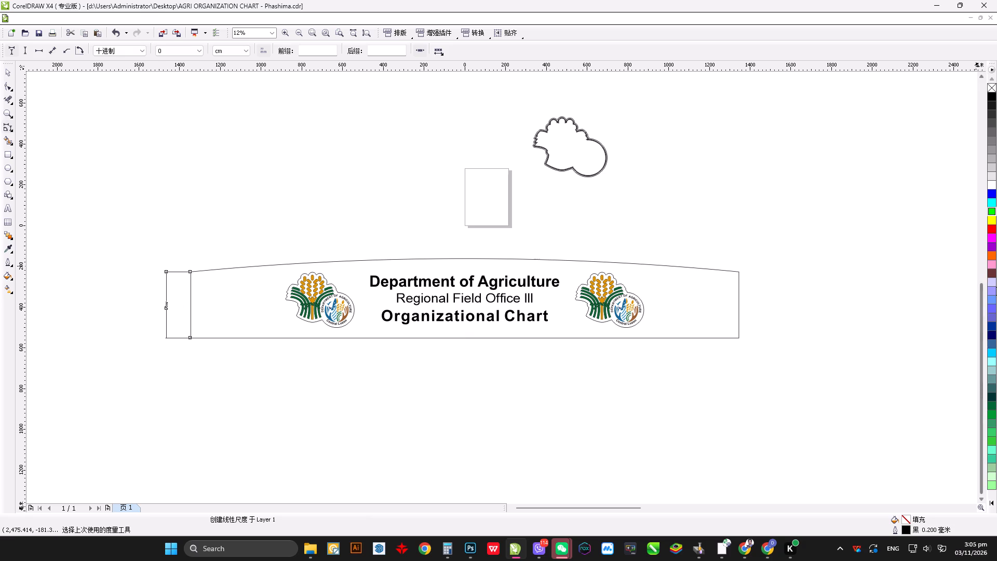
click(995, 227)
right_click(995, 227)
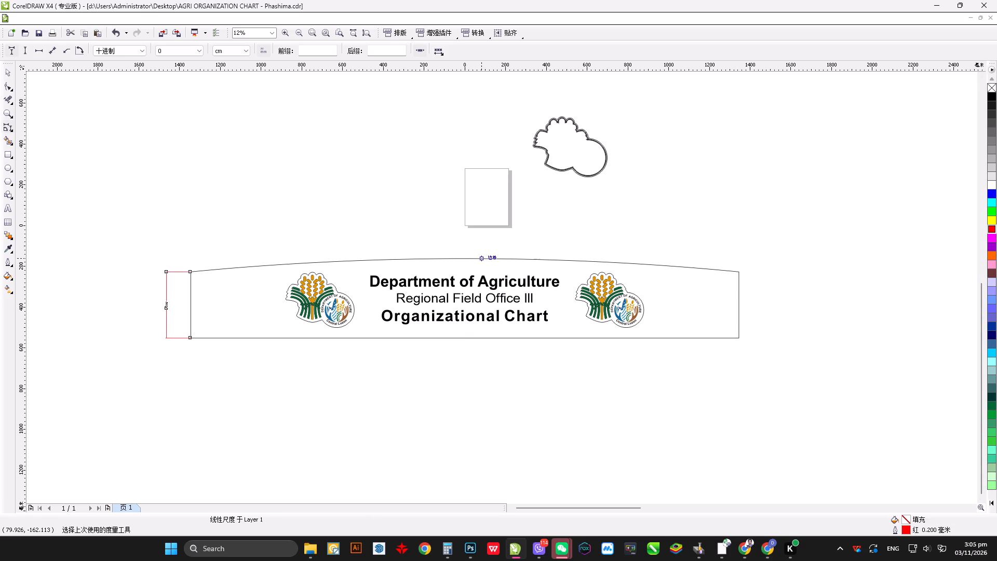
Dimension the banner's full height from the arch's peak to the bottom edge, placed beyond its right side, in red.
click(473, 258)
click(470, 339)
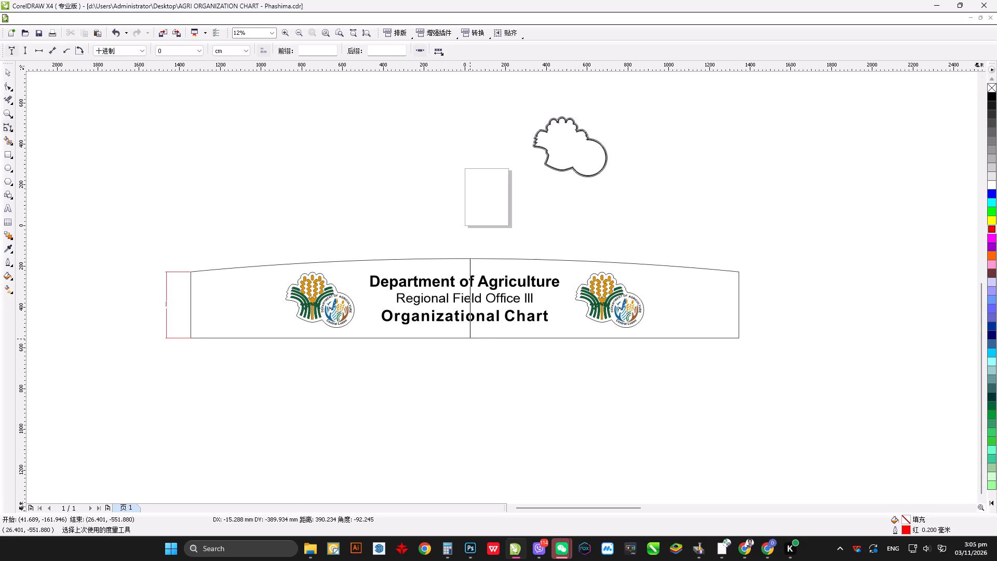
click(798, 296)
click(993, 230)
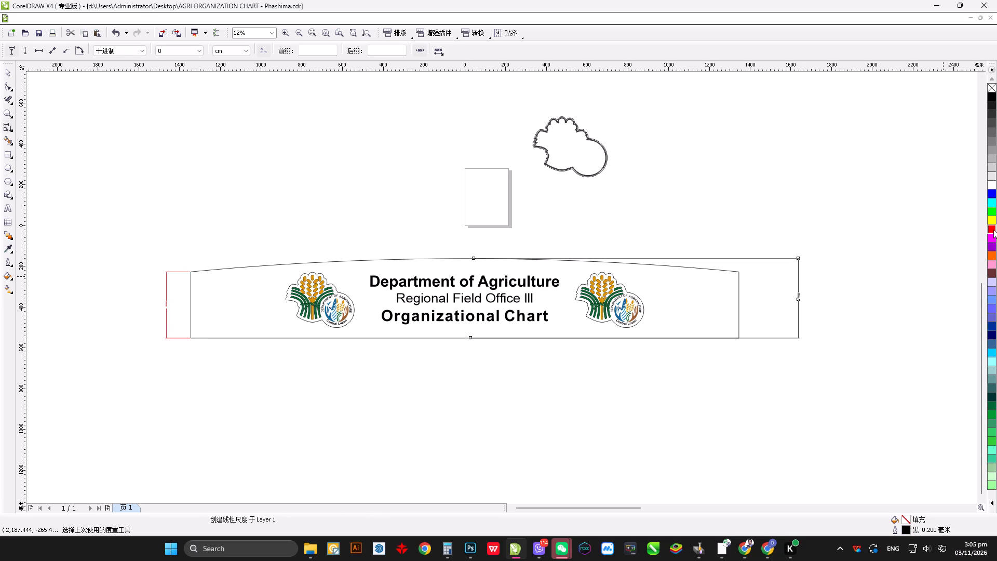
right_click(993, 230)
Dimension the banner's overall width between its upper corners, placed above the arch, and colour the dimension red.
click(740, 273)
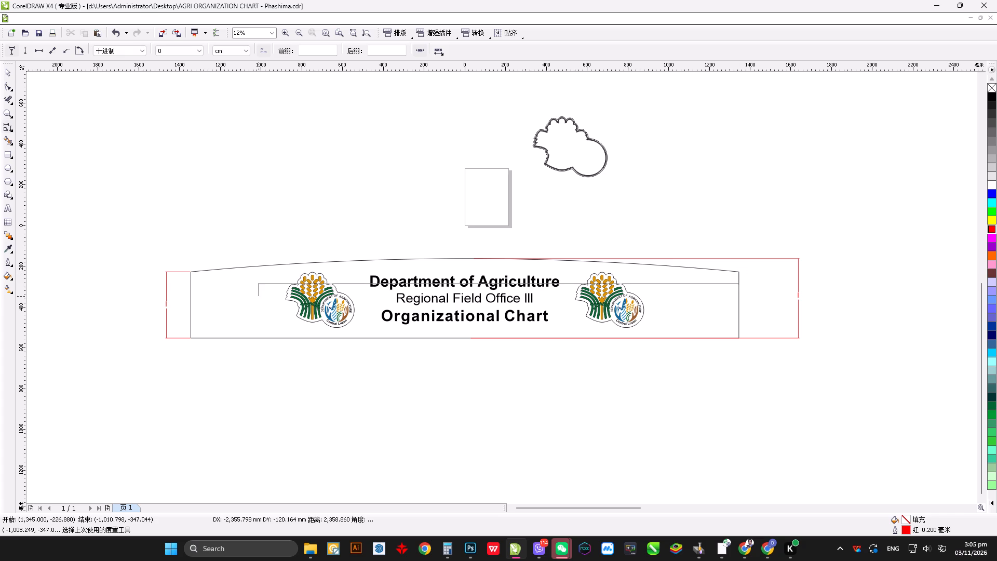
drag(191, 271, 196, 271)
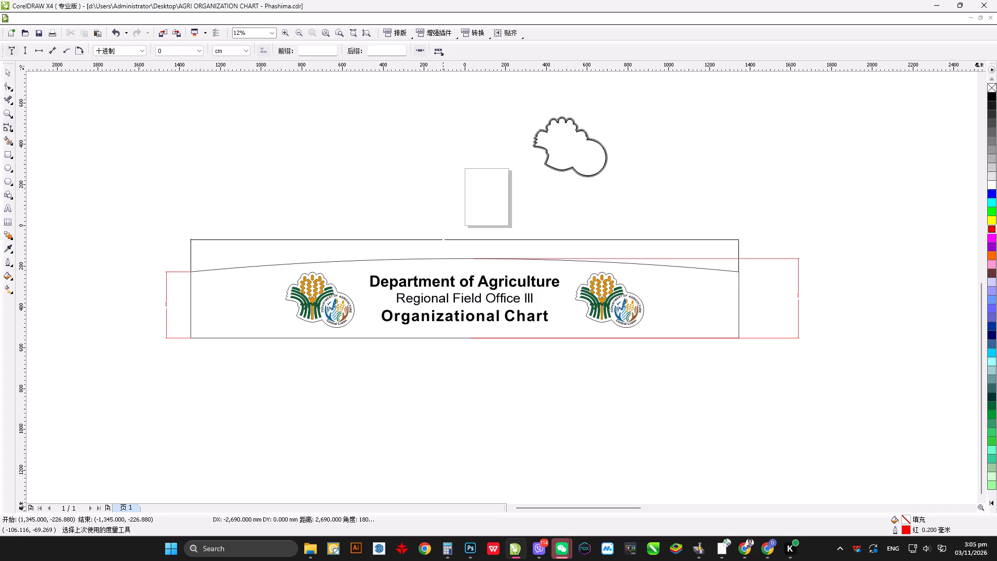
click(442, 236)
click(989, 231)
right_click(989, 228)
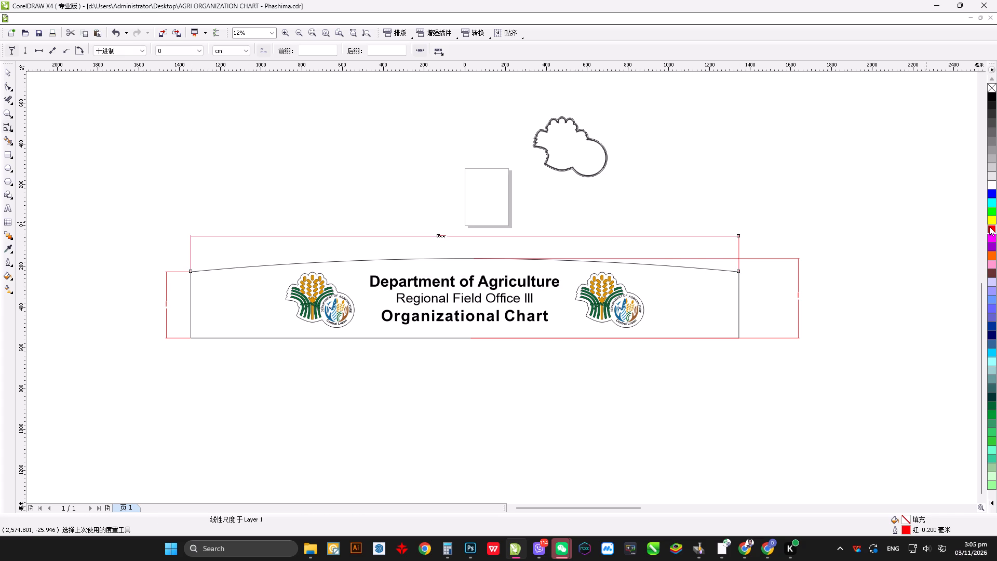
Set the text size of the banner's three overall dimension labels to 150 pt.
click(9, 71)
click(312, 142)
drag(386, 173, 505, 251)
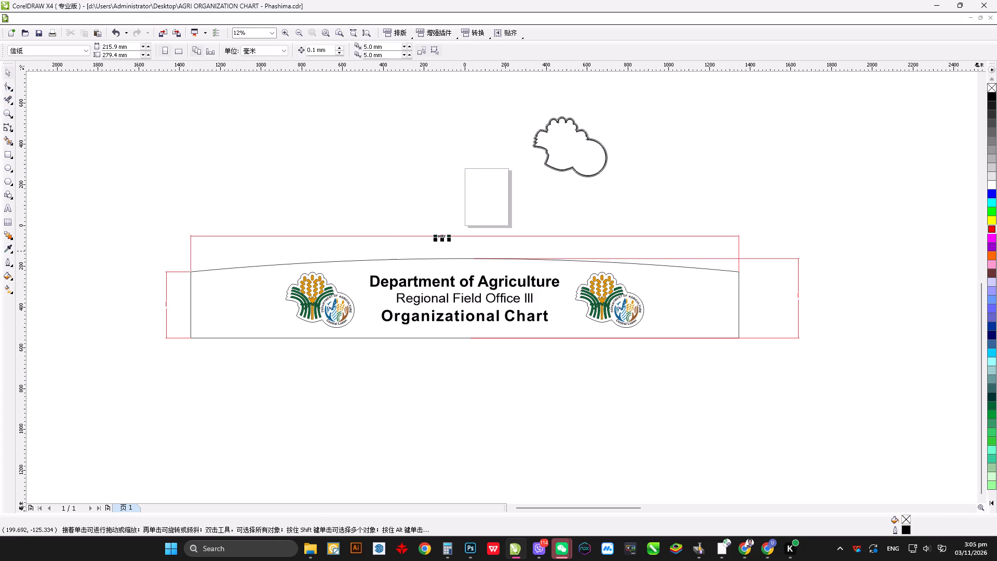
shift+drag(66, 237, 182, 313)
shift+drag(778, 213, 854, 386)
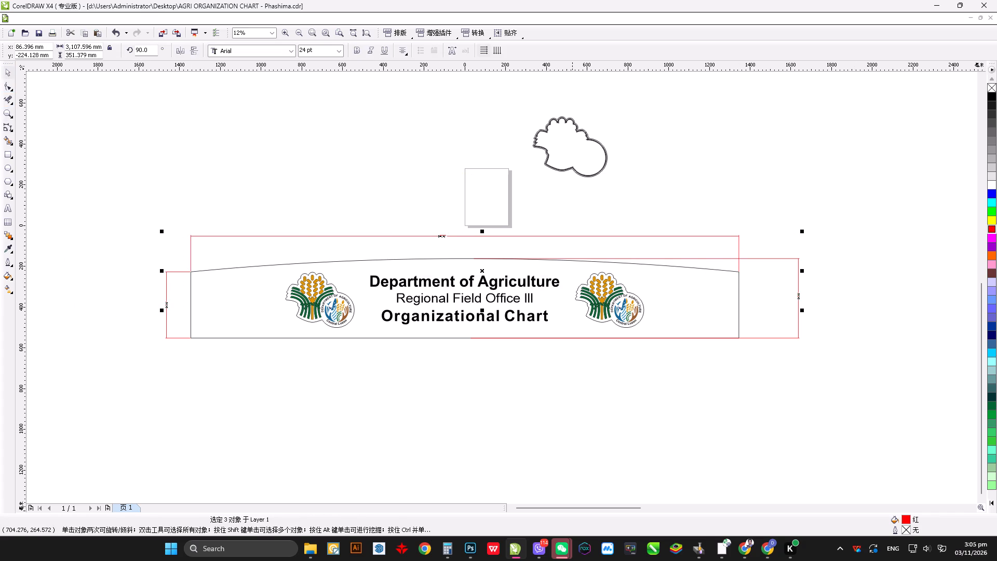
drag(340, 48, 339, 53)
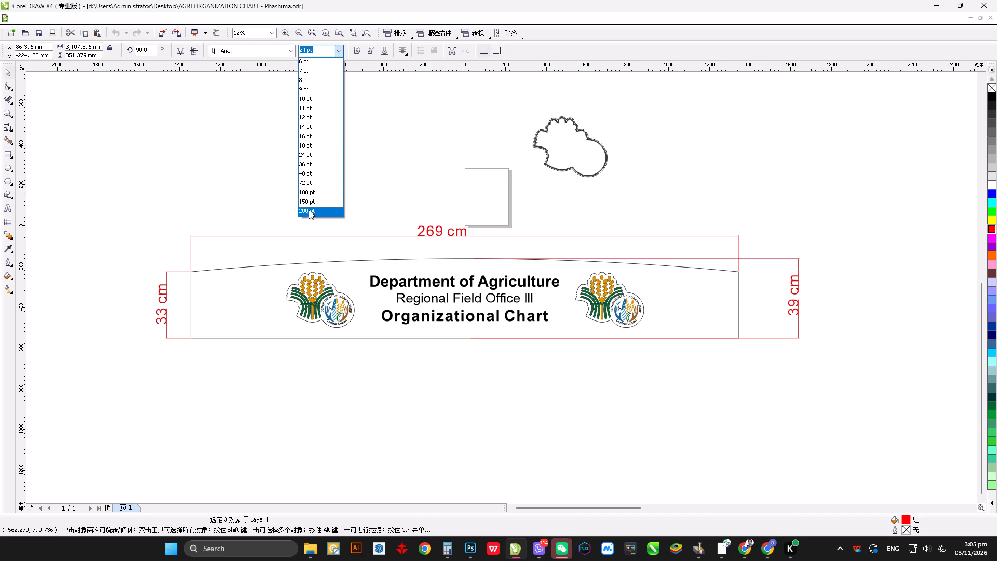
click(311, 203)
click(409, 411)
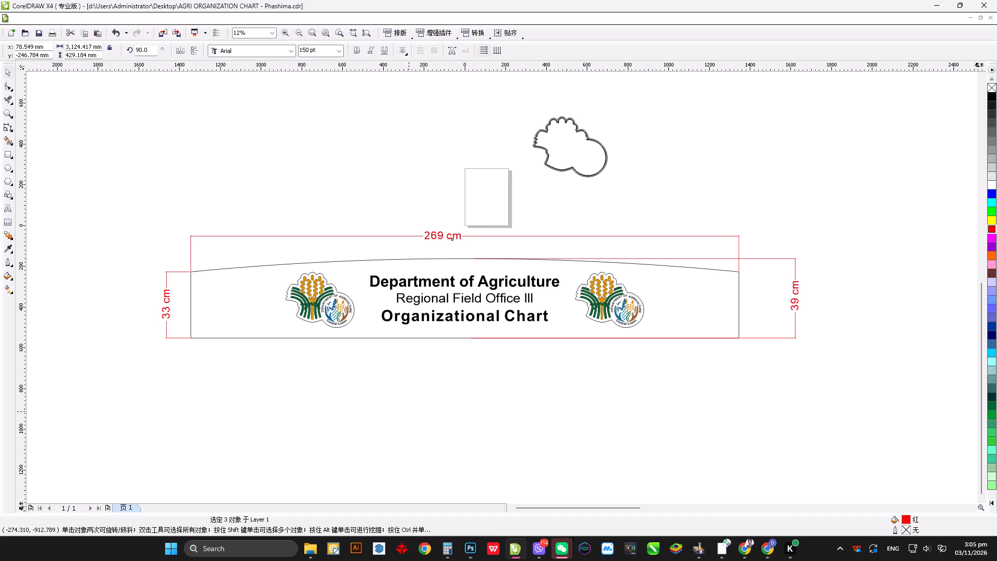
Dimension the height of the D in Department of Agriculture on its left side, with red lines and text.
scroll(448, 322, up, 1)
scroll(493, 273, up, 1)
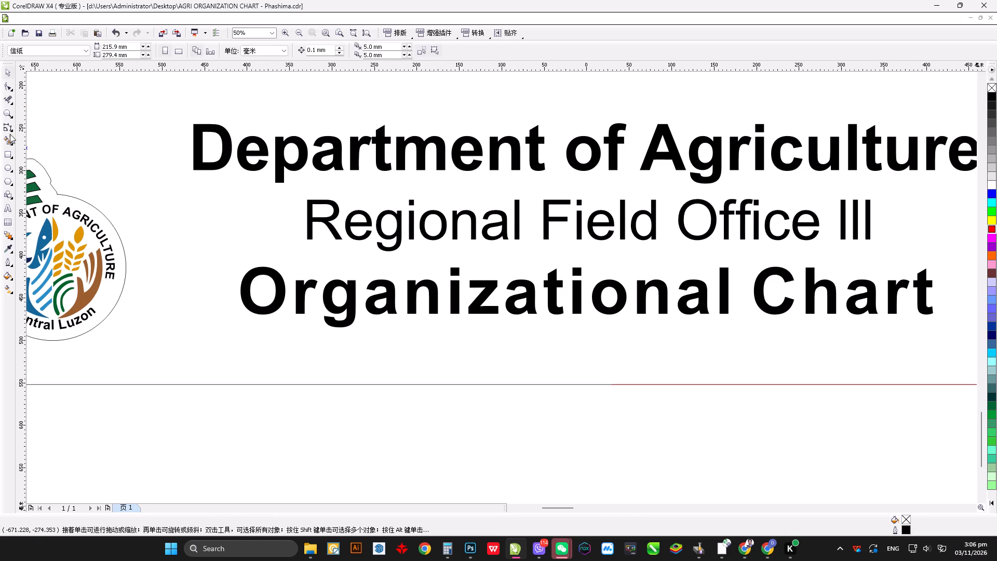
click(8, 123)
scroll(247, 139, up, 1)
click(421, 256)
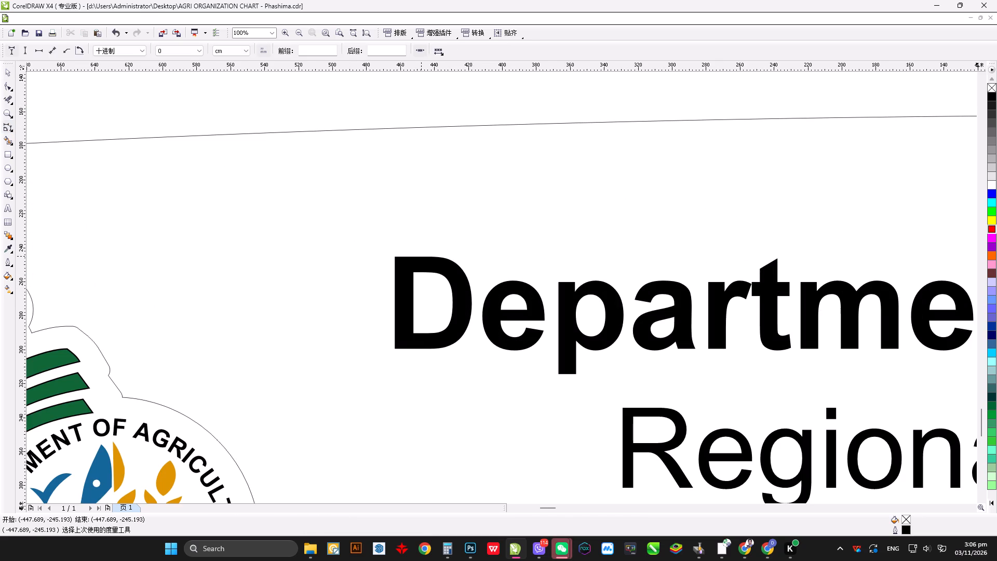
click(422, 350)
click(341, 302)
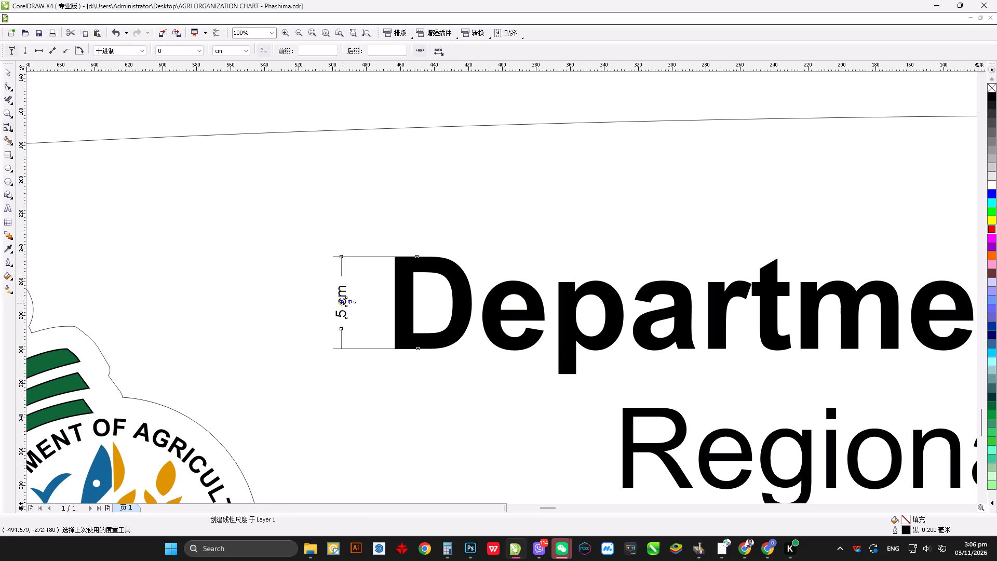
right_click(991, 231)
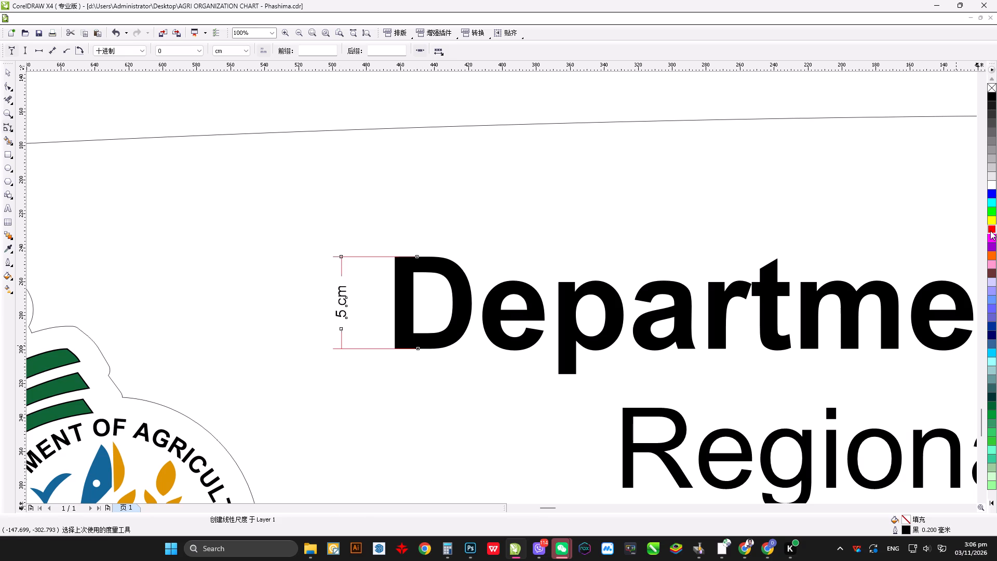
scroll(591, 404, down, 1)
click(991, 228)
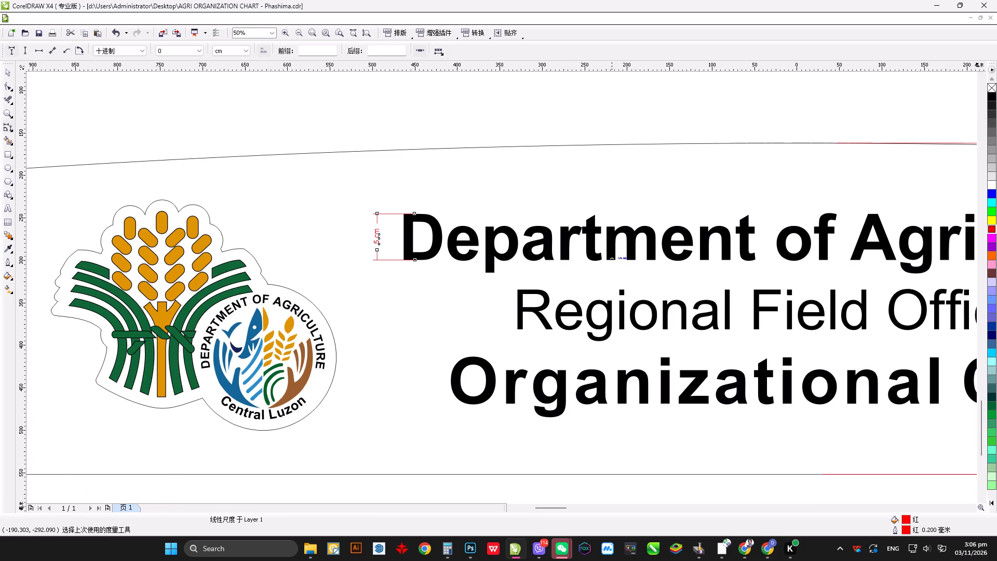
Dimension the height of the R in Regional Field Office III on its left side, with red lines and text.
scroll(523, 297, up, 2)
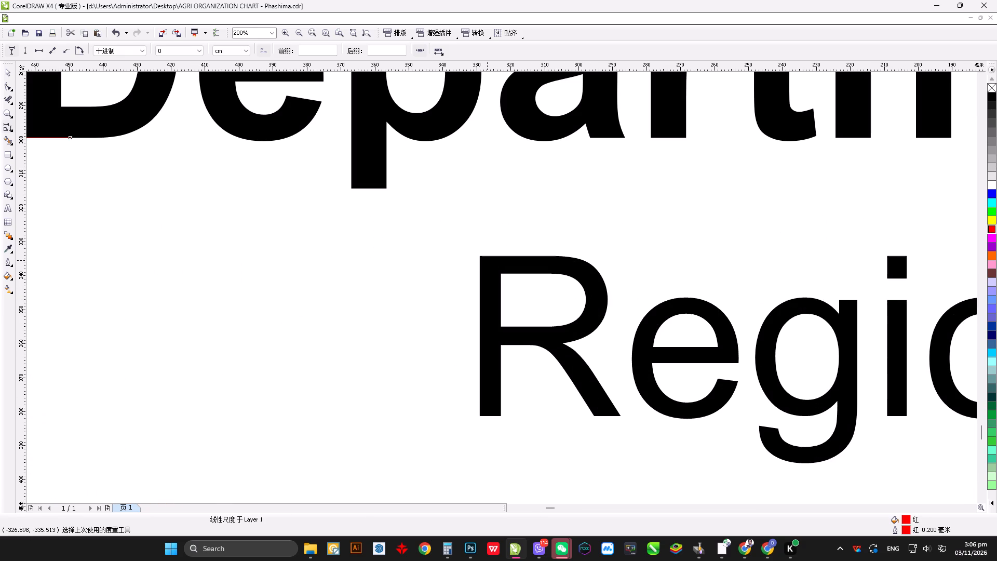
click(488, 256)
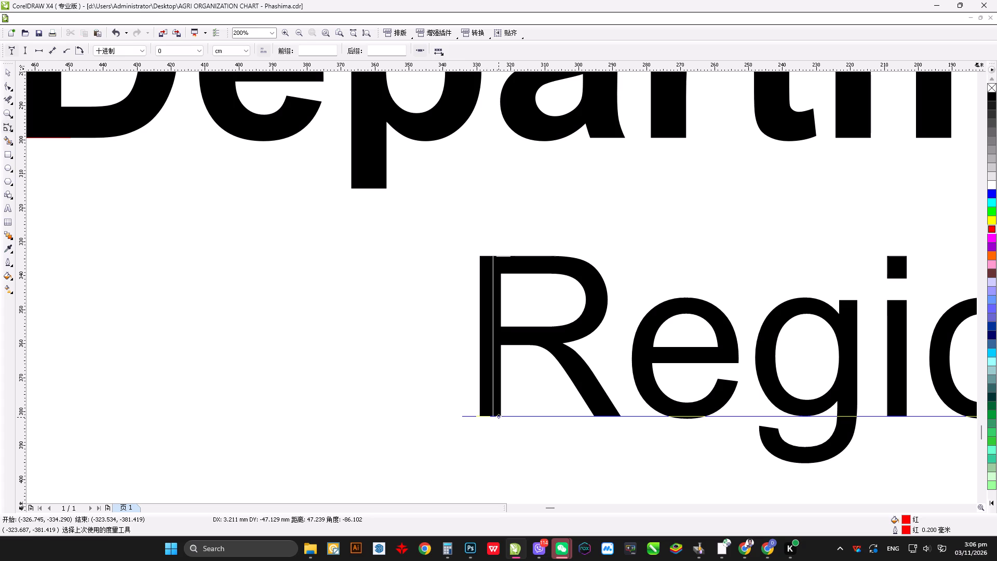
click(498, 417)
click(394, 335)
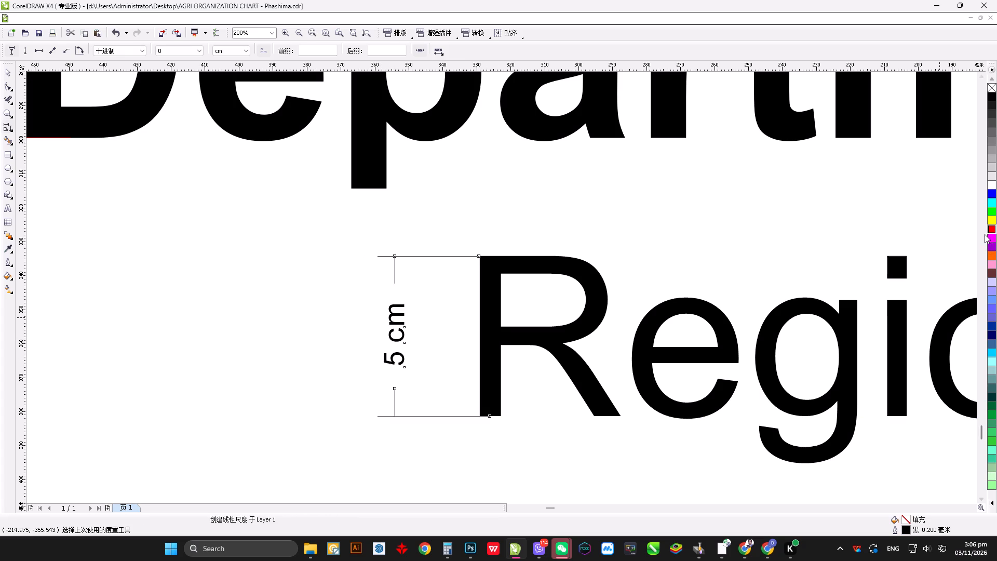
click(990, 229)
right_click(990, 229)
Dimension the height of the O in Organizational Chart on its left side, with red lines and text.
scroll(542, 427, down, 2)
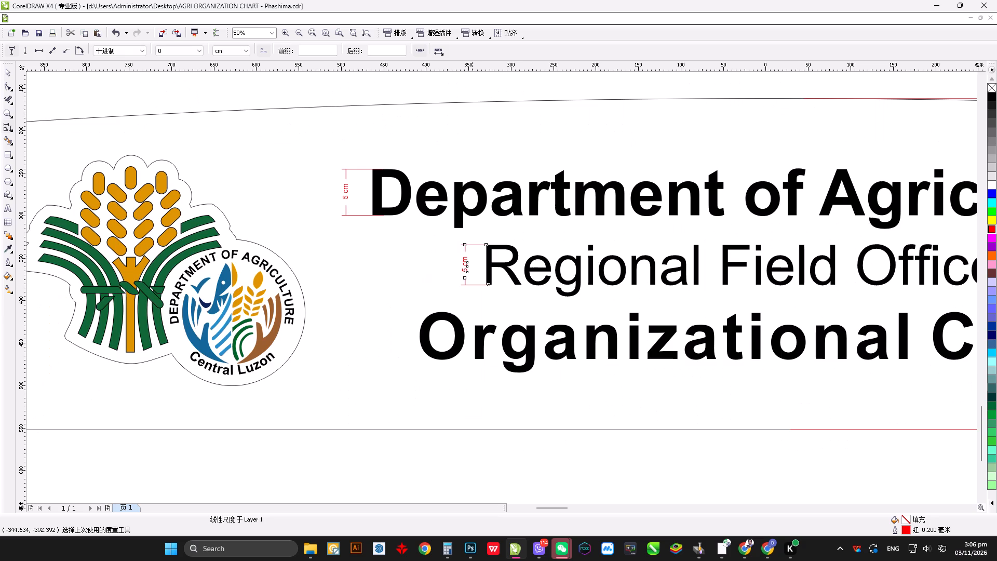
scroll(457, 328, up, 2)
click(436, 220)
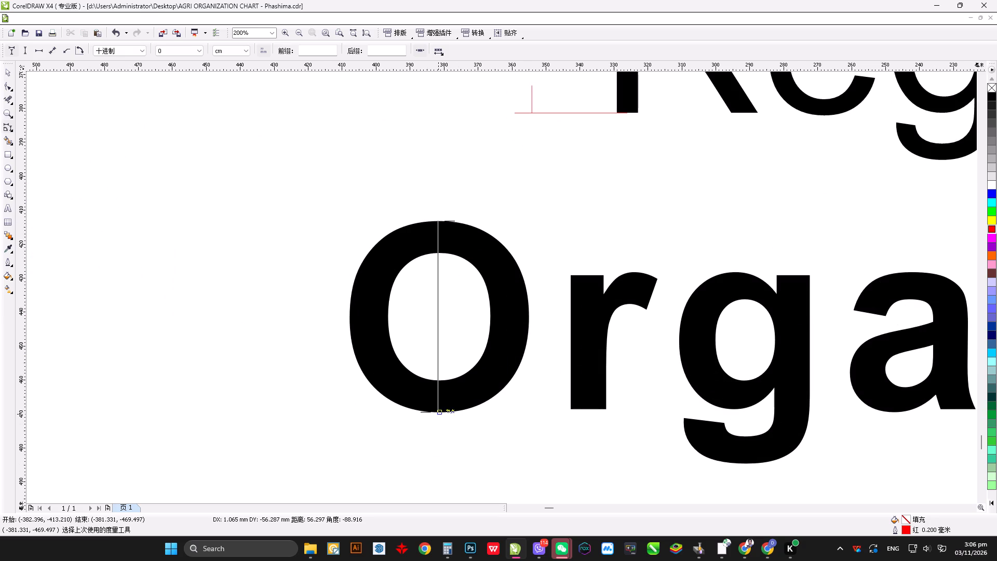
click(438, 414)
click(278, 323)
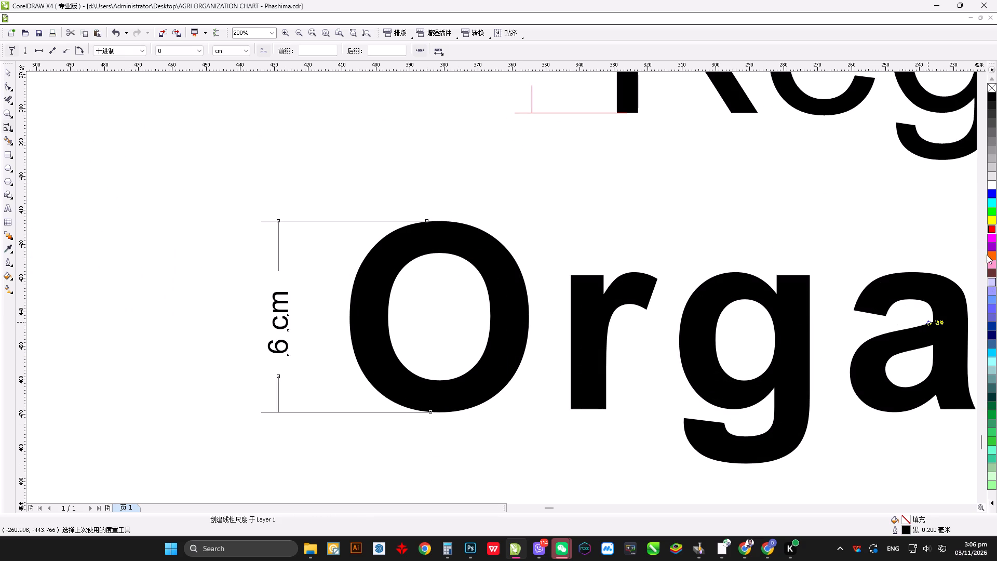
click(990, 229)
right_click(990, 229)
Set the precision of the three letter-height dimensions beside the heading lines to one decimal place (0.0).
click(5, 69)
scroll(368, 361, down, 2)
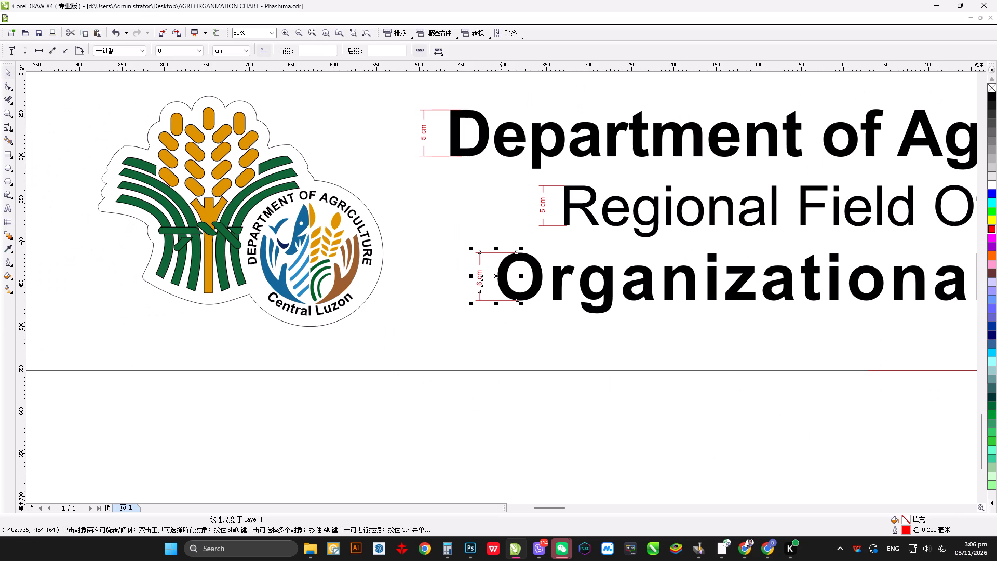
click(494, 407)
click(543, 189)
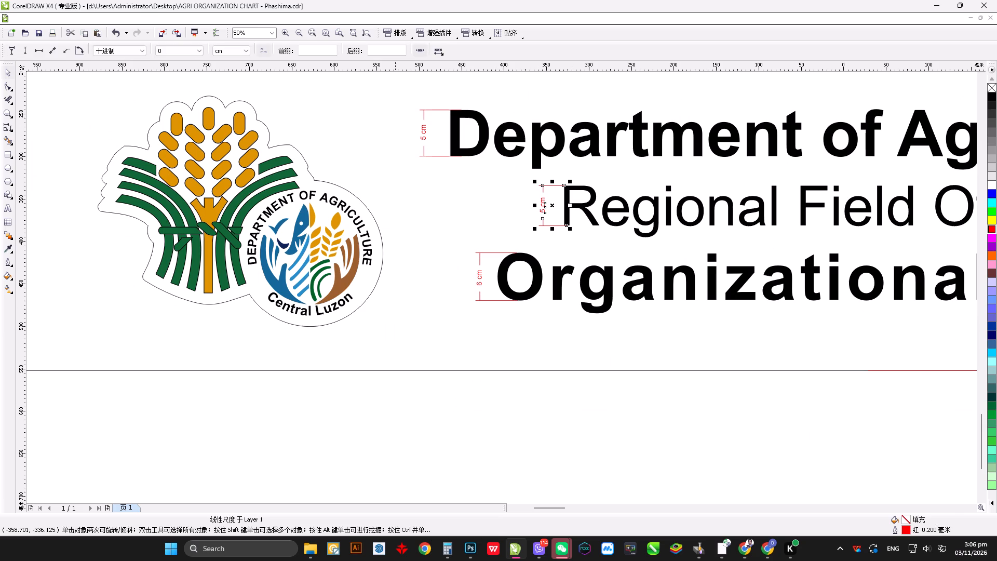
click(173, 48)
click(168, 64)
click(424, 116)
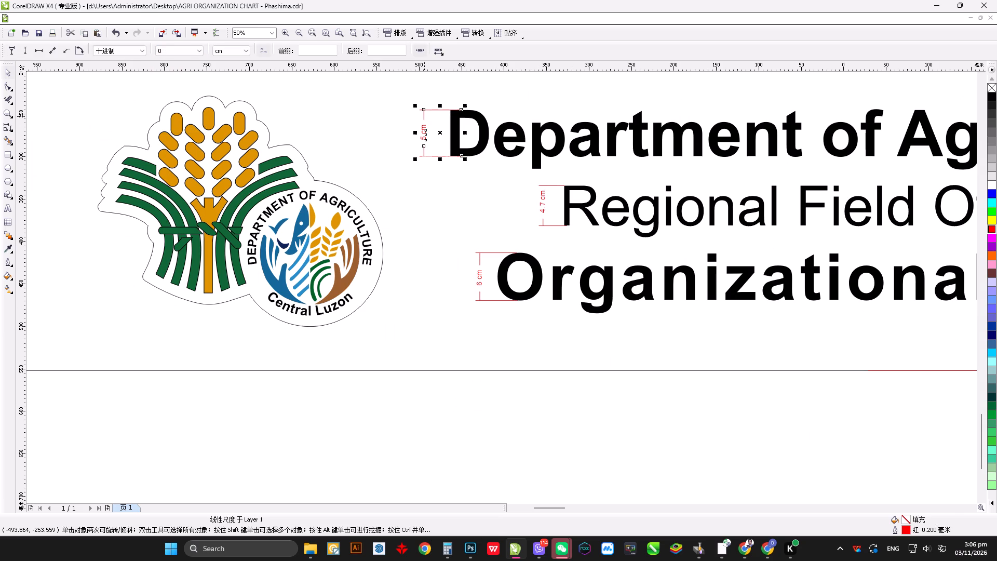
click(174, 47)
click(171, 67)
drag(485, 430, 488, 406)
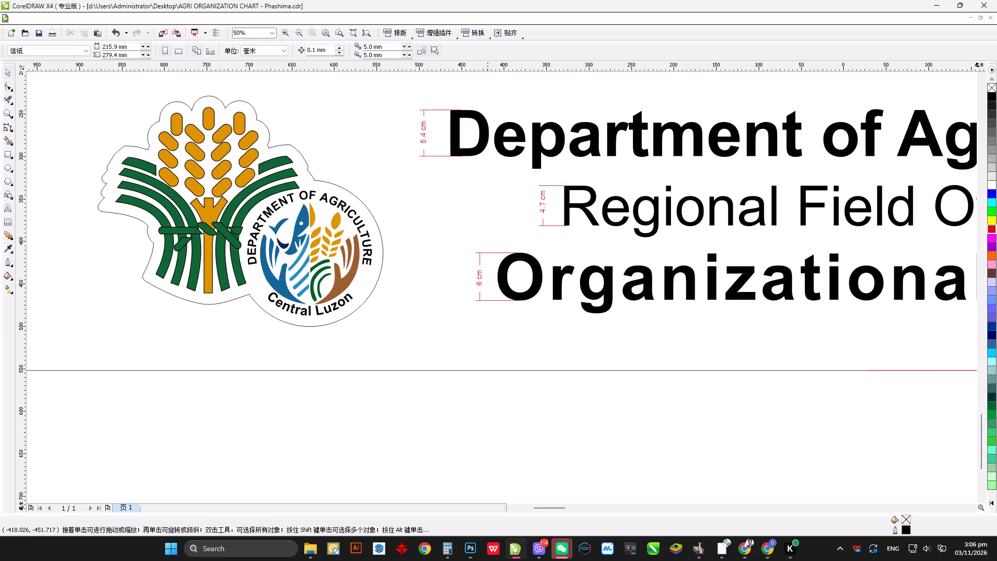
click(480, 257)
click(174, 47)
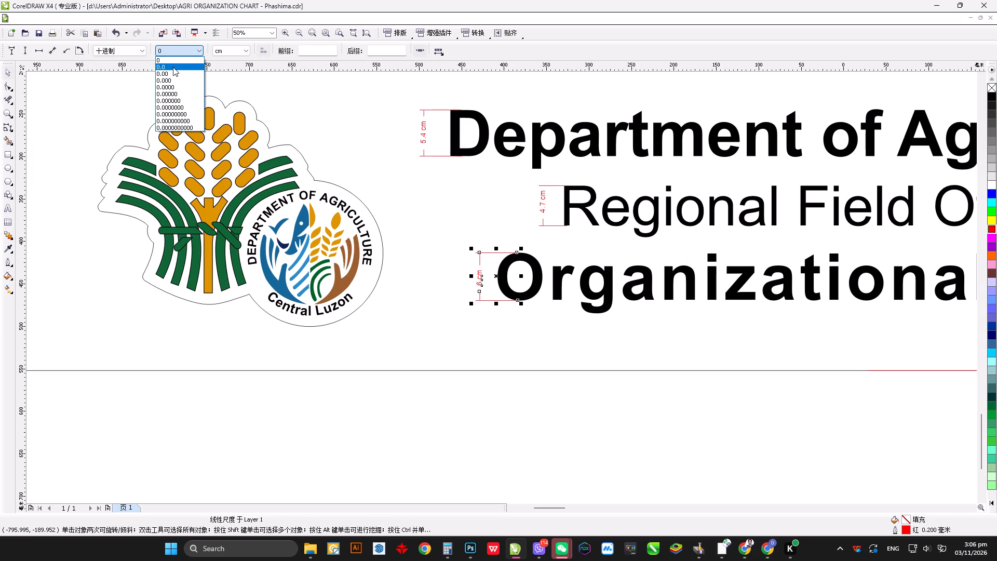
click(173, 67)
click(605, 412)
Set the text size of the three letter-height dimensions beside the heading lines to 60 pt.
drag(438, 430, 504, 208)
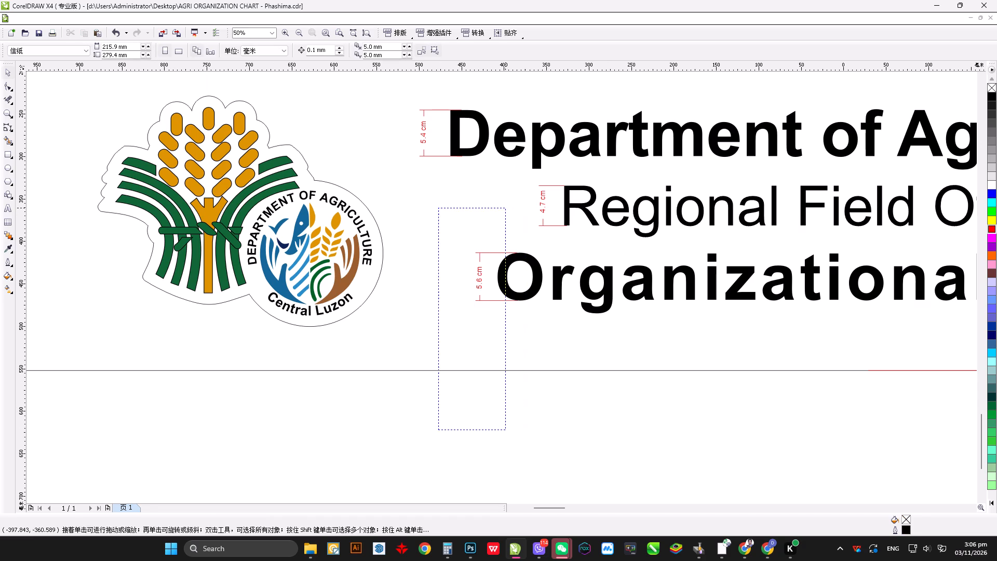
drag(504, 208, 489, 207)
shift+drag(521, 429, 551, 172)
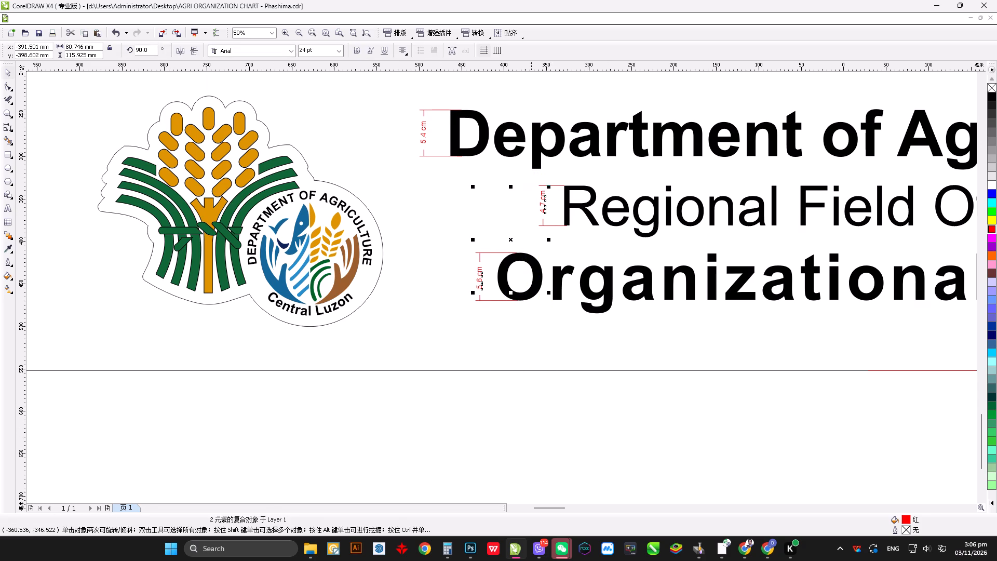
shift+drag(392, 441, 435, 92)
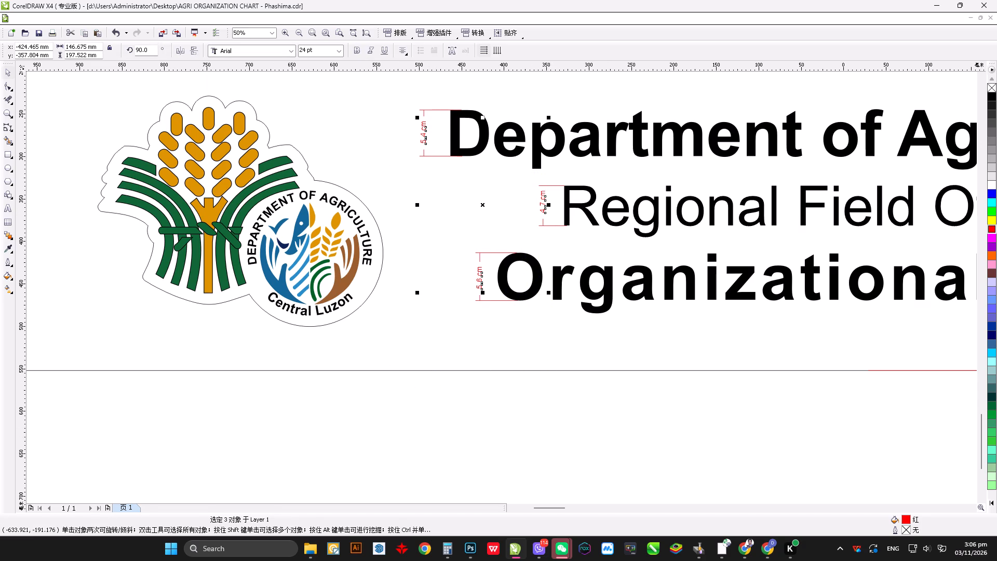
click(324, 49)
key(ctrl+a)
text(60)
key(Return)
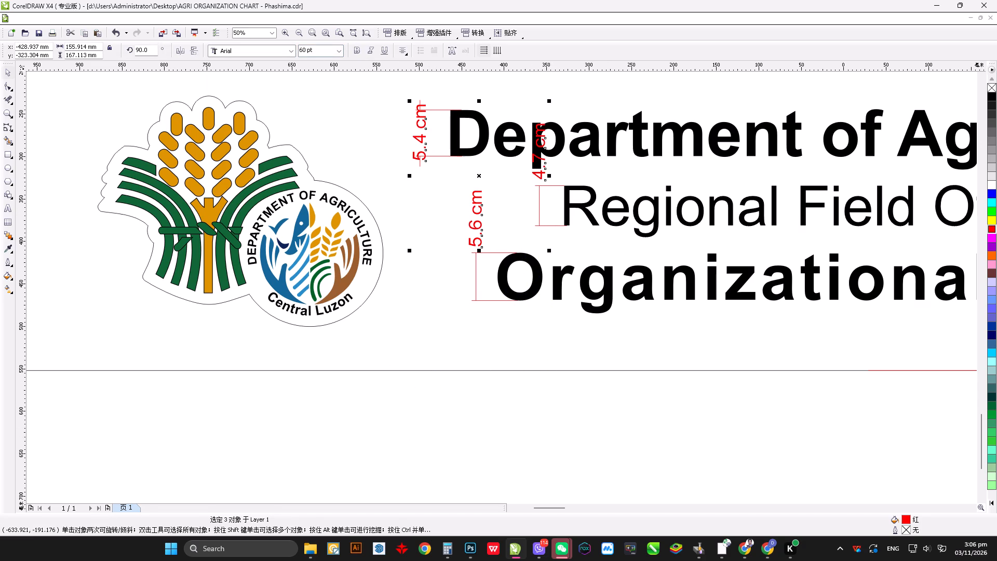
click(554, 409)
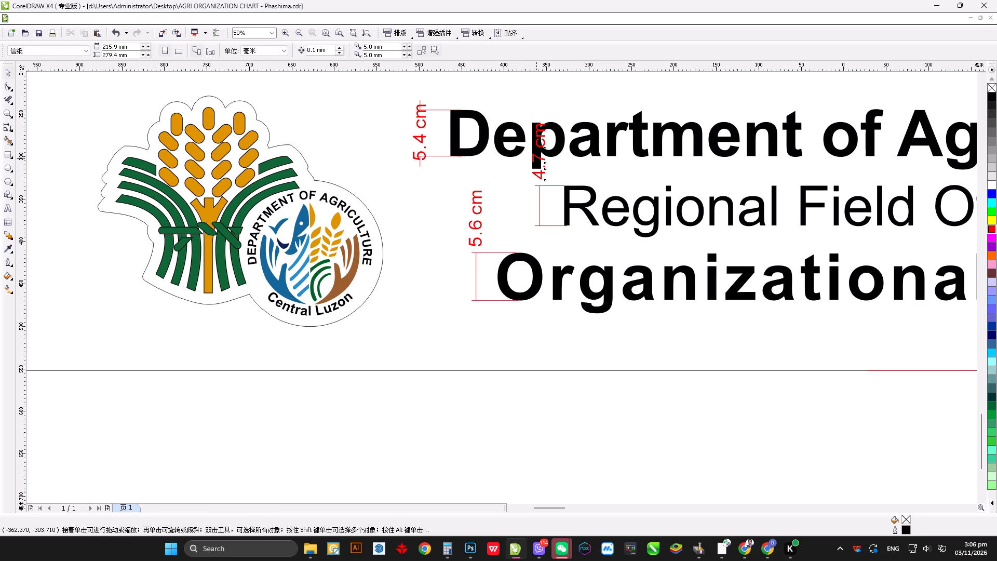
Reposition the R and O height dimensions left of their headings, with each label below its measured span and clear of the letters.
click(536, 158)
drag(542, 152, 510, 204)
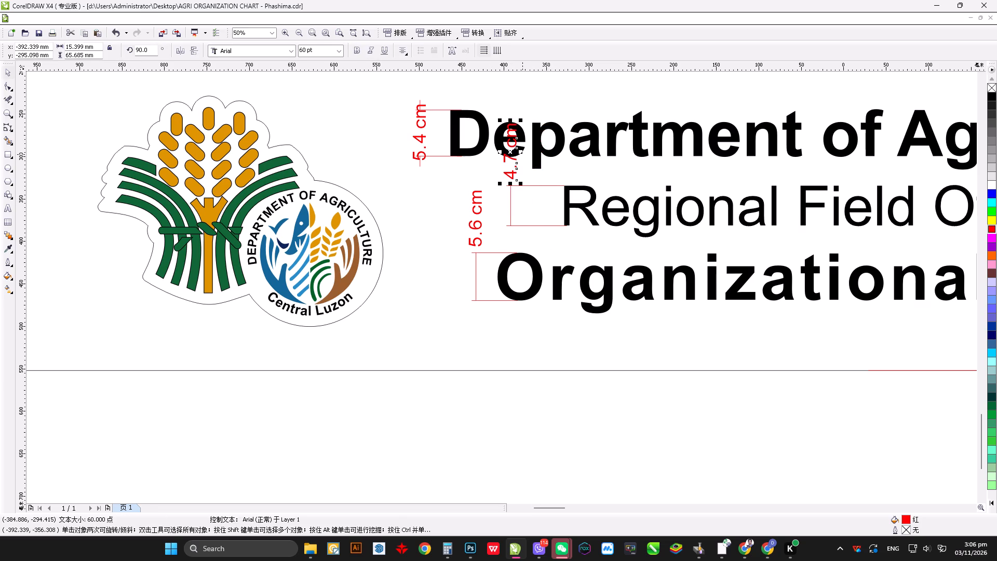
drag(478, 226, 481, 320)
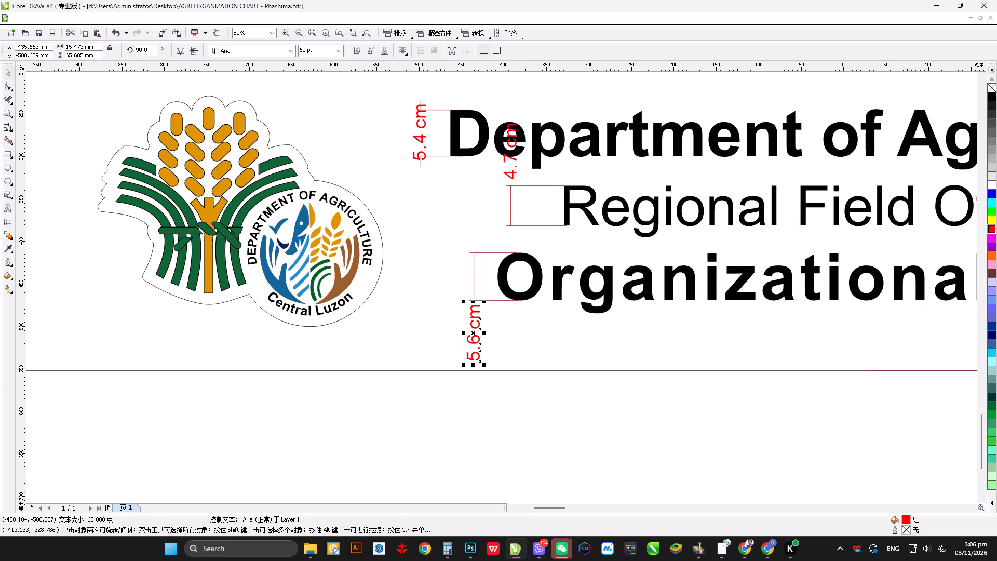
click(511, 158)
drag(516, 142, 455, 217)
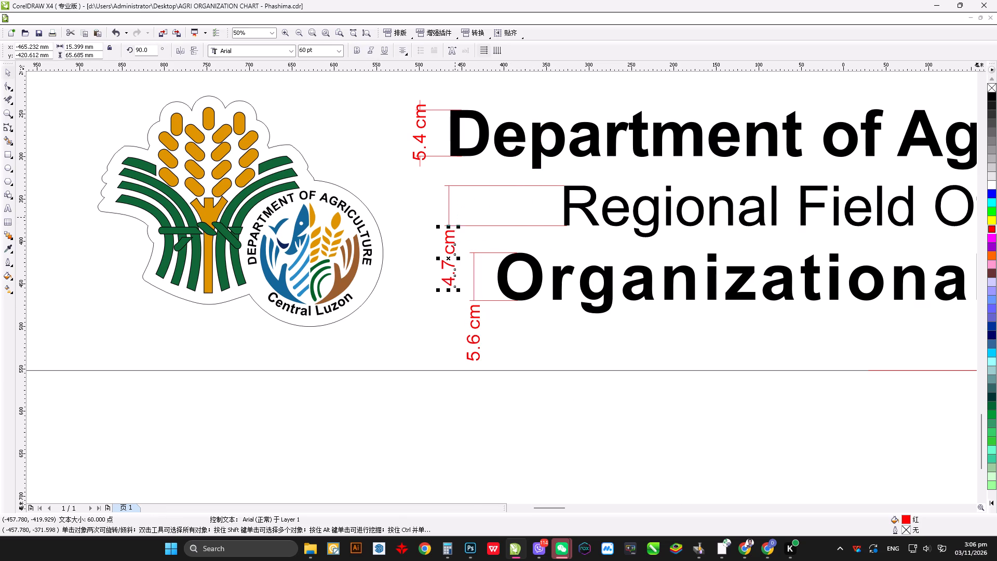
drag(453, 252, 445, 251)
click(523, 388)
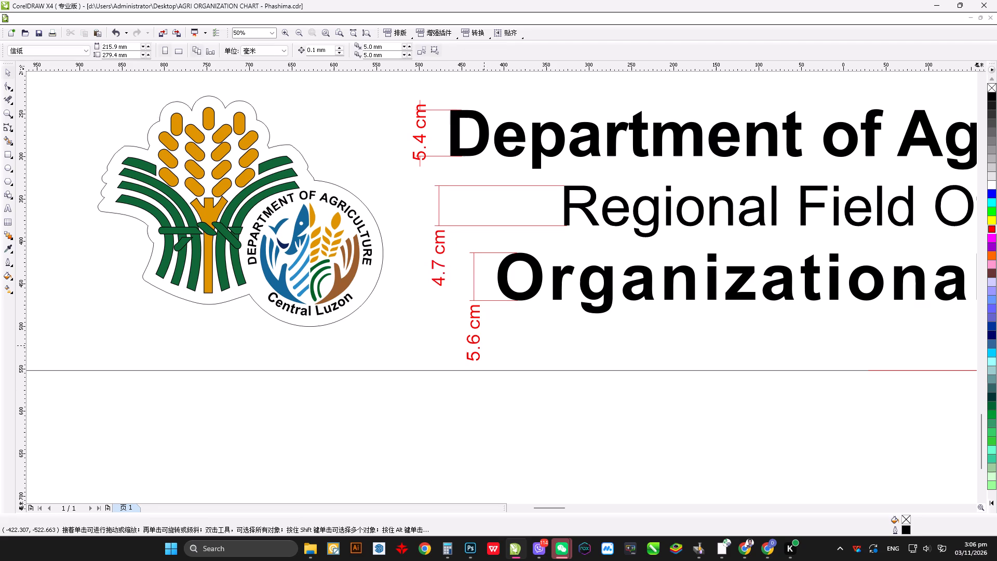
Dimension the overall height of the banner's left logo on its left side, with red lines and text.
click(7, 124)
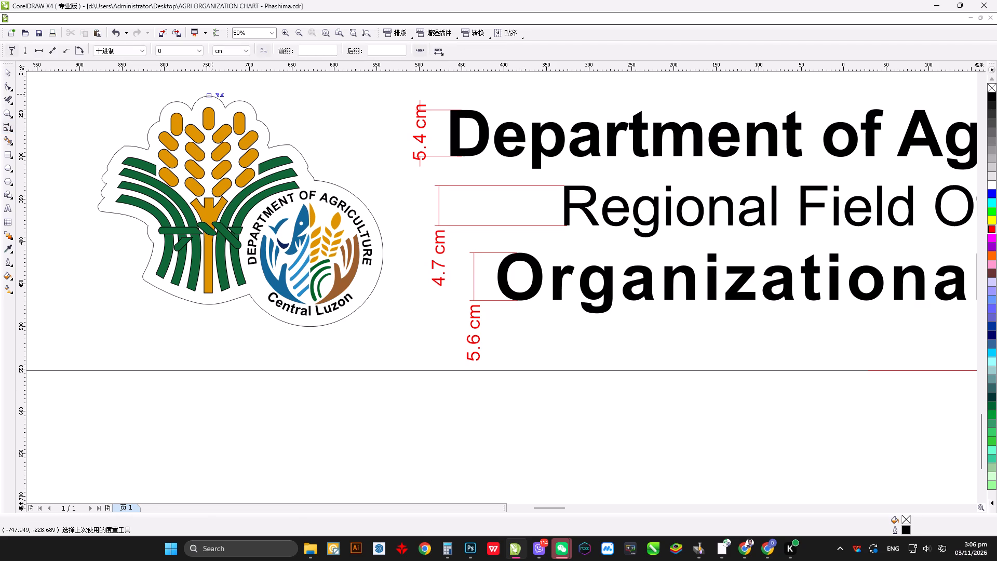
click(209, 94)
click(314, 327)
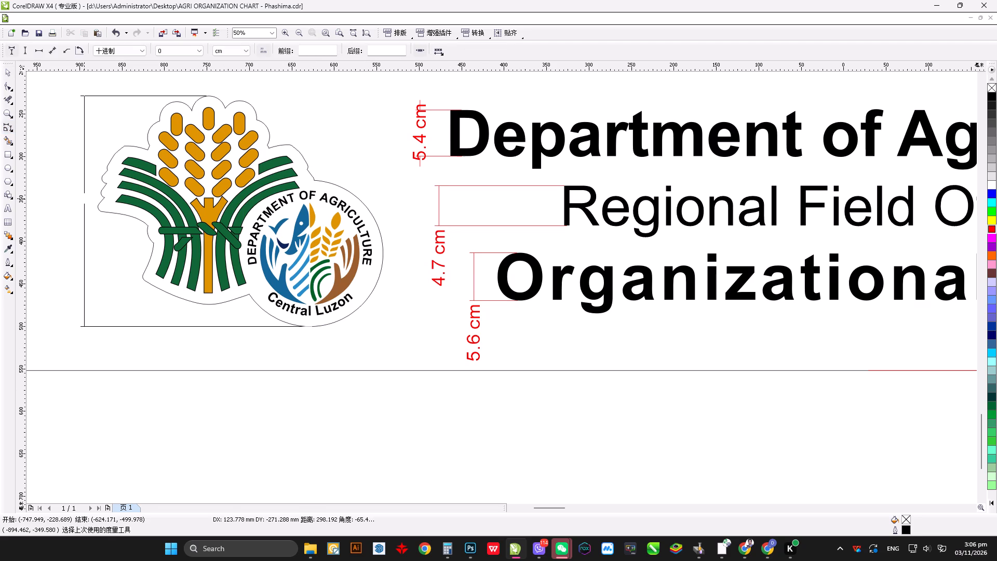
click(65, 216)
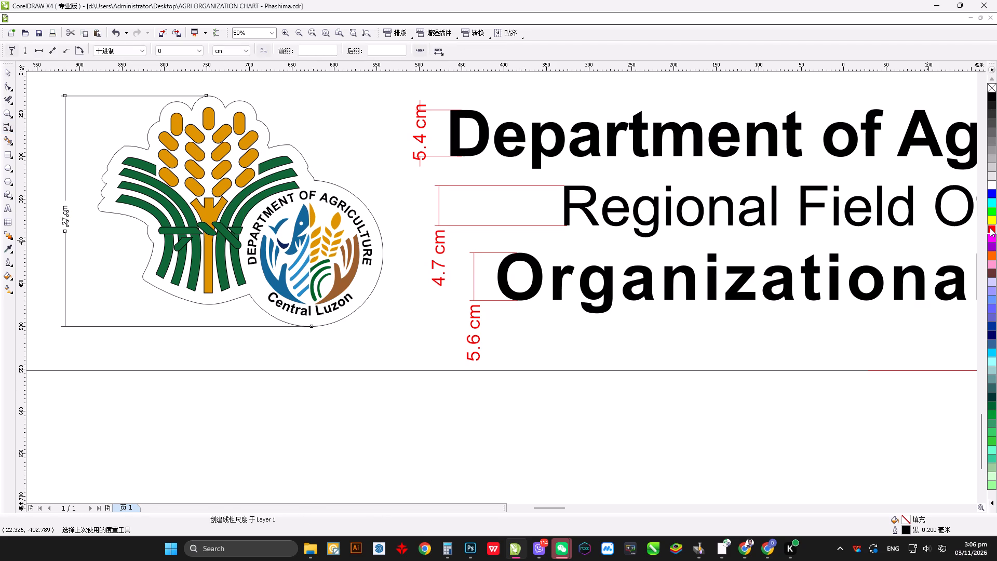
right_click(990, 228)
click(990, 228)
Dimension the overall width of the banner's left logo below it, with red lines and text.
scroll(573, 297, down, 1)
scroll(366, 244, up, 1)
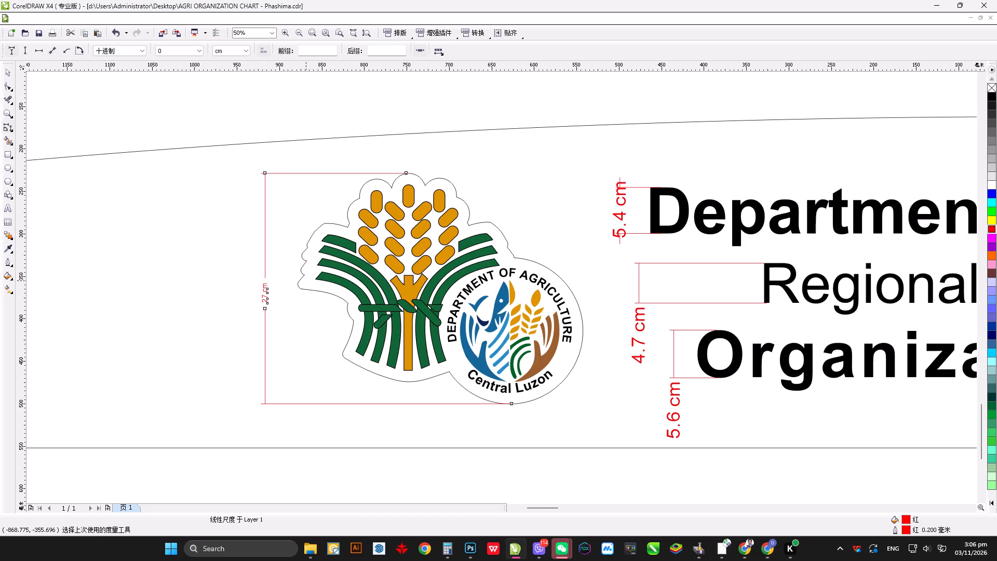
drag(295, 286, 302, 286)
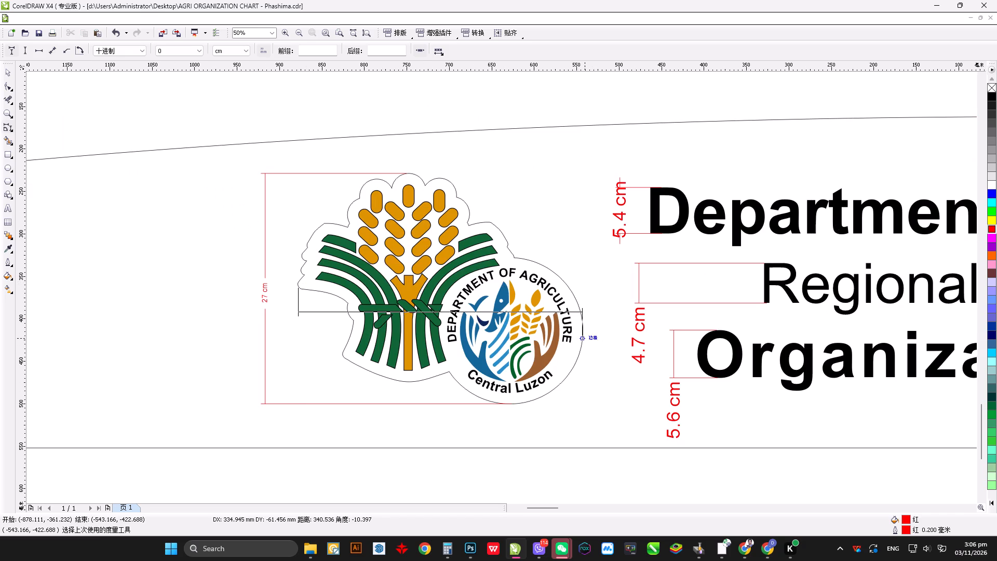
click(585, 338)
click(420, 473)
click(994, 228)
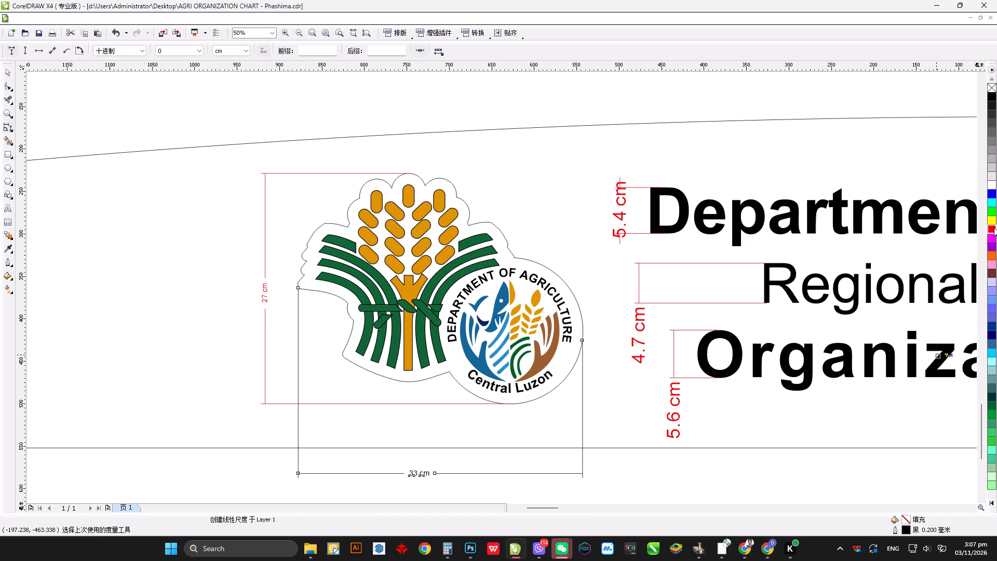
right_click(994, 228)
Set the text size of the left logo's height and width dimensions to 60 pt.
click(0, 74)
click(5, 72)
scroll(450, 385, down, 1)
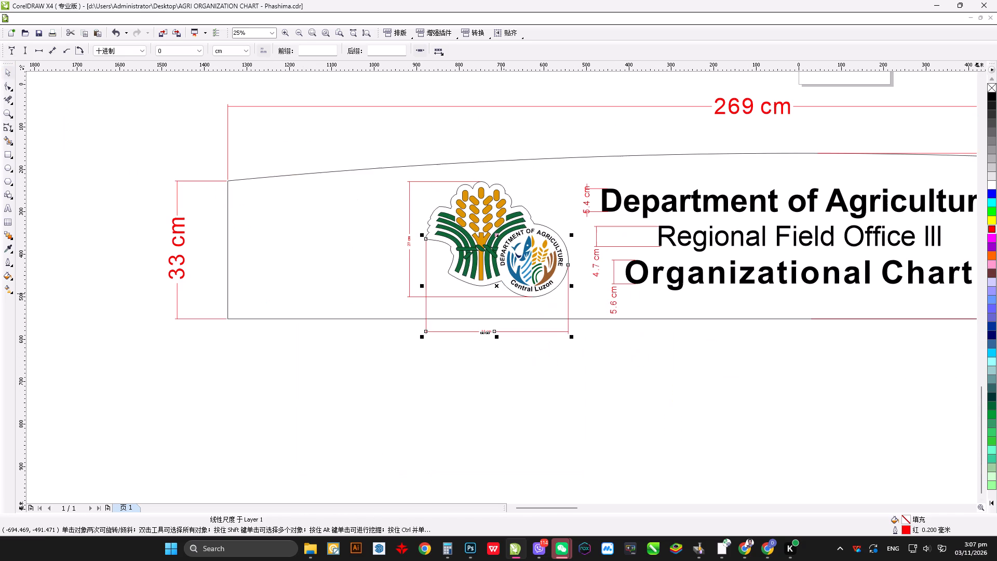
click(463, 360)
drag(429, 380, 555, 306)
shift+drag(315, 398, 420, 181)
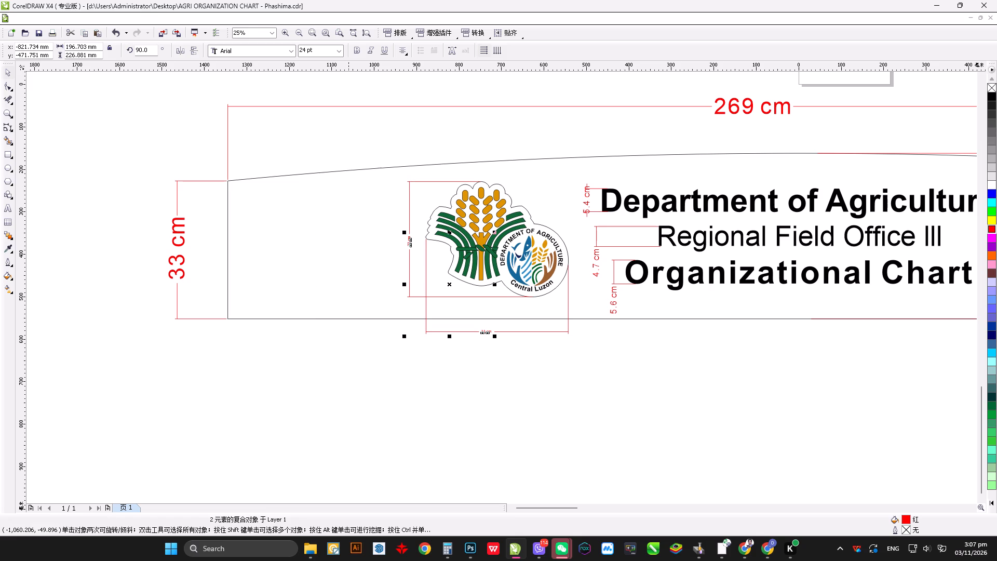
click(342, 51)
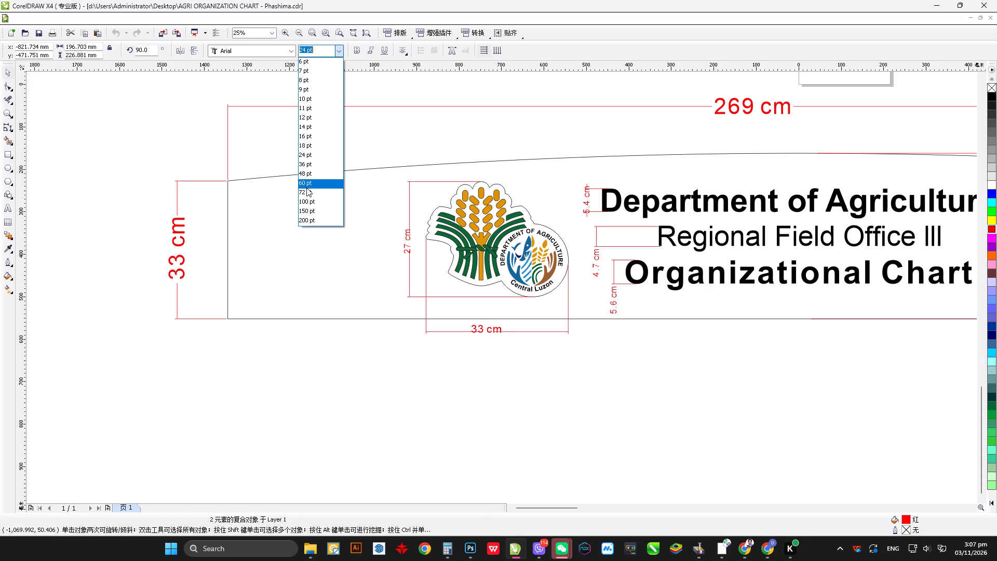
click(306, 188)
click(626, 442)
Duplicate the banner with its headings, logos and inner dimensions, and place the copy about 500 mm straight below the original.
scroll(760, 343, down, 2)
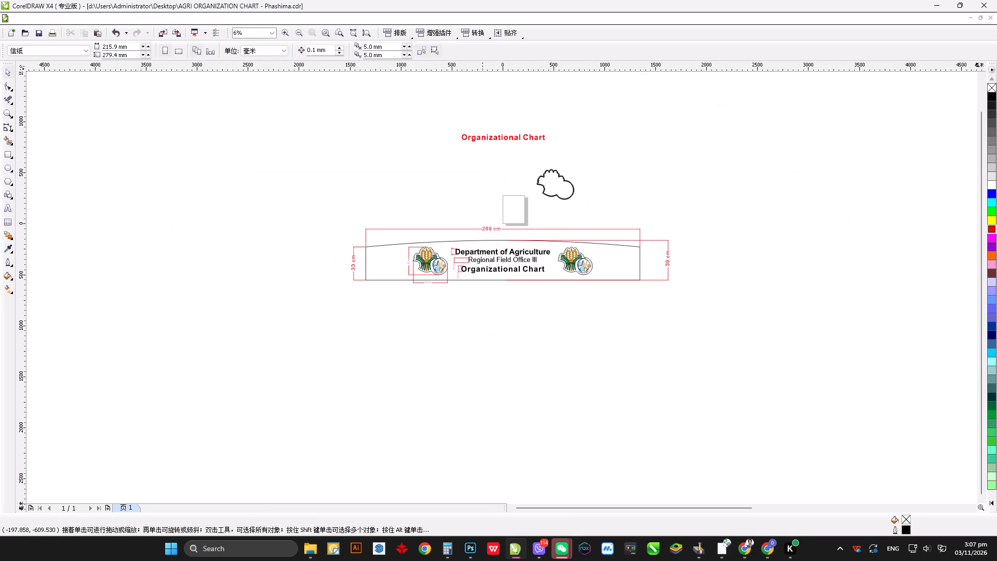
scroll(482, 287, up, 1)
drag(247, 317, 832, 180)
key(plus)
drag(573, 218, 580, 320)
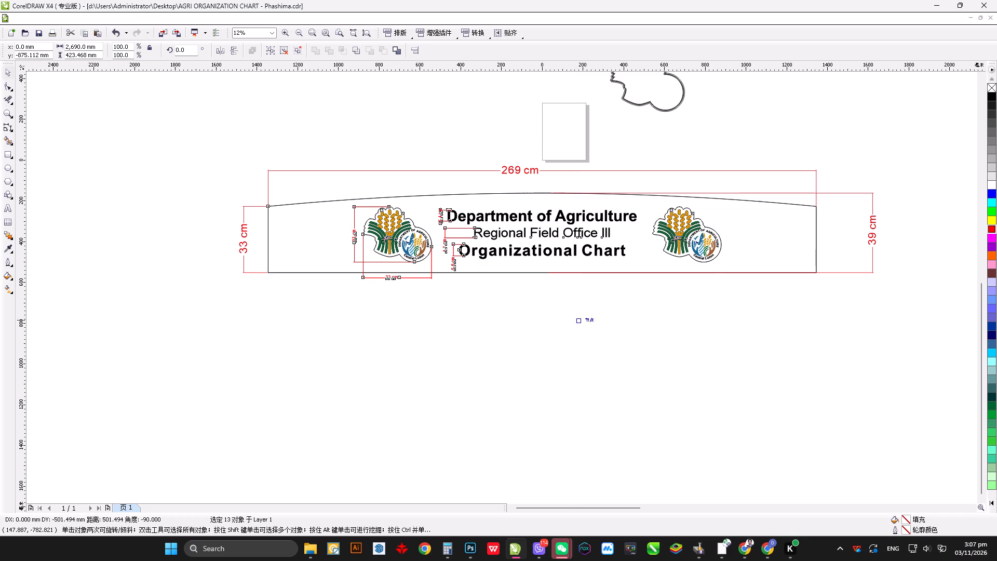
drag(523, 426, 518, 421)
Delete the logo height and width dimensions and the three letter-height dimensions from the lower banner copy.
click(355, 317)
key(Delete)
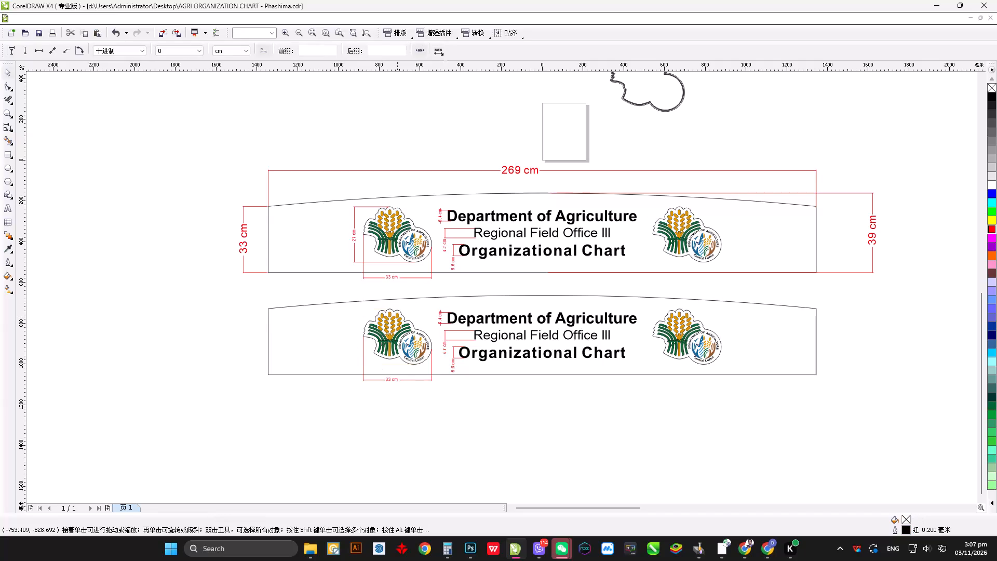
click(440, 314)
key(Delete)
click(445, 340)
key(Delete)
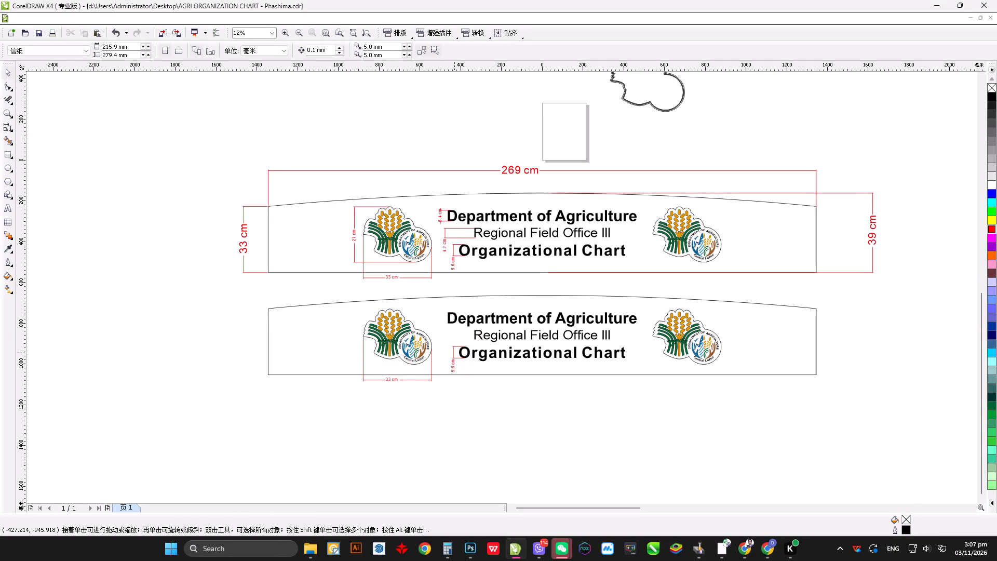
click(454, 353)
key(Delete)
click(388, 380)
key(Delete)
Zoom to fit both banners and capture a screenshot of them, including the outer dimensions, to the clipboard.
click(6, 108)
drag(227, 398, 691, 226)
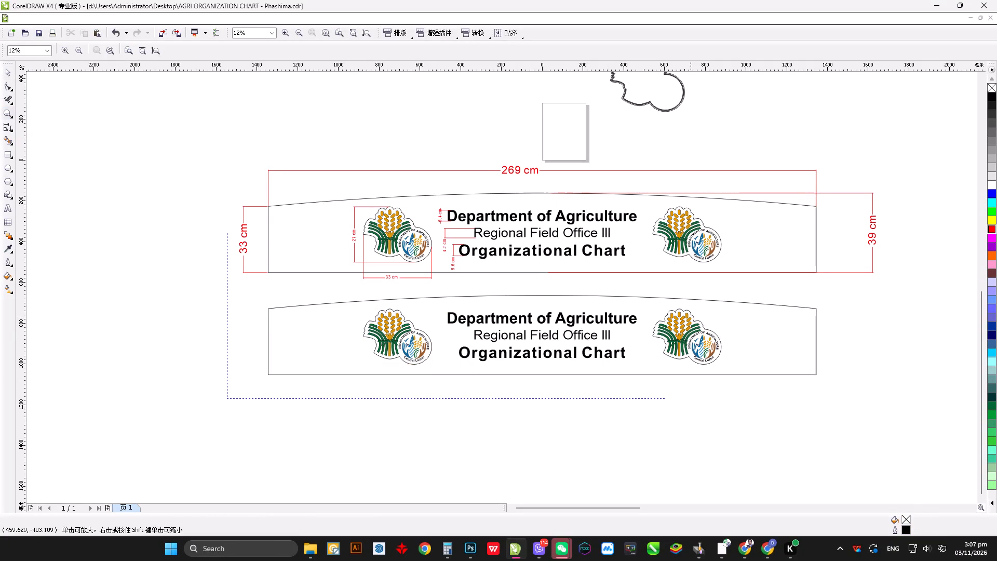
drag(691, 226, 889, 165)
key(alt+a)
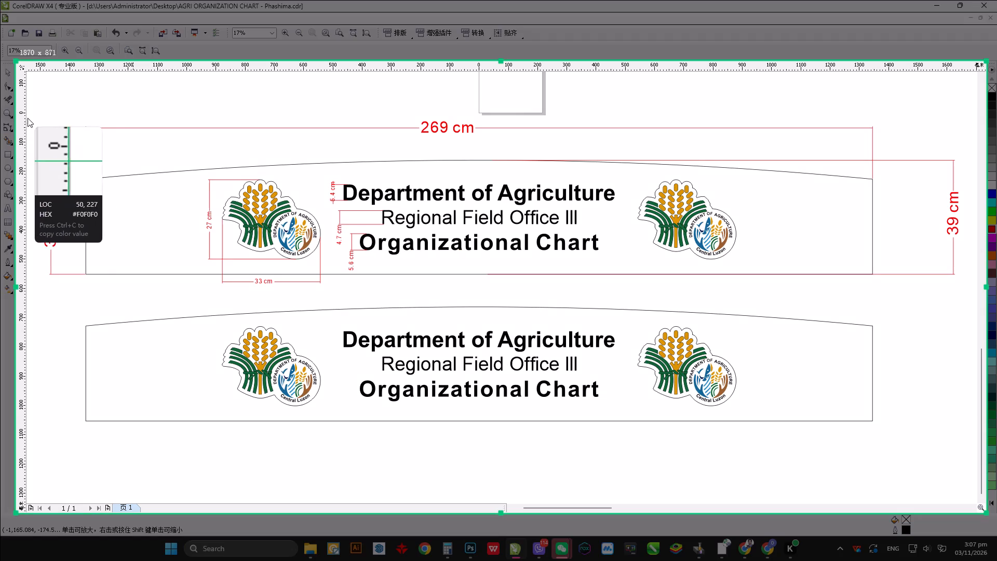
drag(34, 118, 968, 432)
click(953, 453)
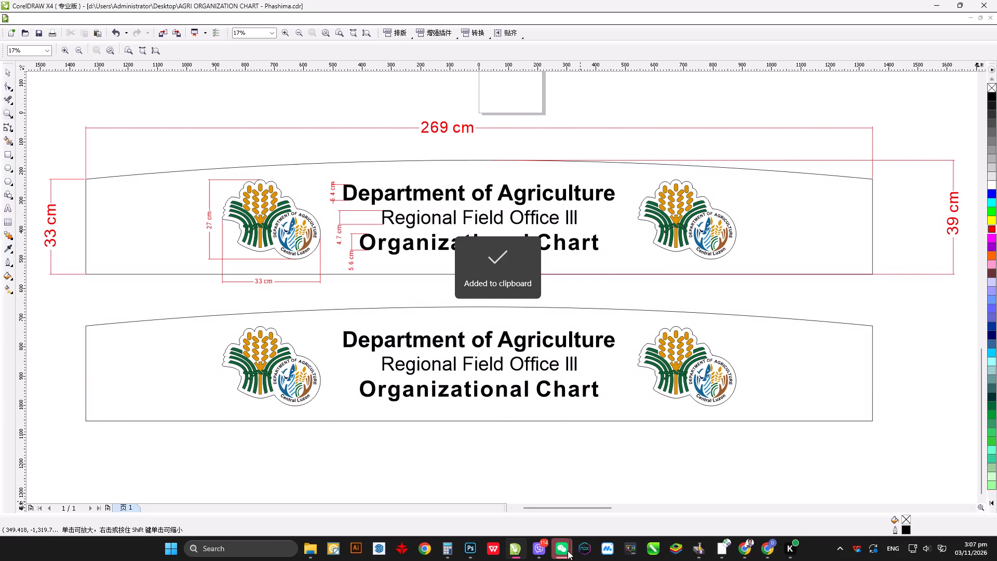
Switch to WeChat and send the captured banner layout to the K4 san fernando chat.
click(565, 556)
click(524, 499)
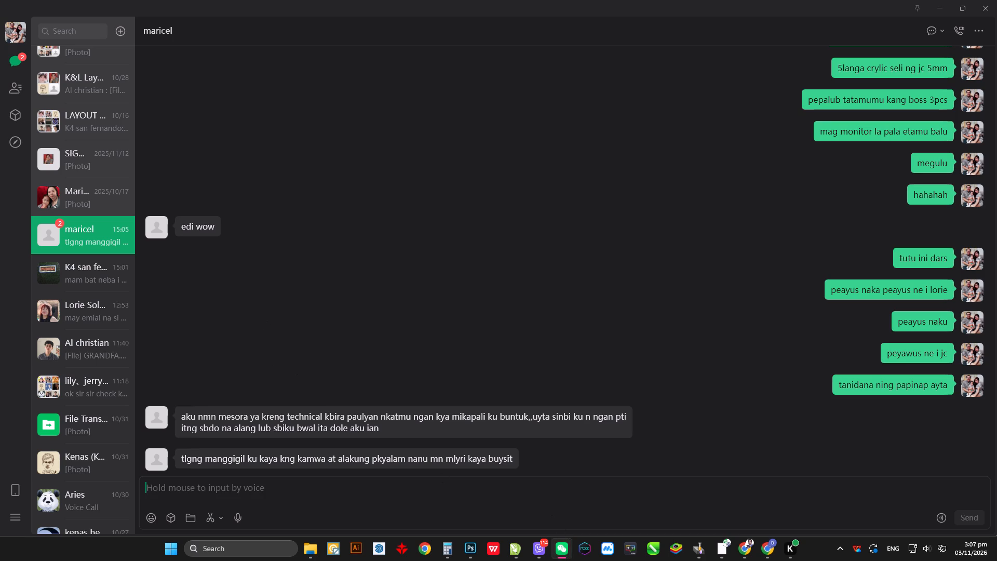
click(55, 270)
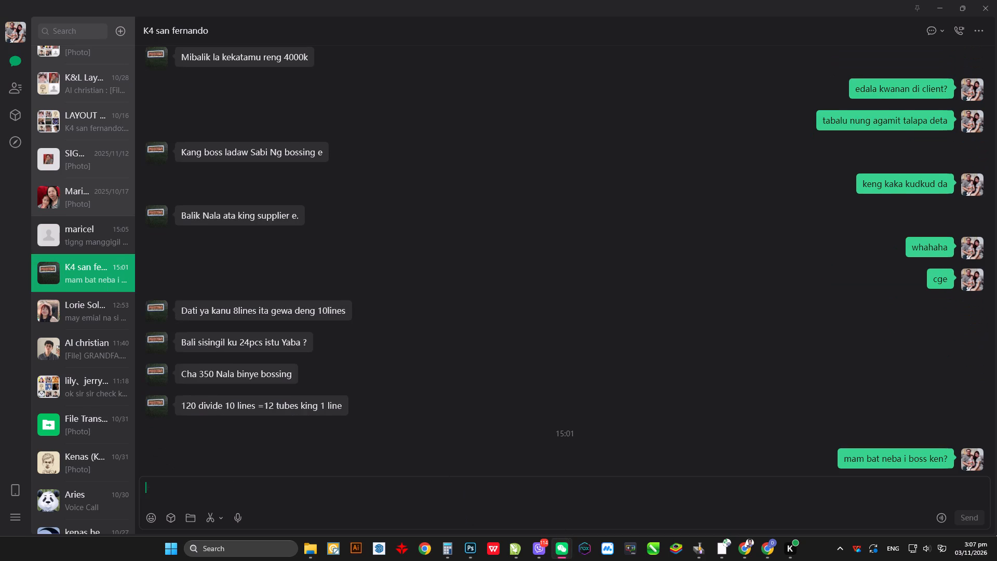
click(400, 507)
key(ctrl+v)
key(Return)
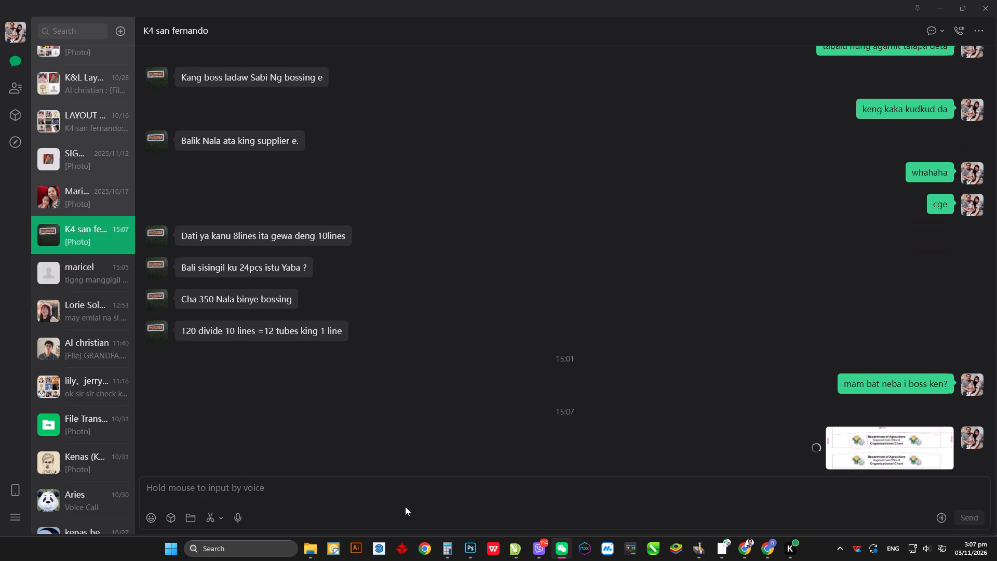
Send the messages "mam pacheck mepamu keng client nung buri nane kanini" and "bayu kula icut" in the same chat.
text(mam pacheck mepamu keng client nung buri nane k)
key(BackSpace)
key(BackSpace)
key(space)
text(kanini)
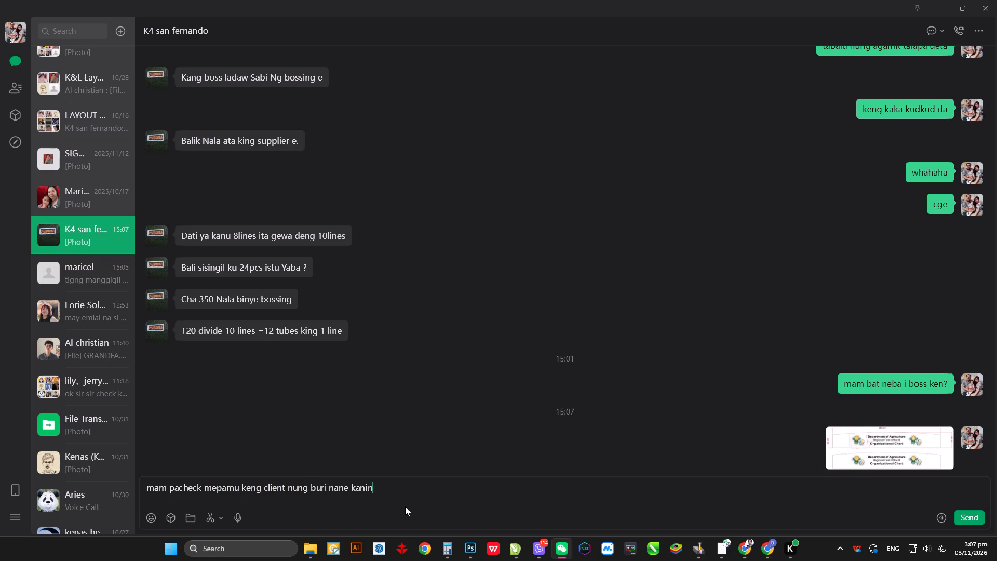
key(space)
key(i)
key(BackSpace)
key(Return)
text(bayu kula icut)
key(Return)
Check the sent image and send the message "ing outline na black color iyang pinaka base na kanyan".
click(880, 399)
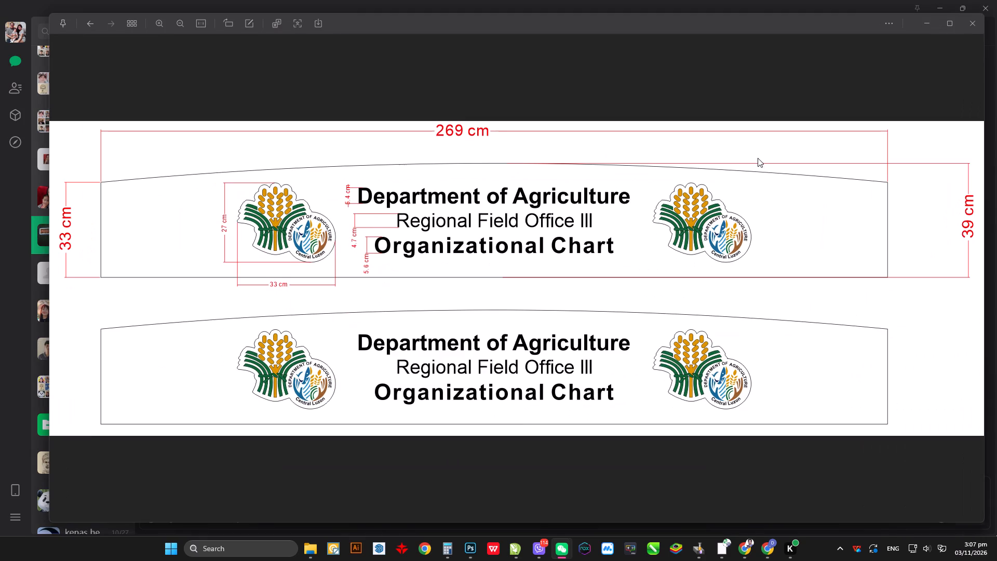
key(alt+Tab)
click(451, 494)
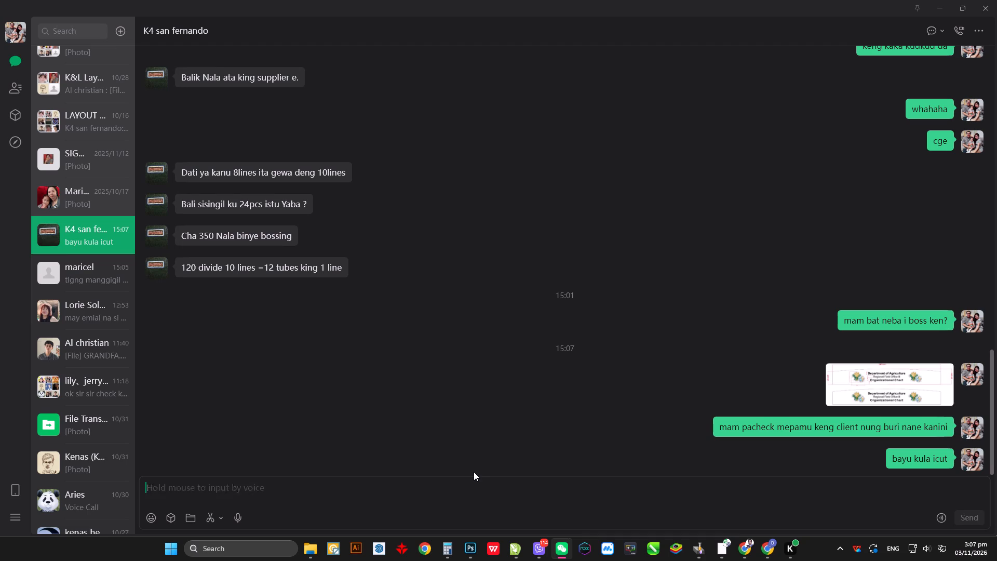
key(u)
key(BackSpace)
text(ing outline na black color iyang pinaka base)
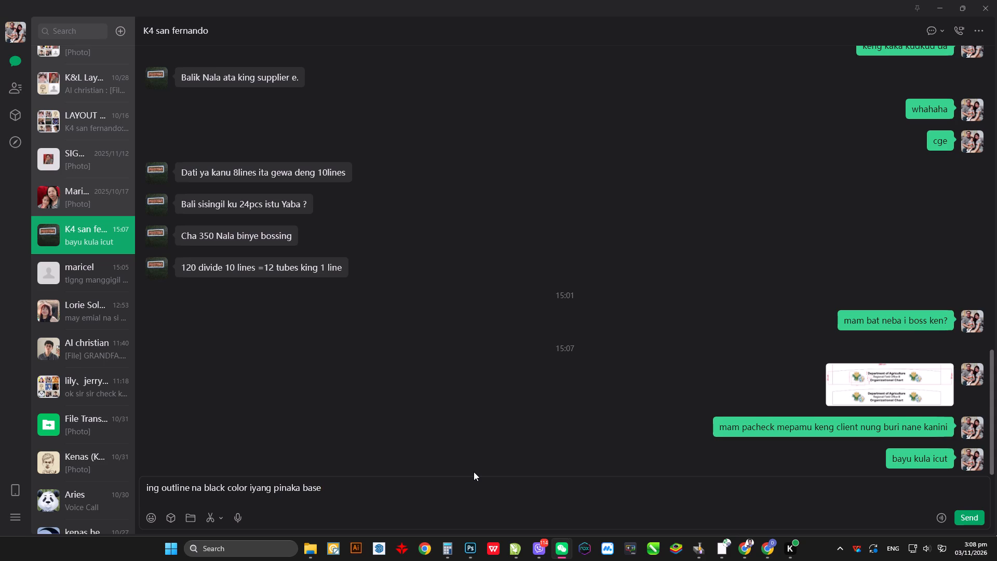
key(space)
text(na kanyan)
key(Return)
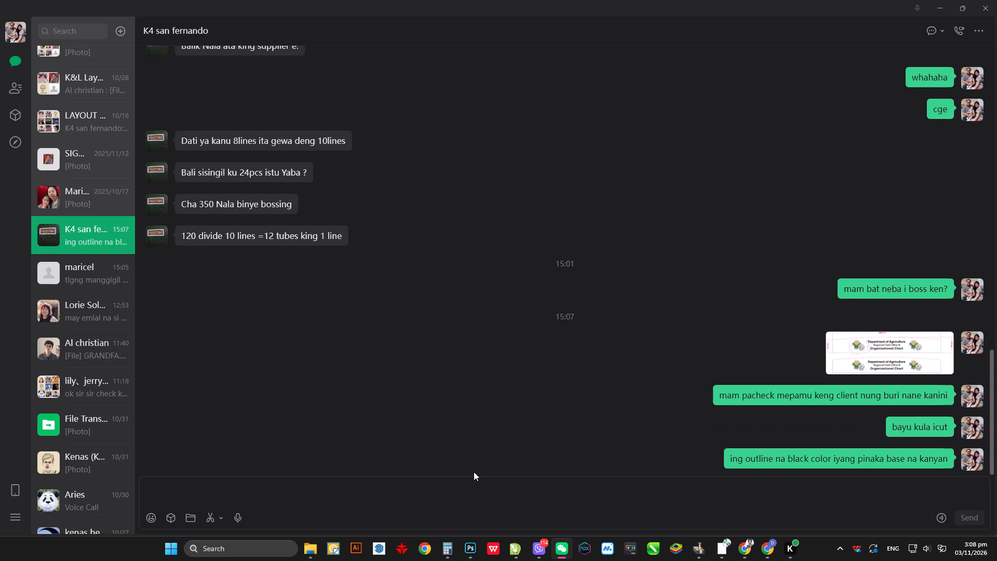
Open the sent banner layout image to view it enlarged.
click(879, 363)
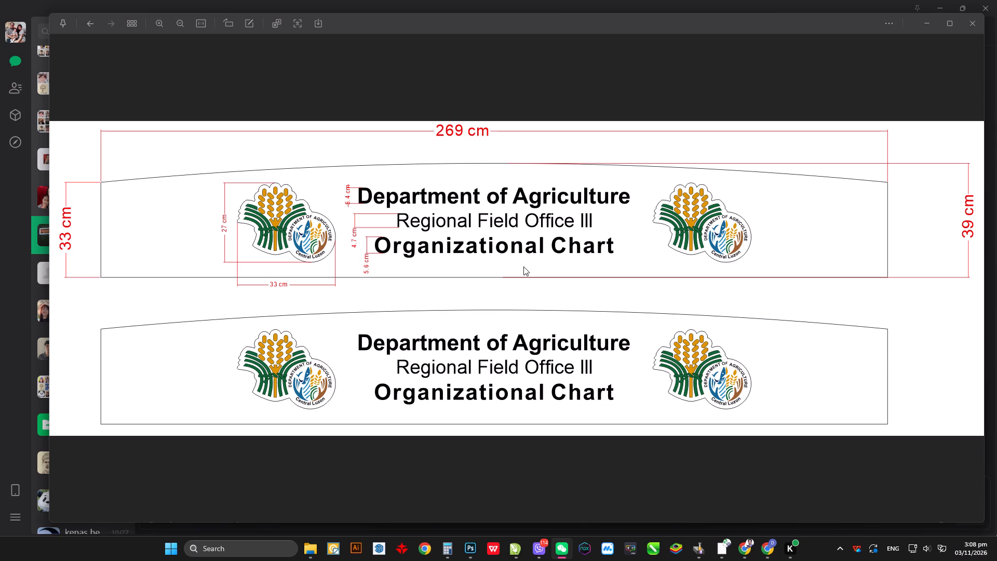
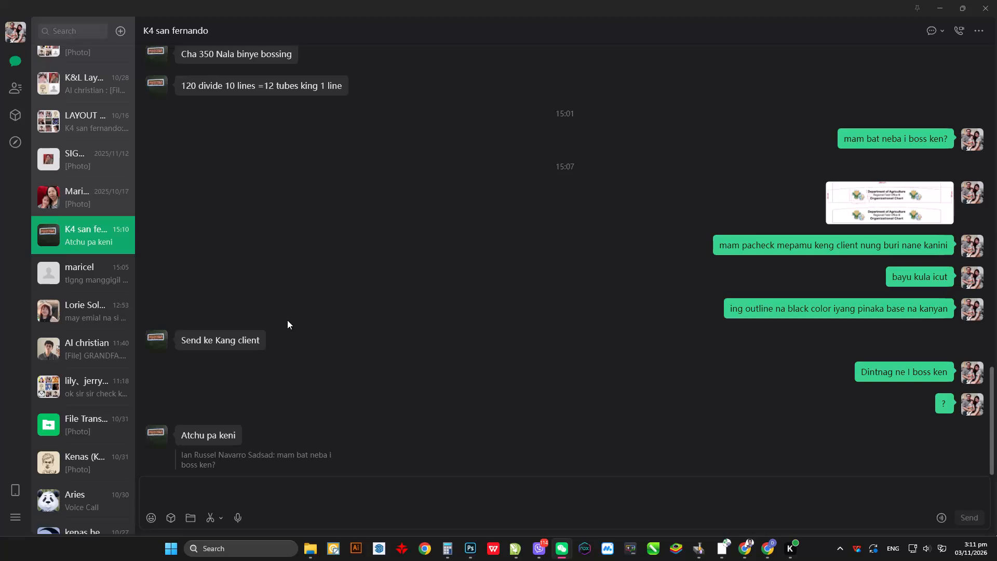
Send the reply "cge" in the K4 san fernando chat.
click(300, 495)
text(cge)
key(space)
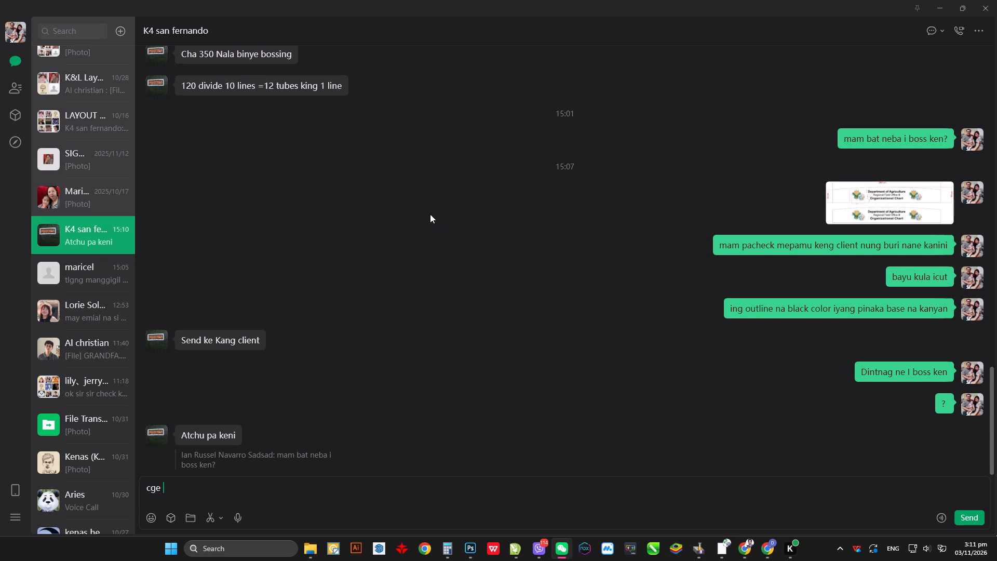
key(Return)
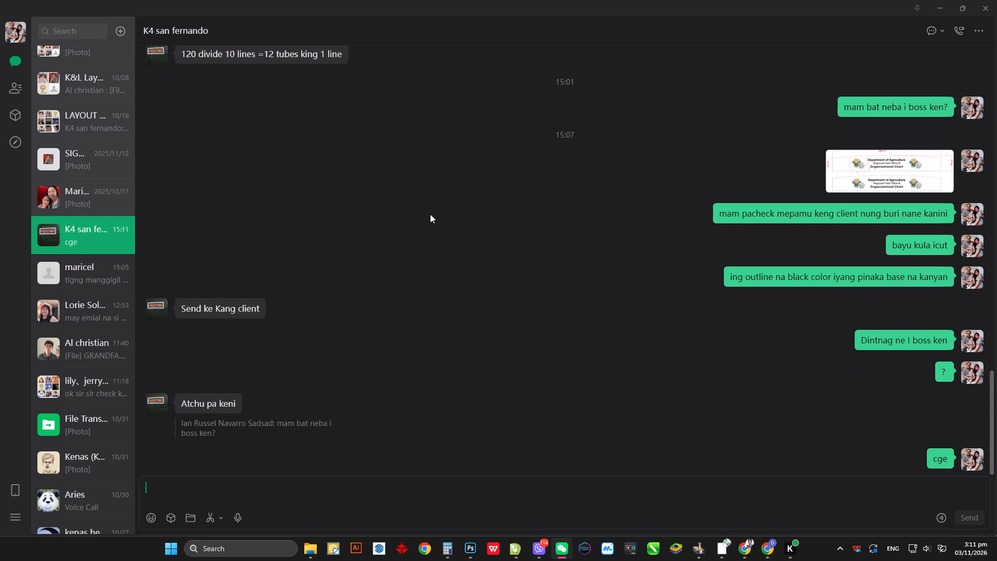